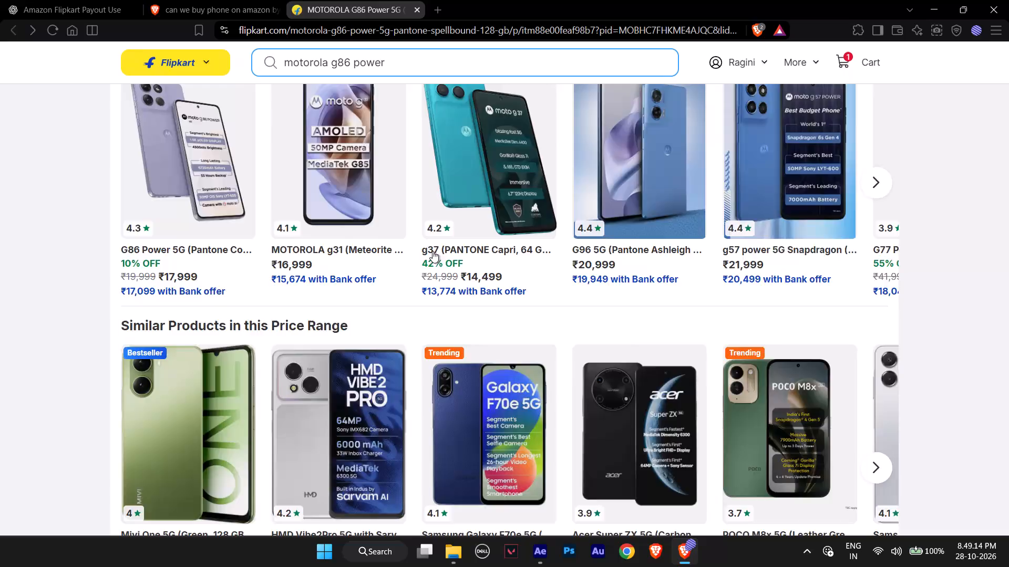
Review the MOTOROLA G86 Power 5G product page, including its colour options, price and bank offers.
scroll(436, 255, "up", 19)
scroll(417, 243, "down", 1)
scroll(416, 243, "up", 16)
scroll(408, 239, "up", 12)
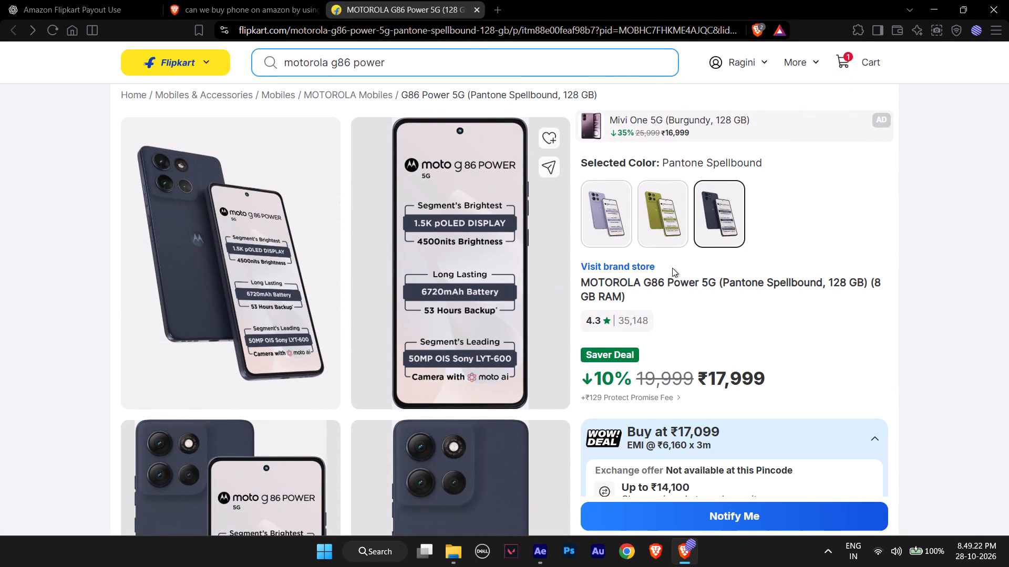
scroll(682, 267, "down", 2)
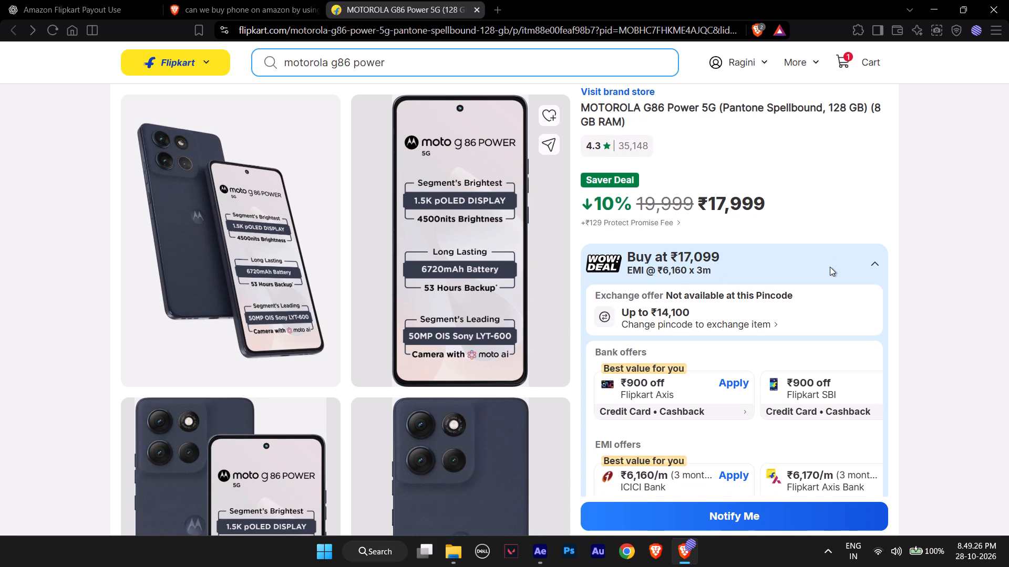
scroll(828, 268, "down", 2)
scroll(828, 268, "up", 4)
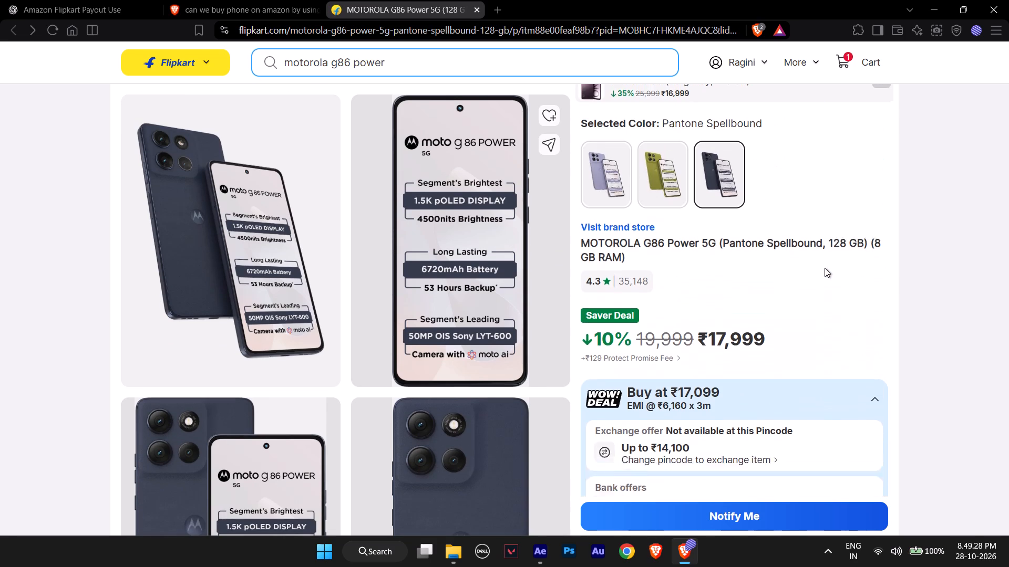
scroll(825, 268, "up", 5)
scroll(825, 268, "down", 1)
scroll(825, 268, "up", 2)
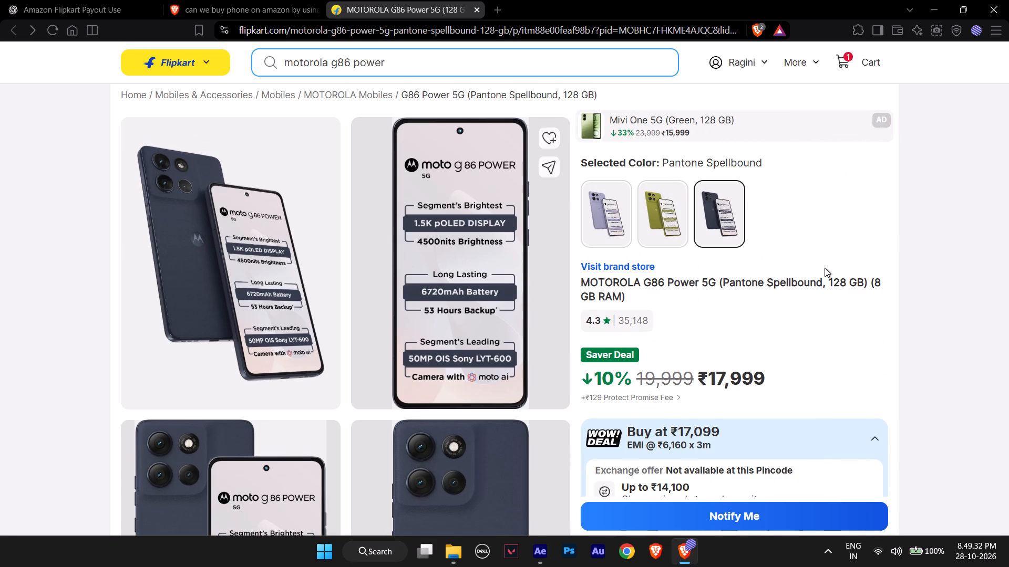
Close the Flipkart, search and remaining browser tabs, including the empty browser window.
left_click(476, 9)
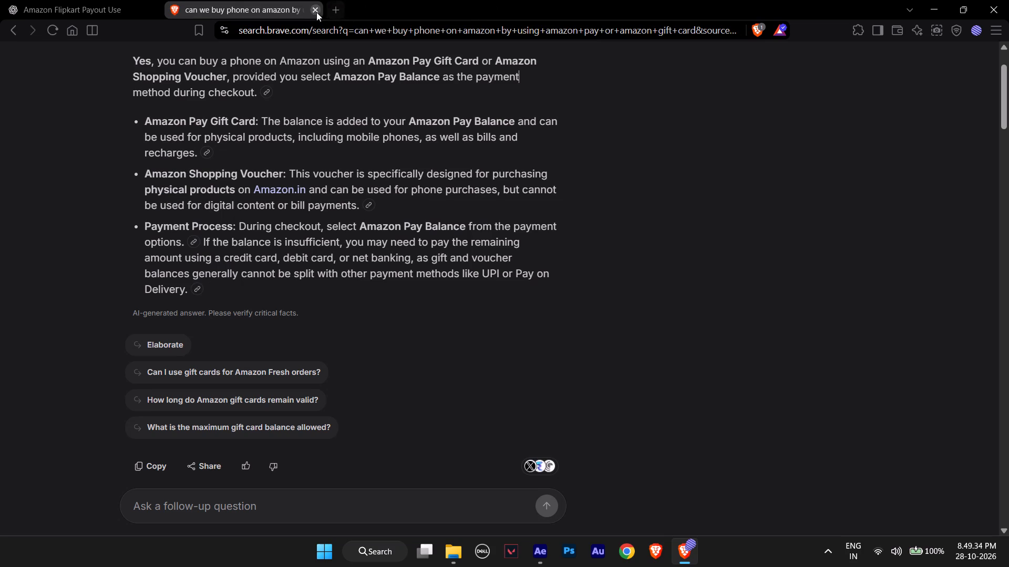
left_click(316, 12)
left_click(157, 8)
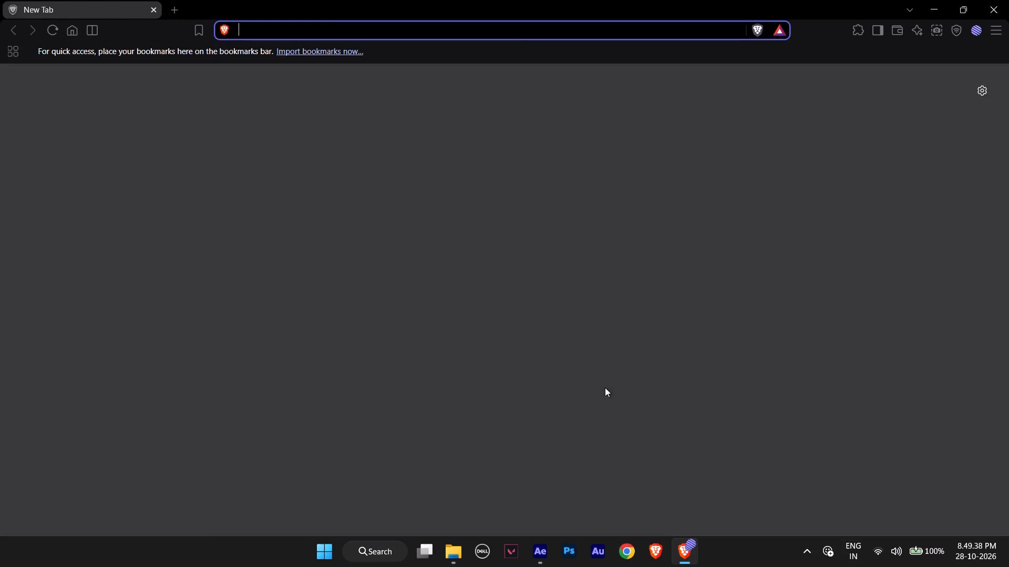
left_click(997, 0)
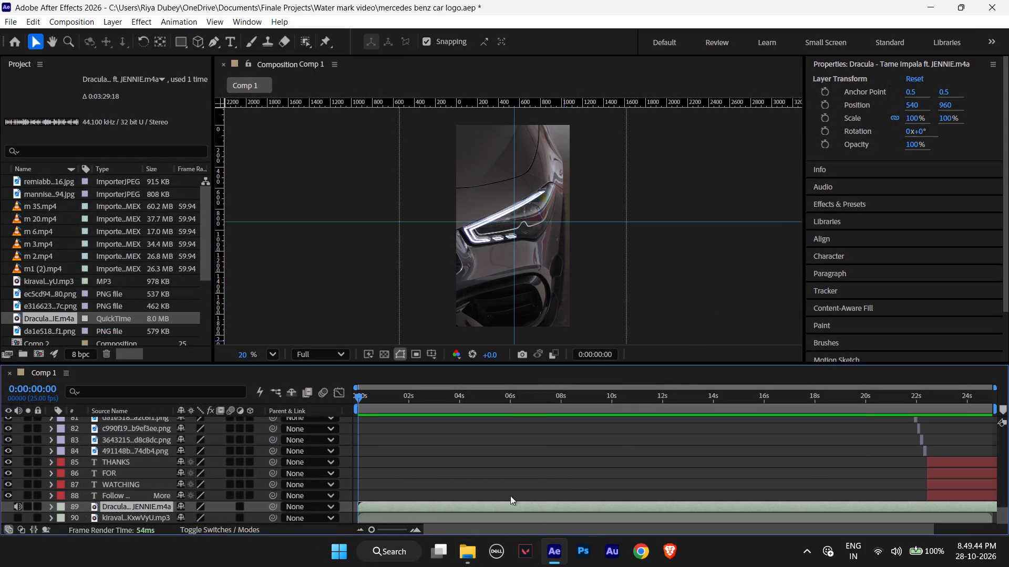
Switch to the Screenshots folder window and close it to return to After Effects.
left_click(460, 549)
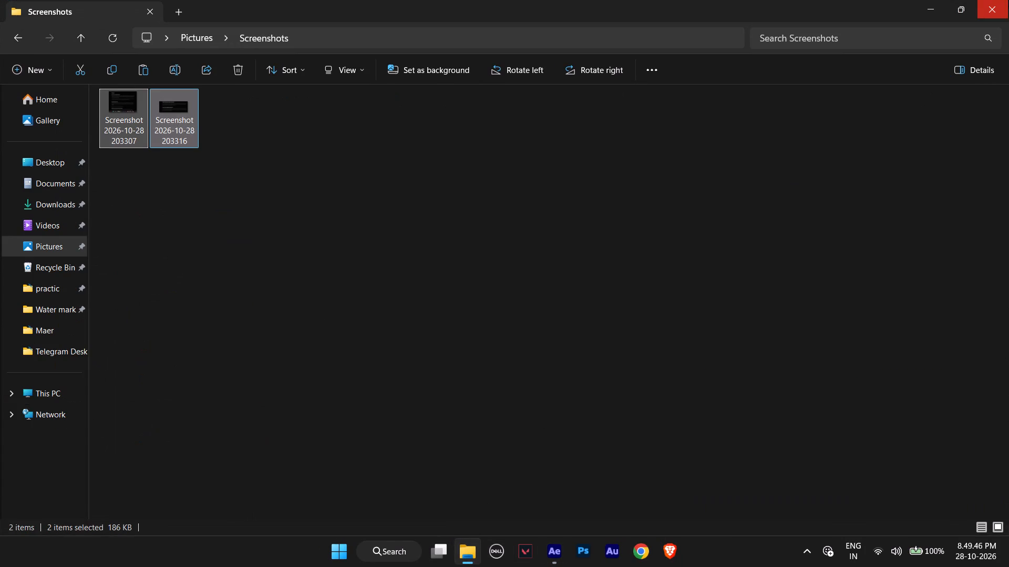
left_click(1008, 0)
Set the Comp 1 viewer magnification to Fit up to 100%.
scroll(596, 330, "up", 3)
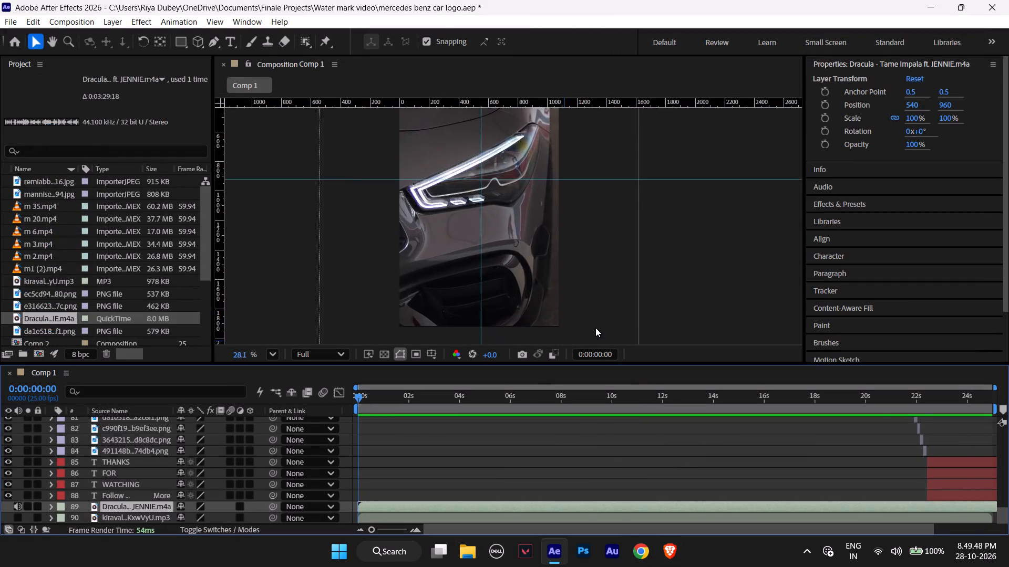
scroll(595, 328, "up", 2)
scroll(595, 328, "down", 8)
left_click(271, 354)
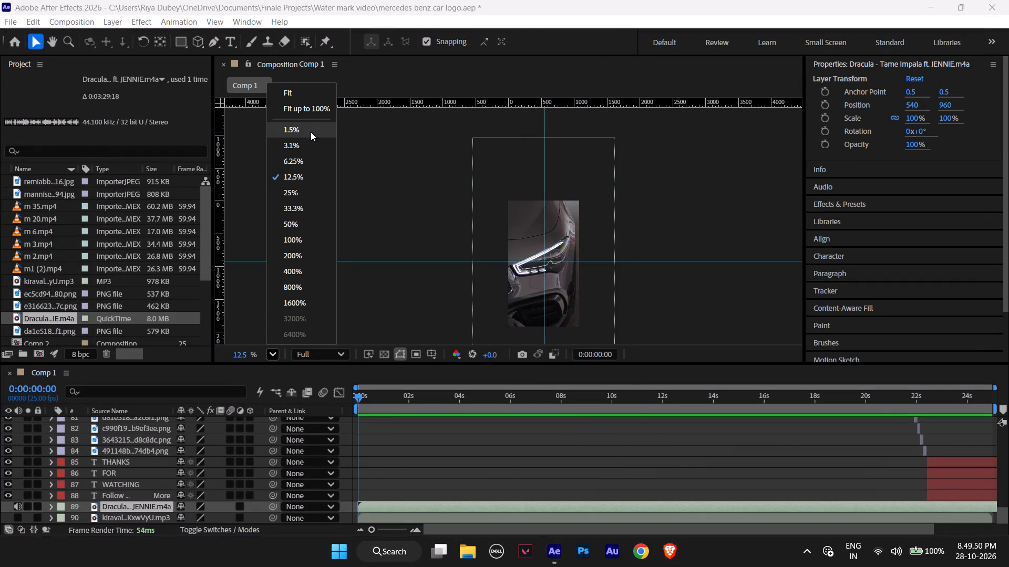
left_click(309, 104)
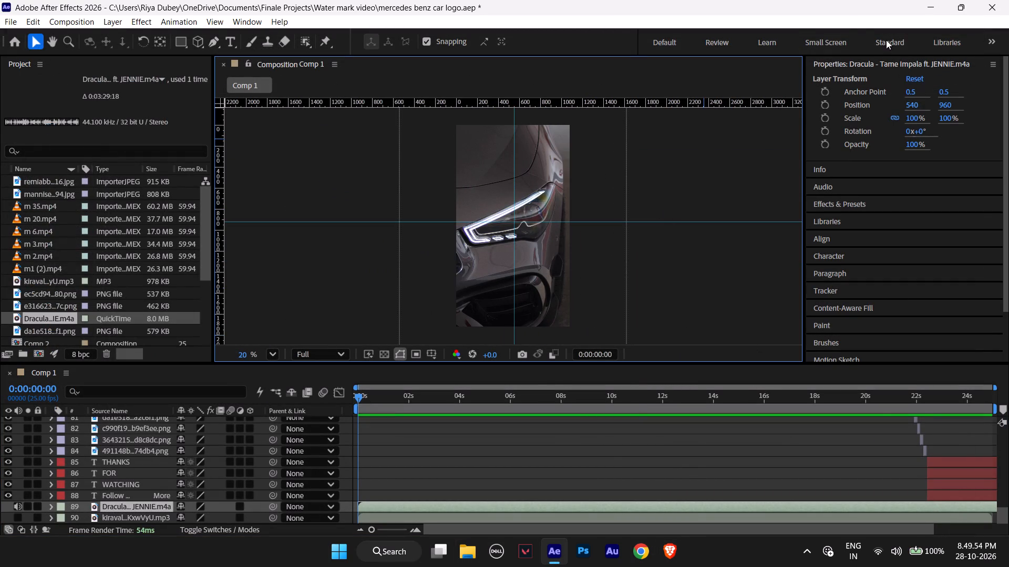
scroll(833, 163, "up", 1)
scroll(833, 163, "down", 2)
scroll(833, 163, "up", 5)
Collapse the expanded Properties section showing the audio layer's transform values.
left_click(987, 61)
left_click(993, 61)
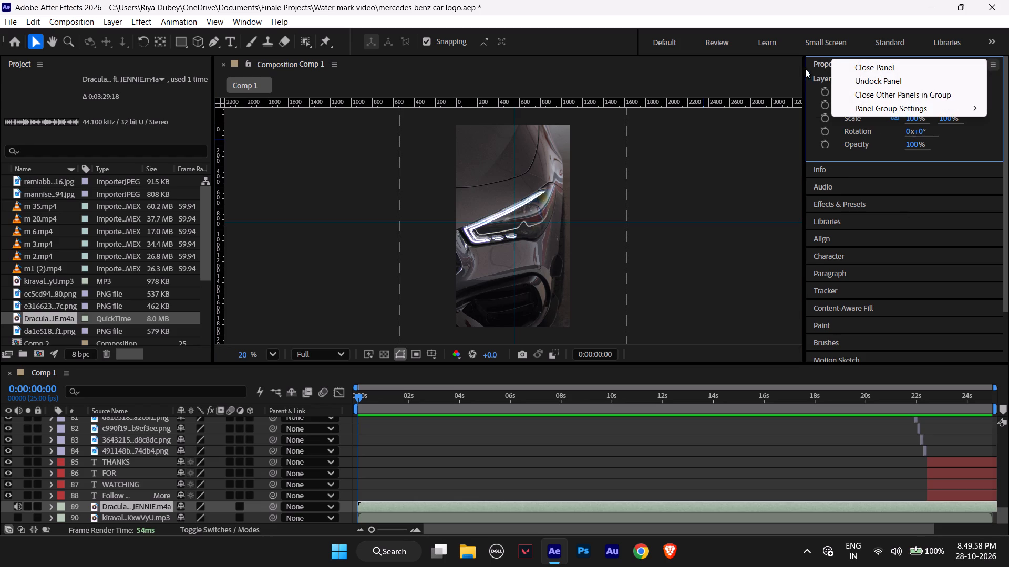
left_click(816, 68)
scroll(851, 317, "down", 4)
scroll(851, 317, "up", 1)
scroll(851, 317, "down", 1)
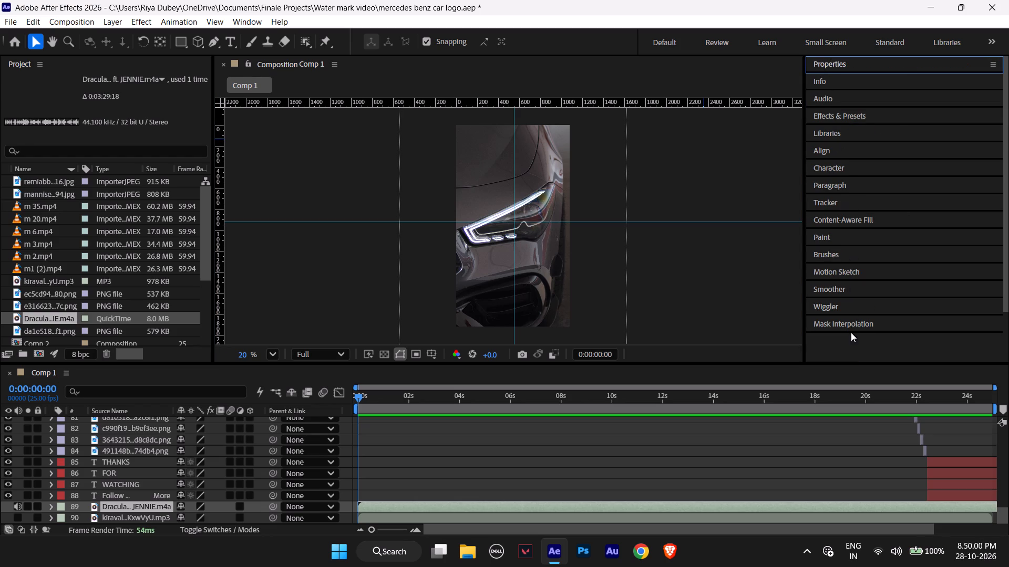
left_click(852, 343)
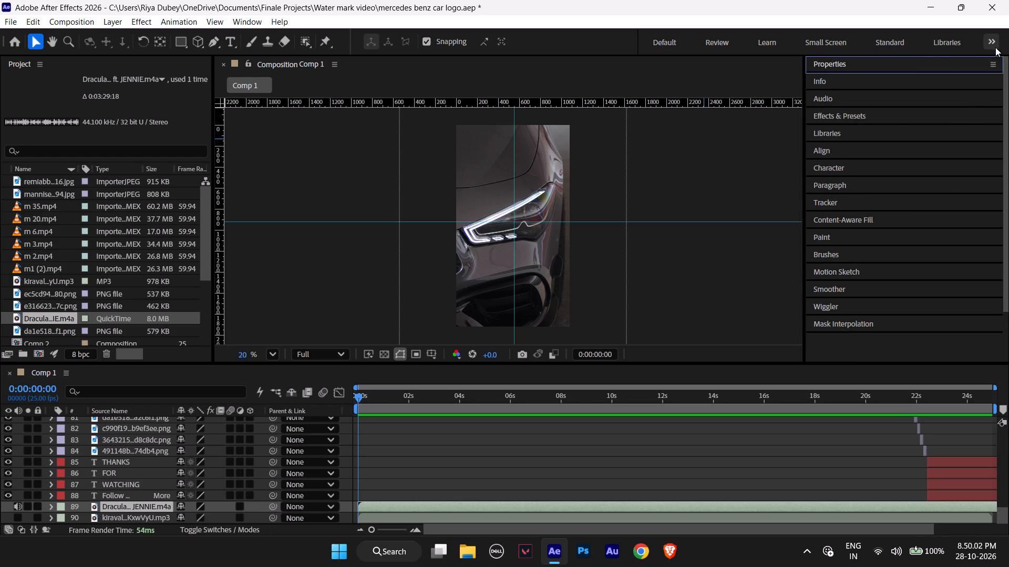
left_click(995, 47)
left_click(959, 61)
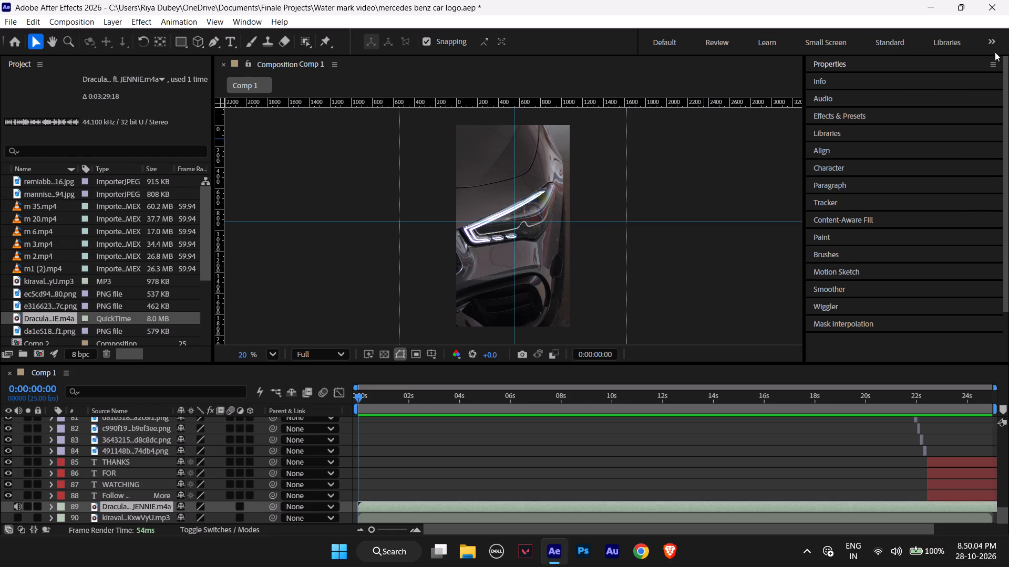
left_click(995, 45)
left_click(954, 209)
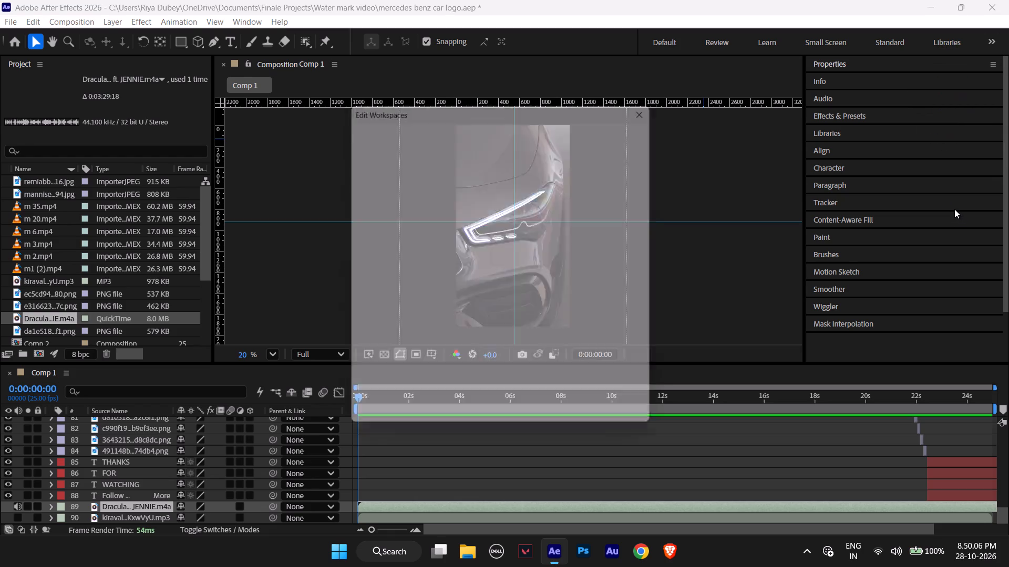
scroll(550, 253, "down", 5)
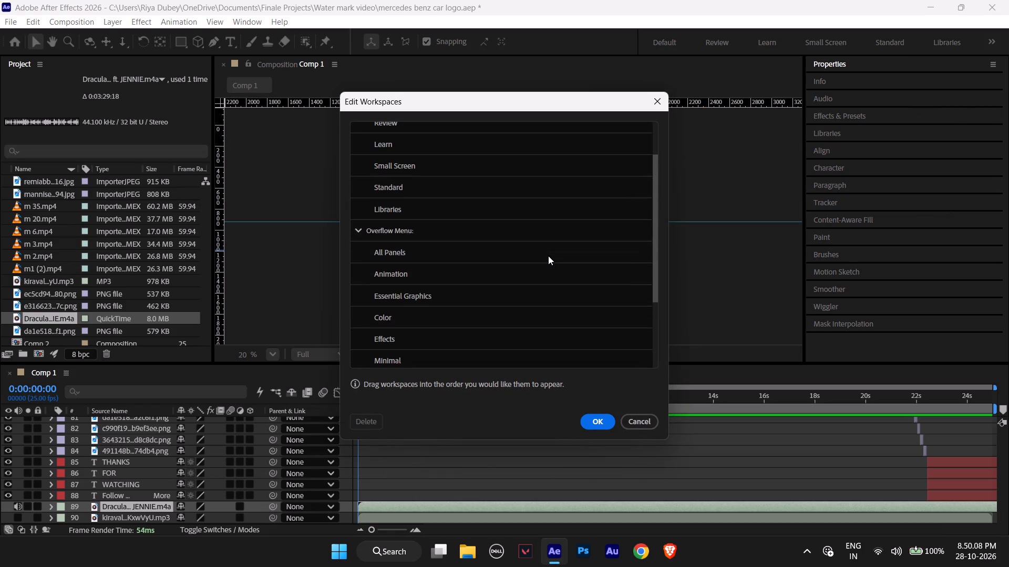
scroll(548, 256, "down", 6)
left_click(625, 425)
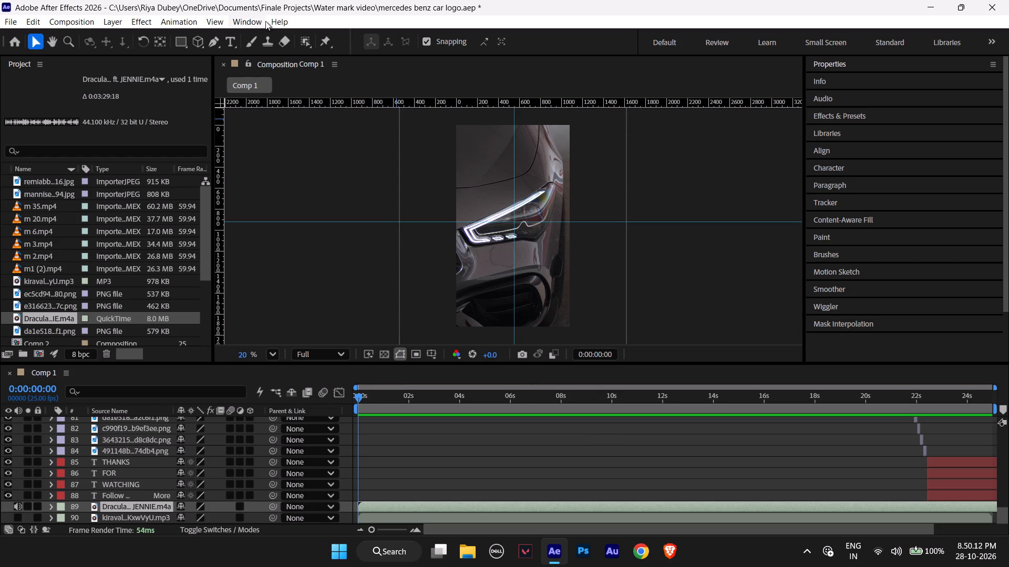
Examine the imported project assets and the Comp 1 layer stack from the last layers up to the first clips.
scroll(101, 309, "up", 5)
scroll(90, 302, "down", 6)
scroll(544, 438, "down", 8)
scroll(553, 464, "up", 5)
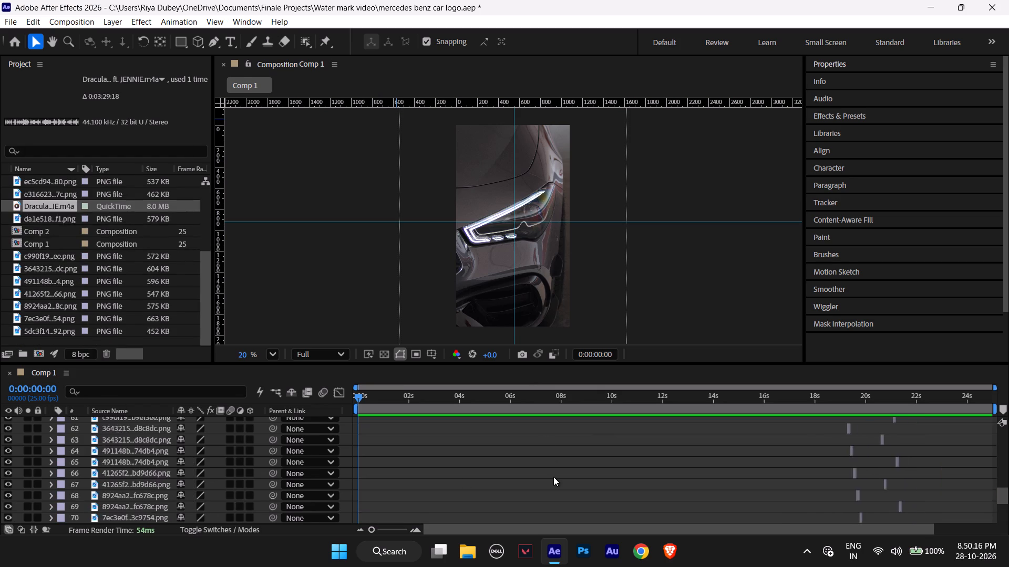
scroll(553, 477, "up", 15)
scroll(553, 477, "down", 1)
scroll(553, 477, "up", 2)
scroll(553, 477, "down", 1)
scroll(553, 477, "up", 2)
scroll(553, 477, "down", 2)
scroll(553, 477, "up", 2)
scroll(553, 477, "down", 1)
scroll(553, 477, "up", 3)
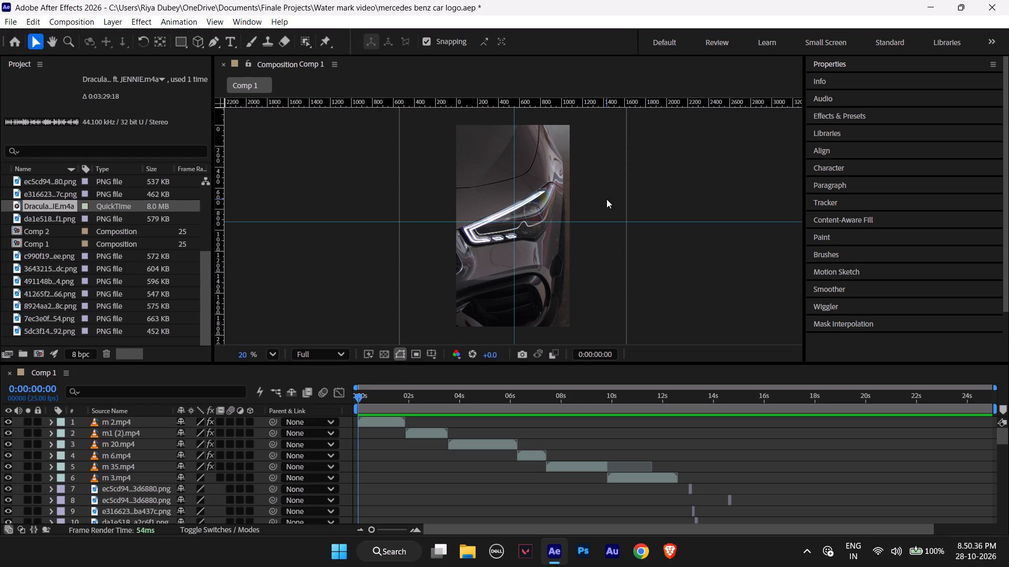
Play back the Comp 1 edit to review the opening clips with the music, and stop the preview.
key("space")
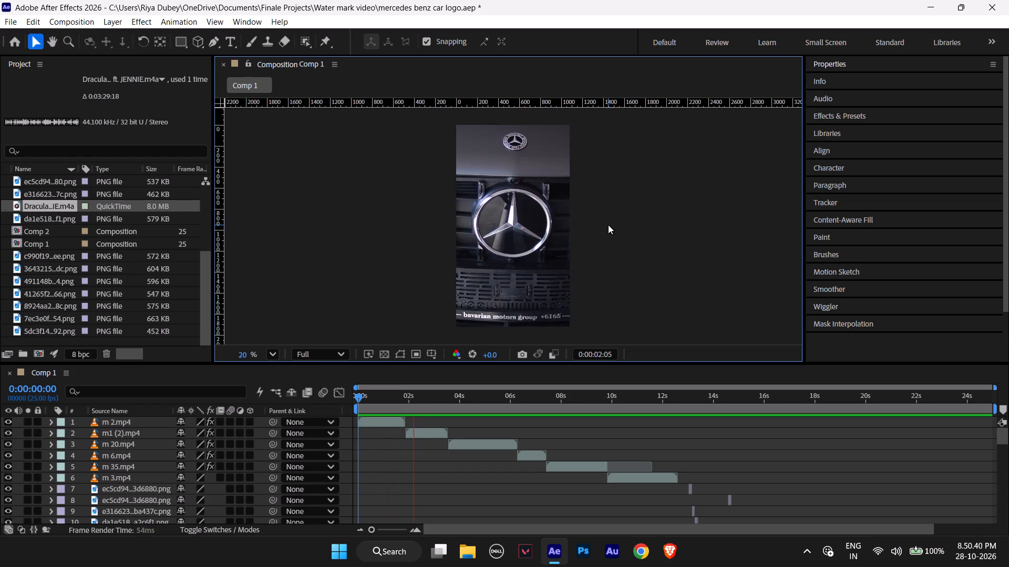
key("space")
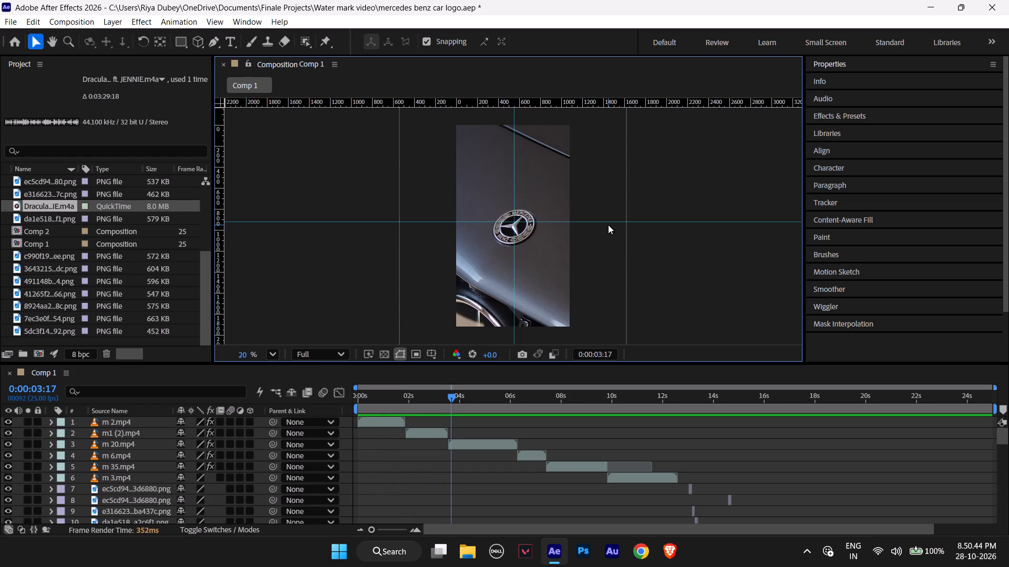
key("space")
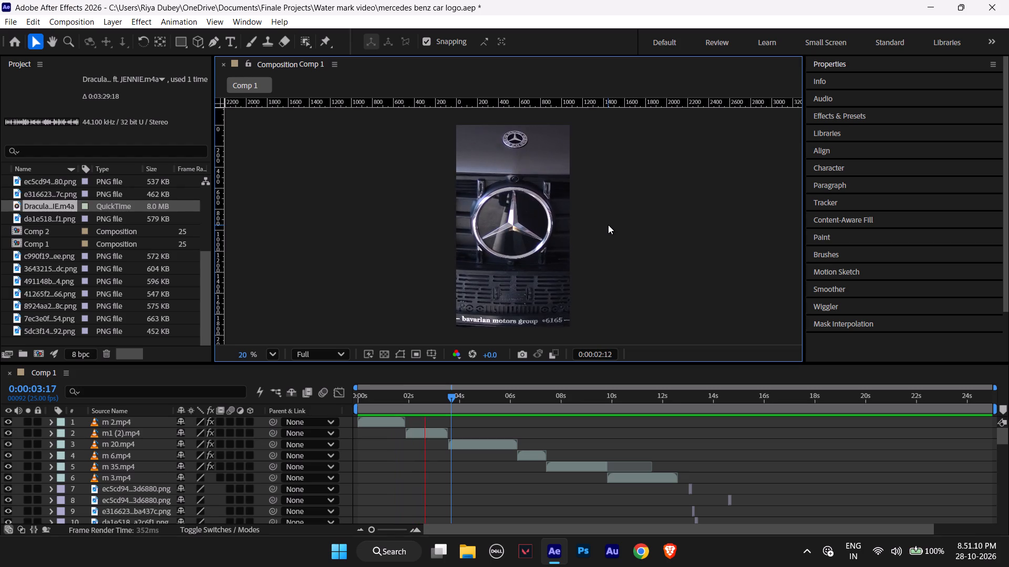
key("space")
Trim the start of the Dracula ft. JENNIE audio layer to about 20 seconds in Comp 1.
scroll(562, 331, "down", 5)
scroll(565, 406, "down", 3)
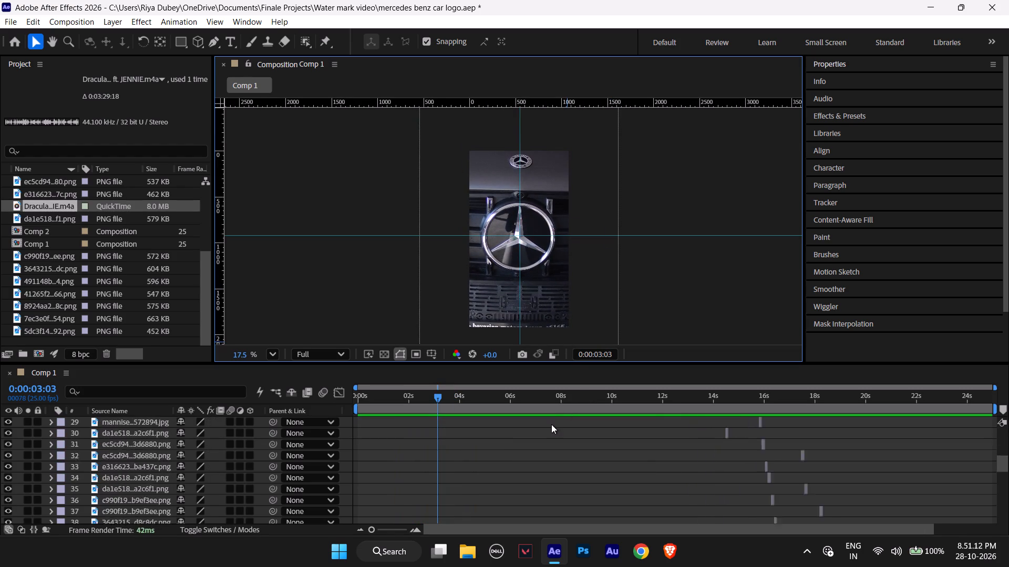
scroll(551, 424, "down", 6)
scroll(549, 420, "up", 1)
scroll(549, 420, "down", 4)
scroll(549, 419, "up", 1)
scroll(549, 419, "down", 14)
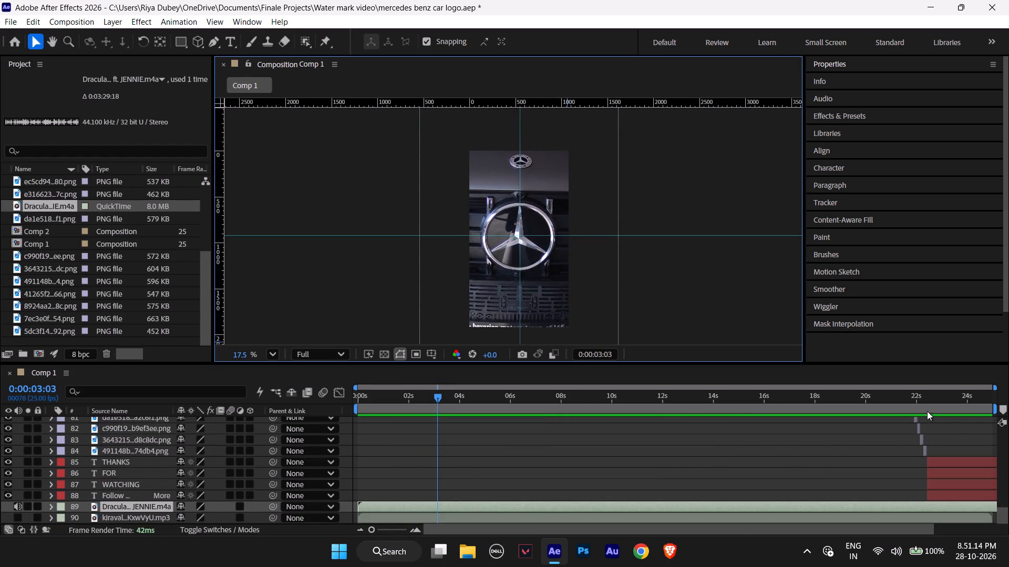
left_click_drag(359, 506, 599, 532)
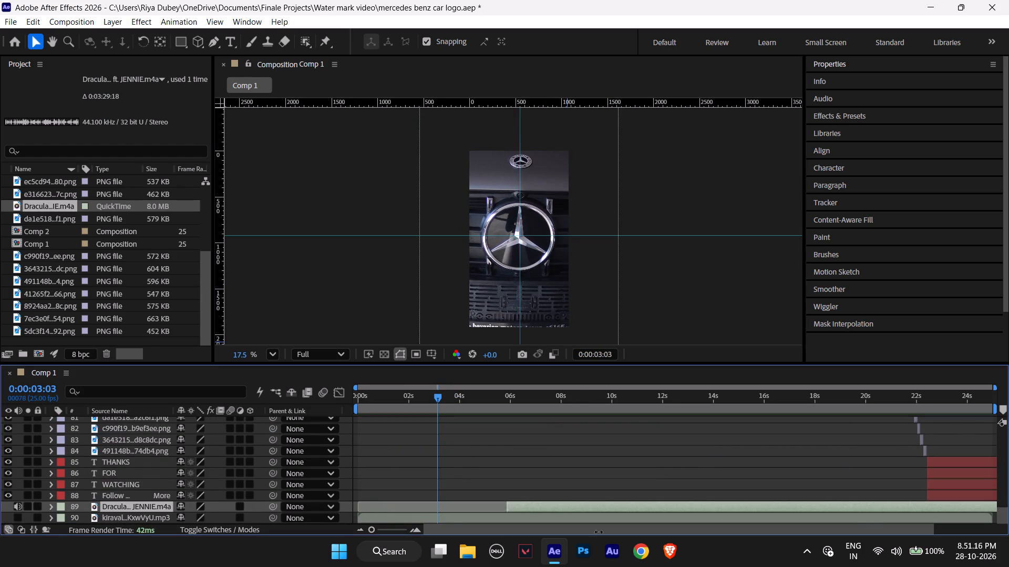
left_click_drag(599, 532, 867, 525)
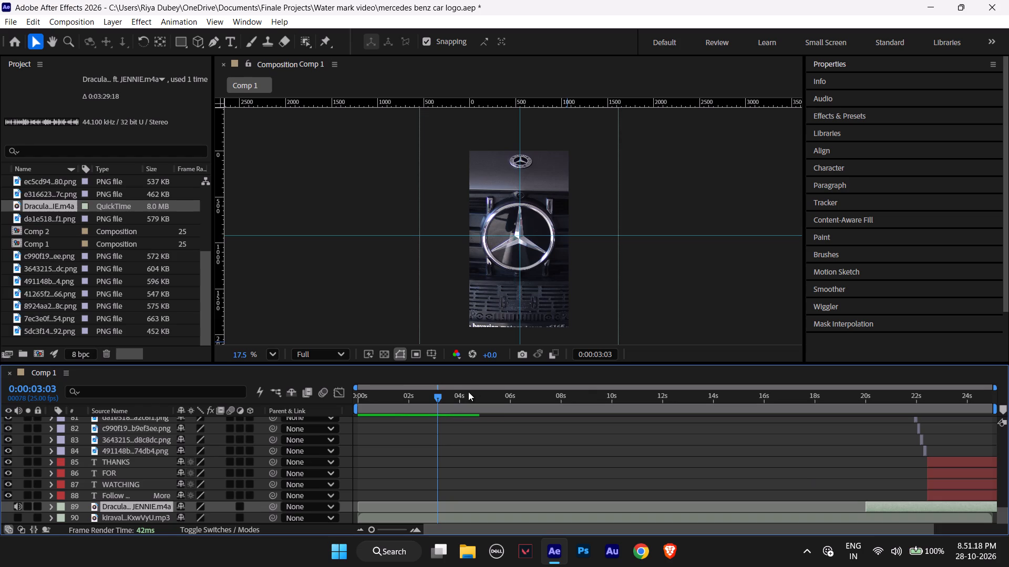
Move the current time to 0:00:20:01, at the start of the trimmed audio layer.
left_click_drag(439, 398, 868, 439)
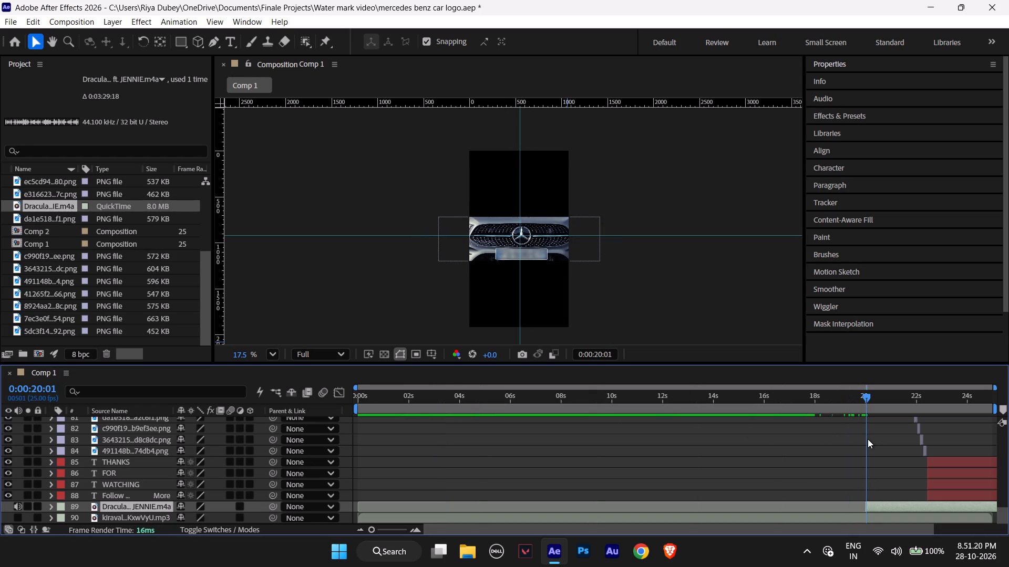
left_click_drag(868, 439, 867, 439)
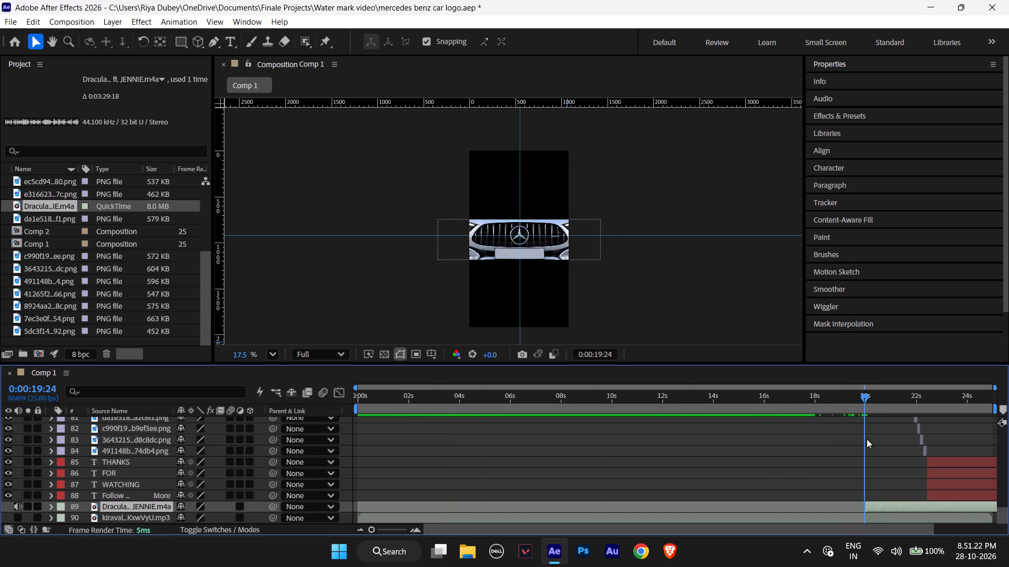
left_click_drag(867, 439, 868, 439)
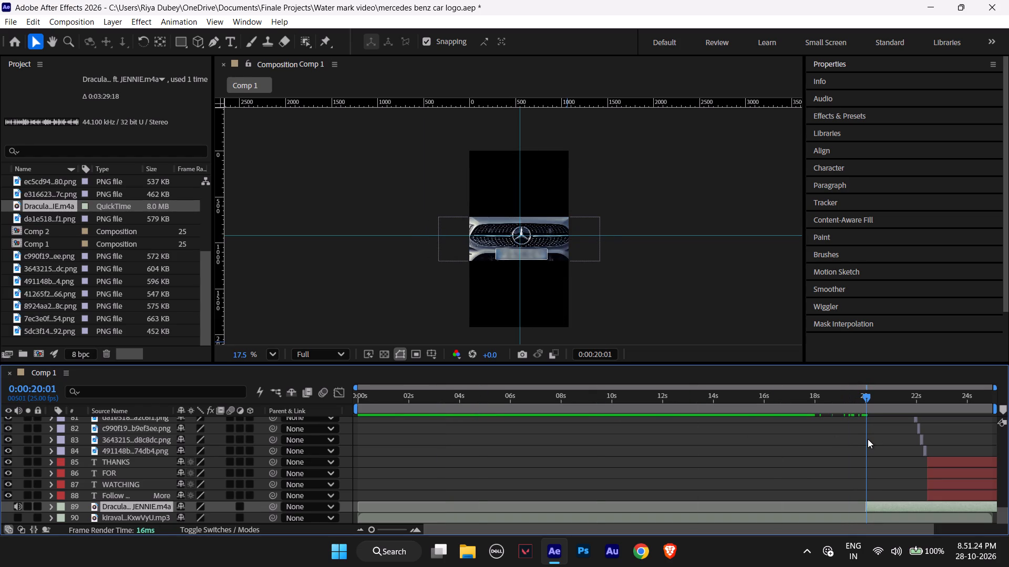
left_click_drag(868, 439, 867, 438)
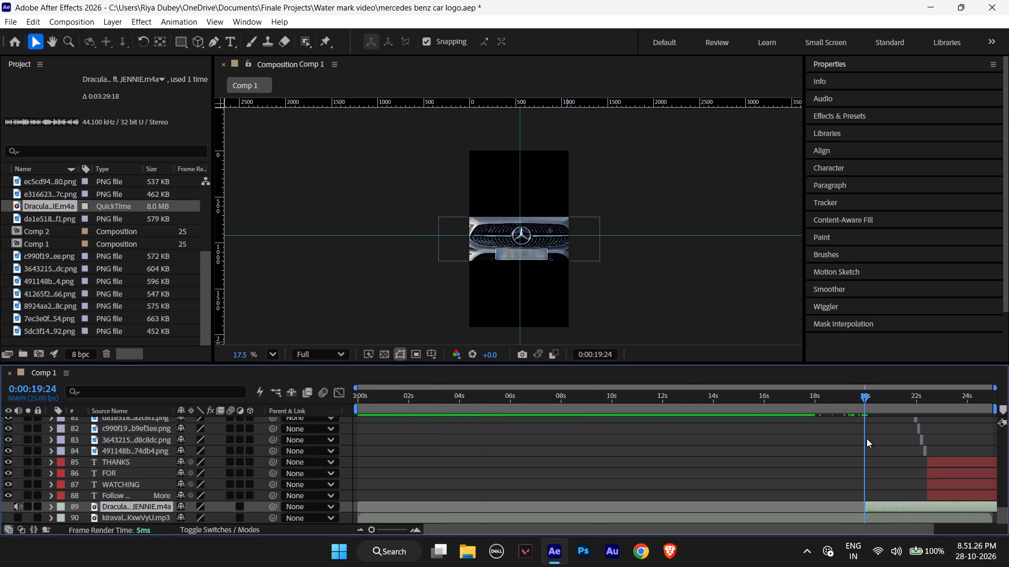
left_click_drag(867, 438, 868, 438)
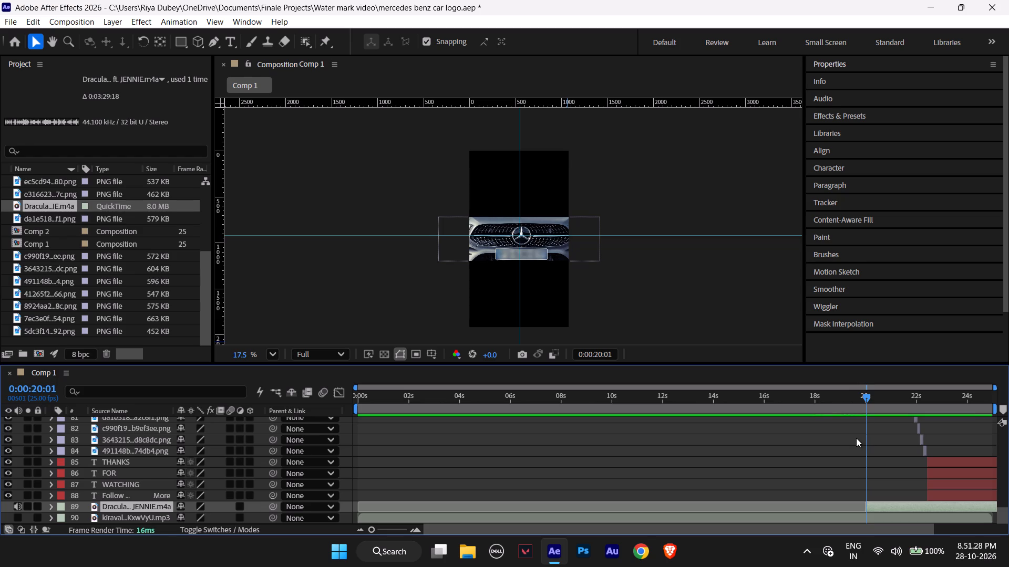
Slide the trimmed Dracula ft. JENNIE audio layer earlier so its start meets the beginning of Comp 1.
key("ctrl+Left")
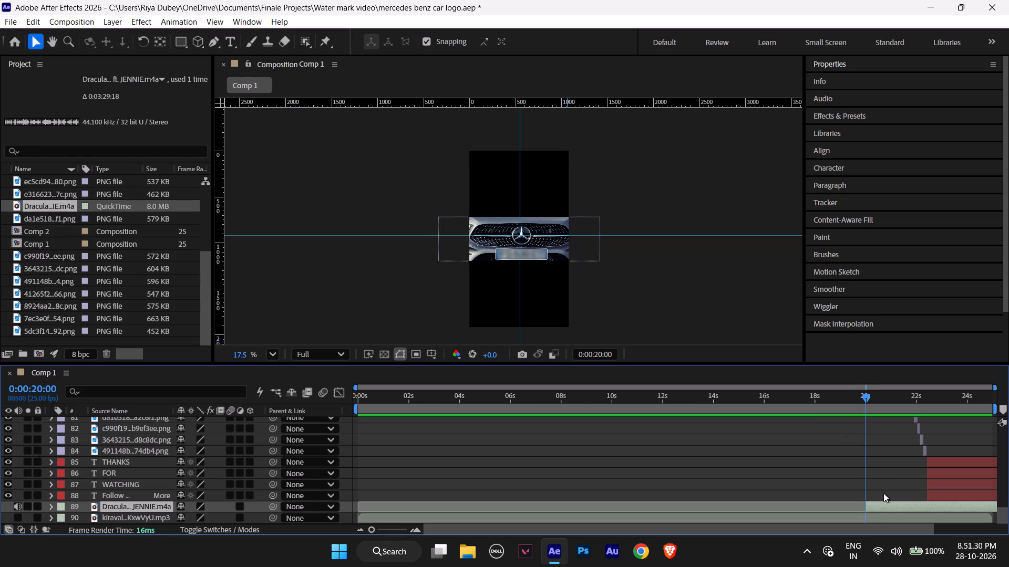
left_click_drag(880, 504, 328, 505)
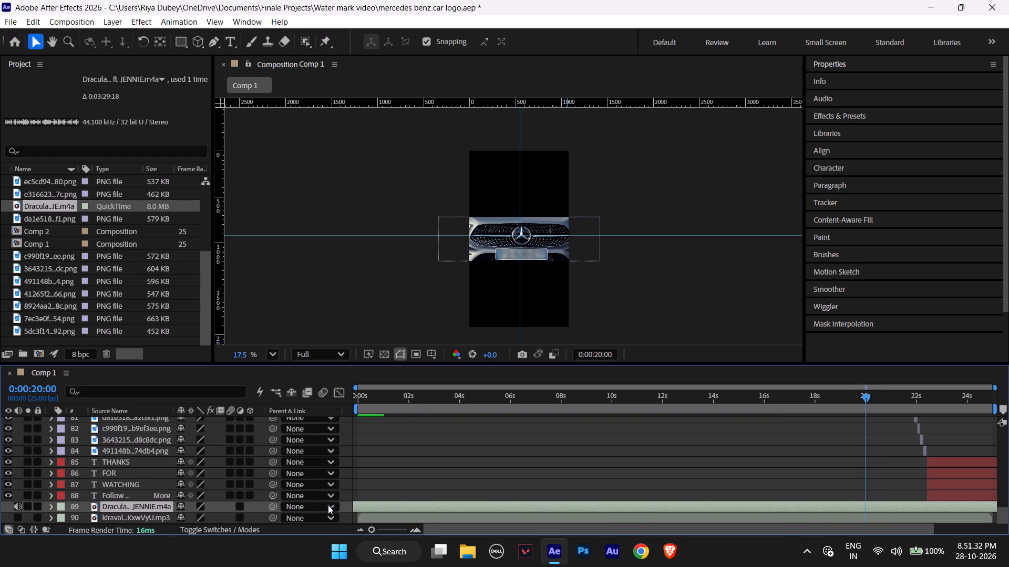
left_click_drag(328, 505, 369, 510)
Play back Comp 1 twice from the beginning to check the repositioned music against the clips, stopping the second preview past 10 seconds.
left_click_drag(866, 400, 252, 382)
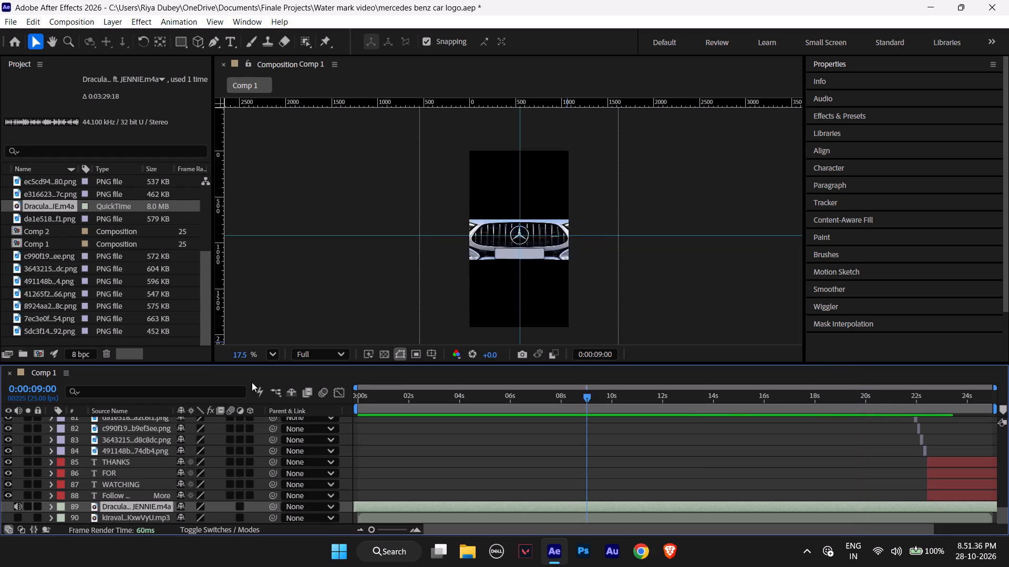
left_click_drag(252, 382, 240, 381)
key("space")
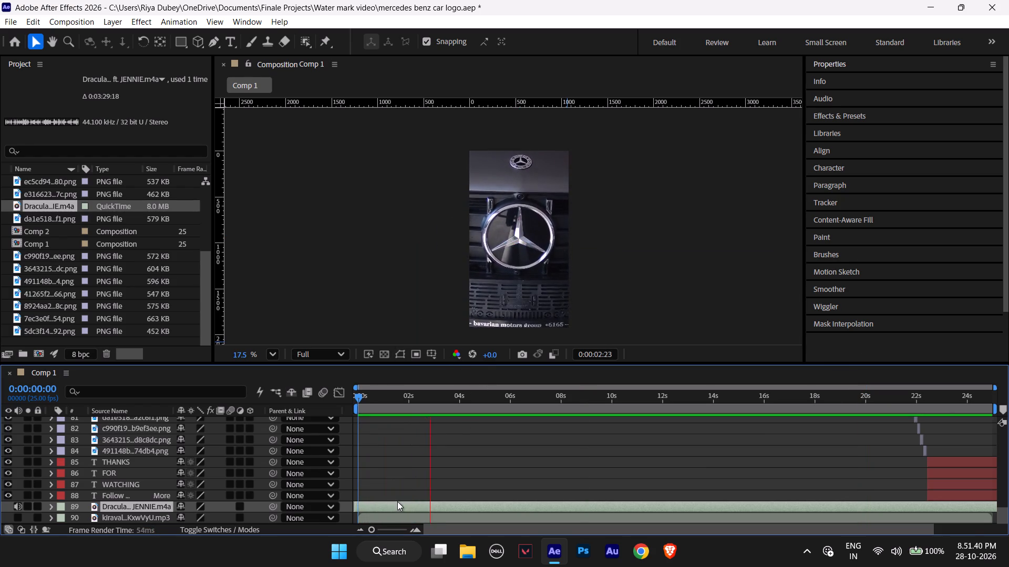
key("space")
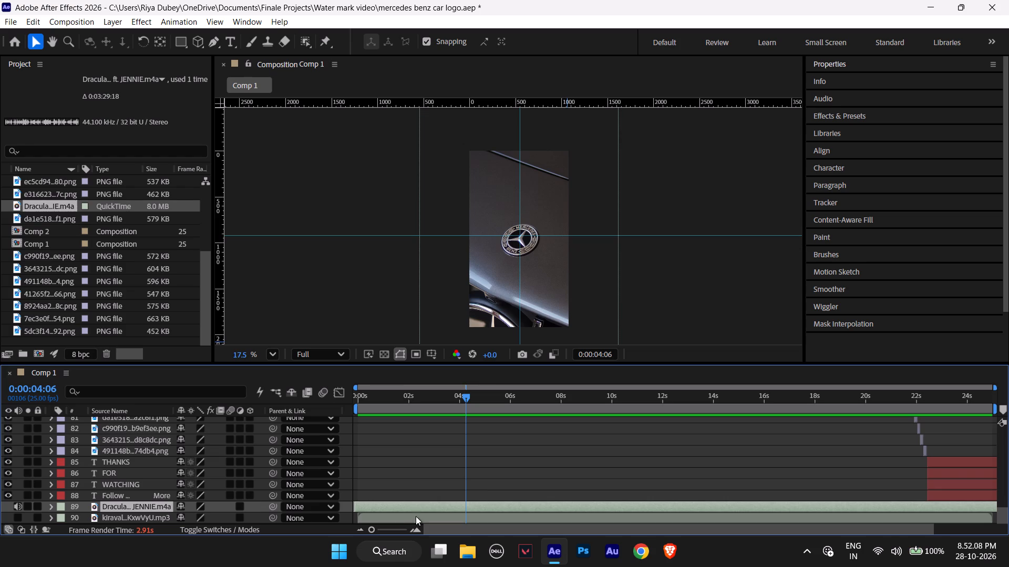
left_click_drag(470, 403, 297, 387)
key("space")
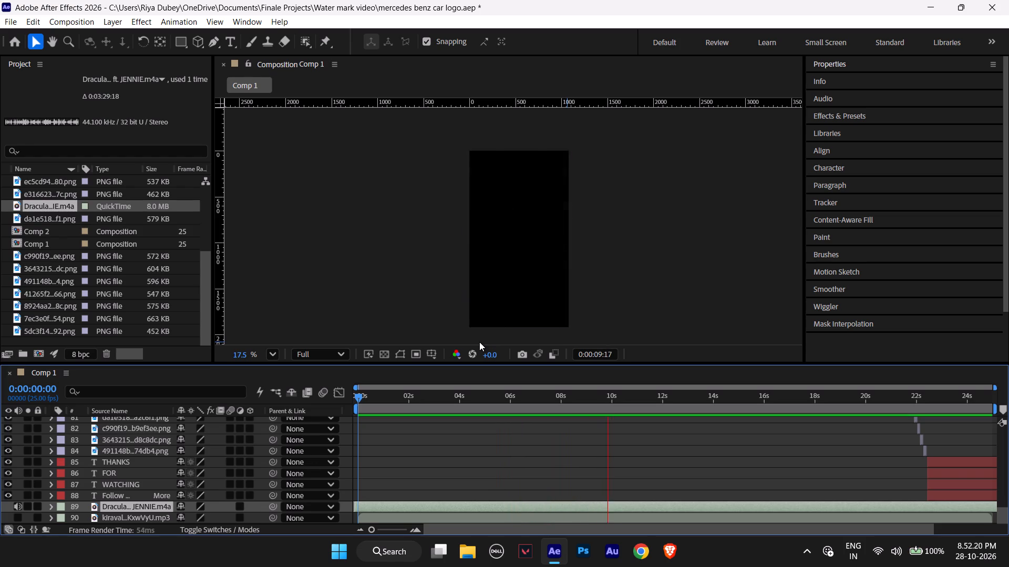
key("space")
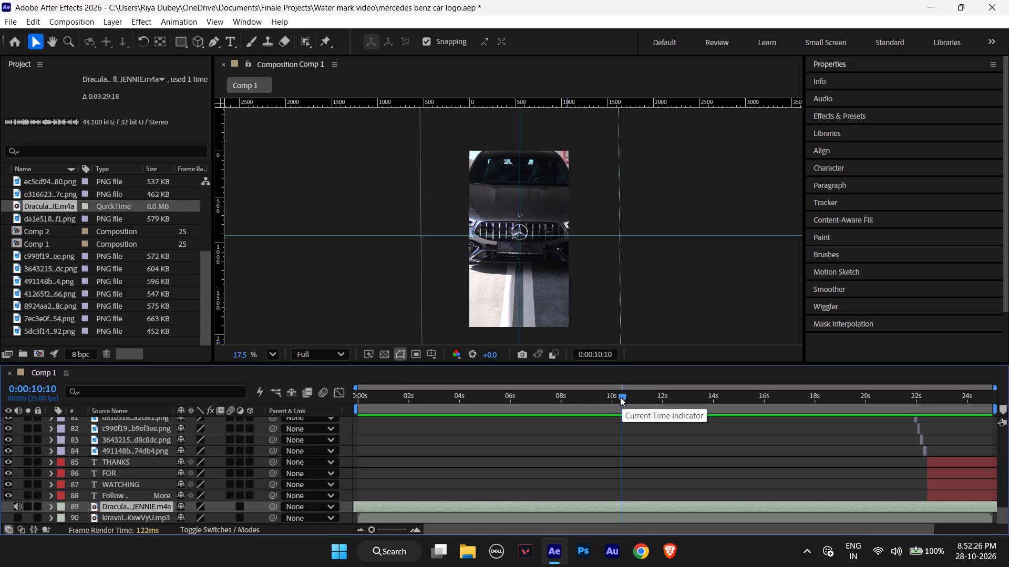
Scrub through the logo clips between about 10 and 16 seconds, and return the current time to 0:00:00:00.
left_click_drag(620, 397, 626, 397)
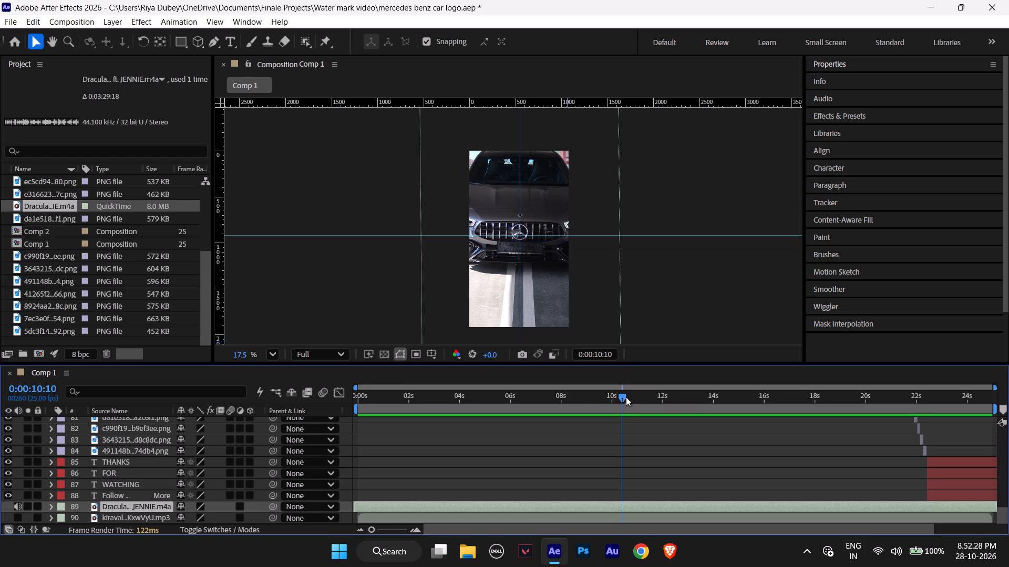
left_click_drag(626, 397, 689, 404)
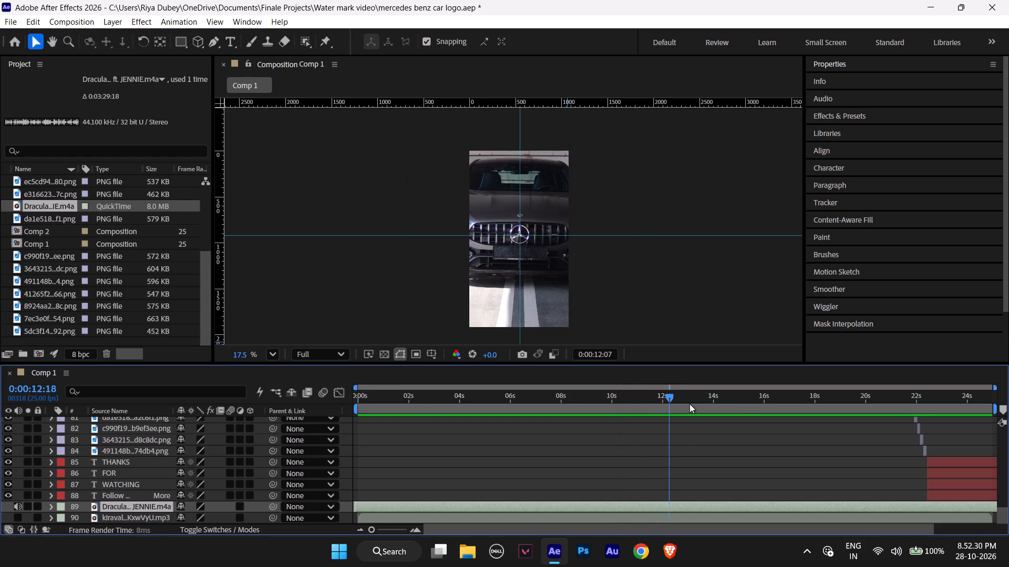
left_click_drag(689, 404, 791, 425)
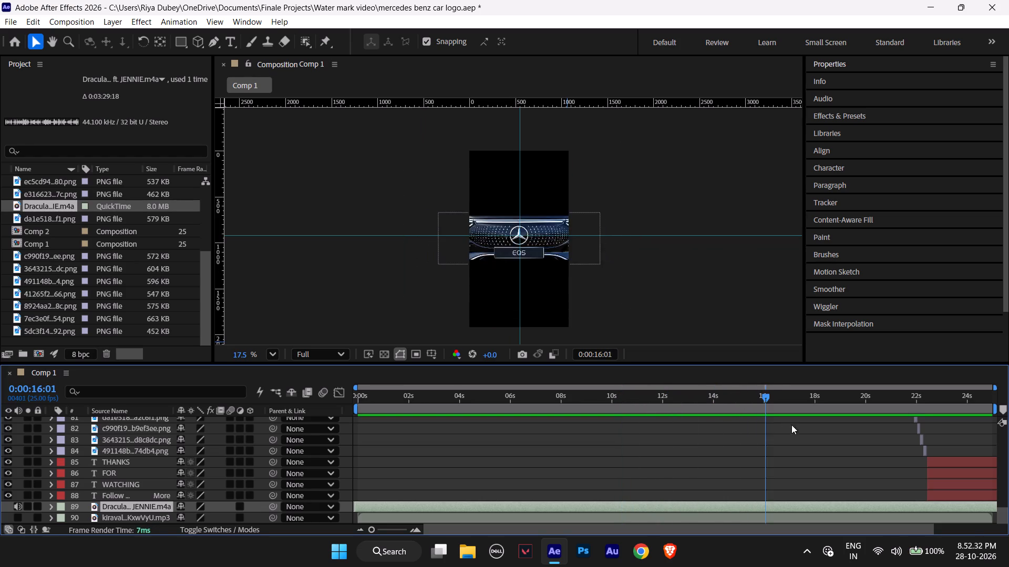
left_click_drag(791, 425, 678, 413)
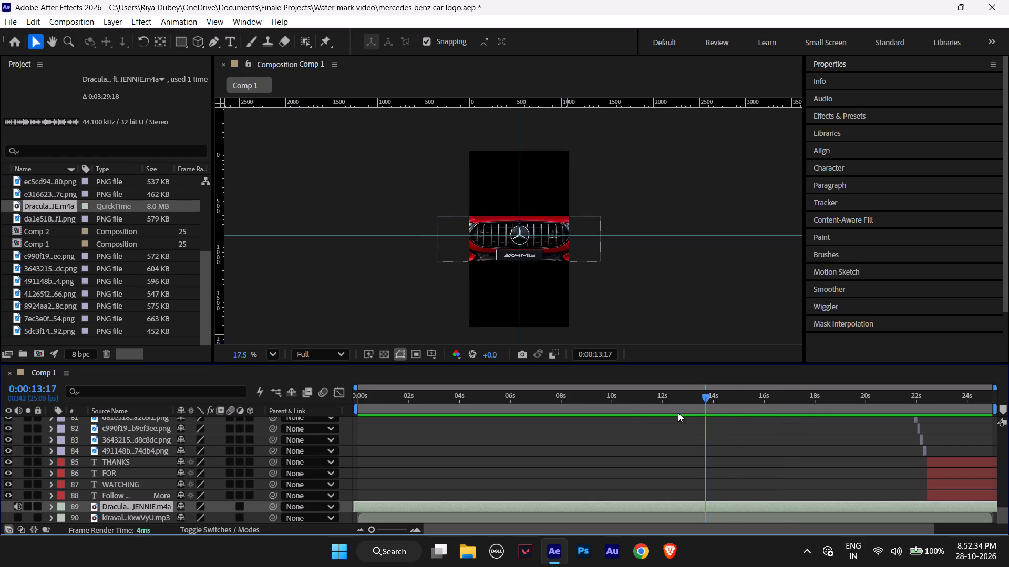
left_click_drag(678, 413, 610, 397)
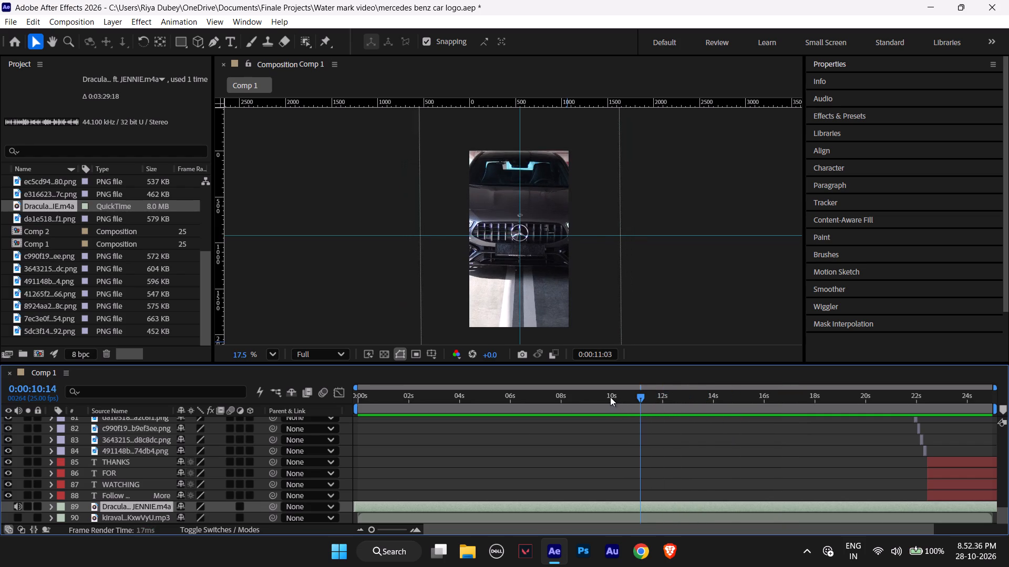
left_click_drag(610, 397, 397, 370)
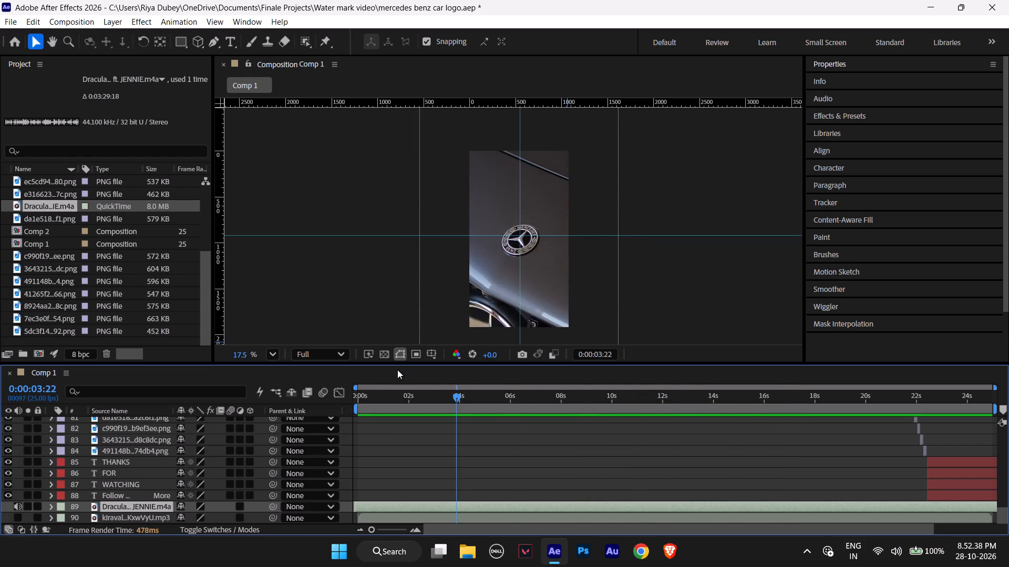
left_click_drag(397, 370, 343, 362)
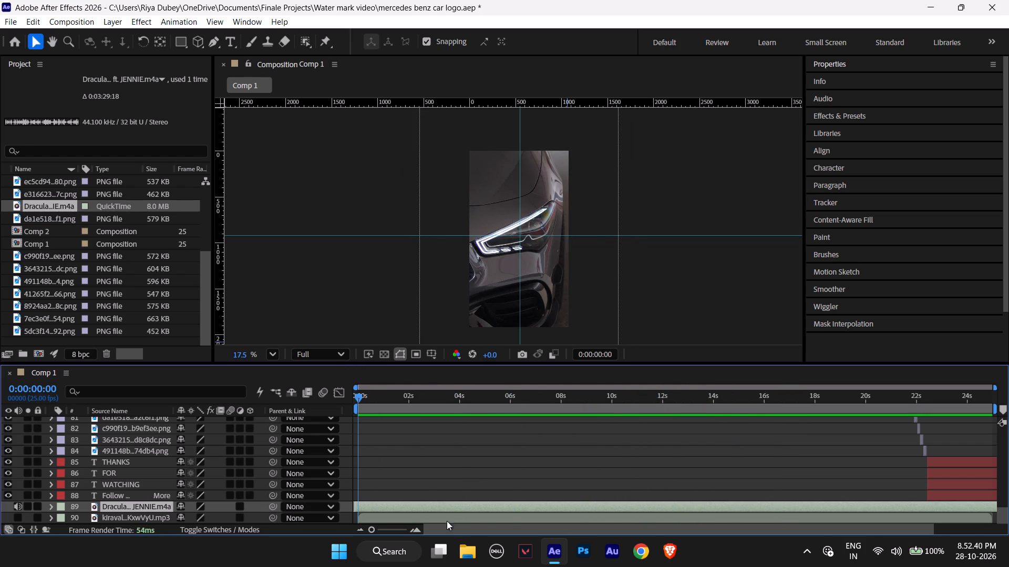
Slide the Dracula ft. JENNIE audio layer about 1.5 seconds later and extend its start back to the beginning of Comp 1.
left_click_drag(425, 505, 441, 508)
left_click_drag(441, 508, 465, 512)
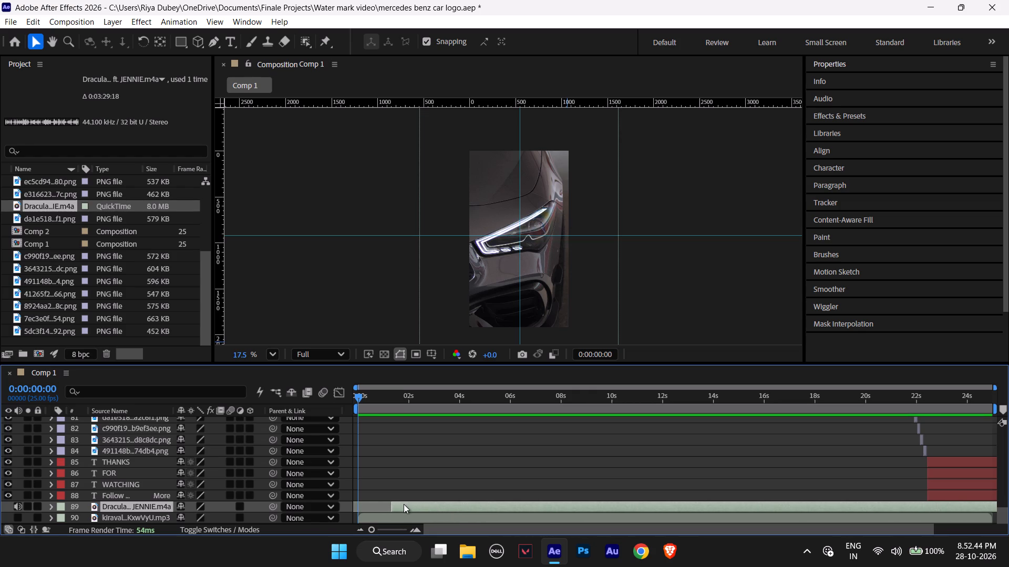
left_click_drag(394, 504, 344, 499)
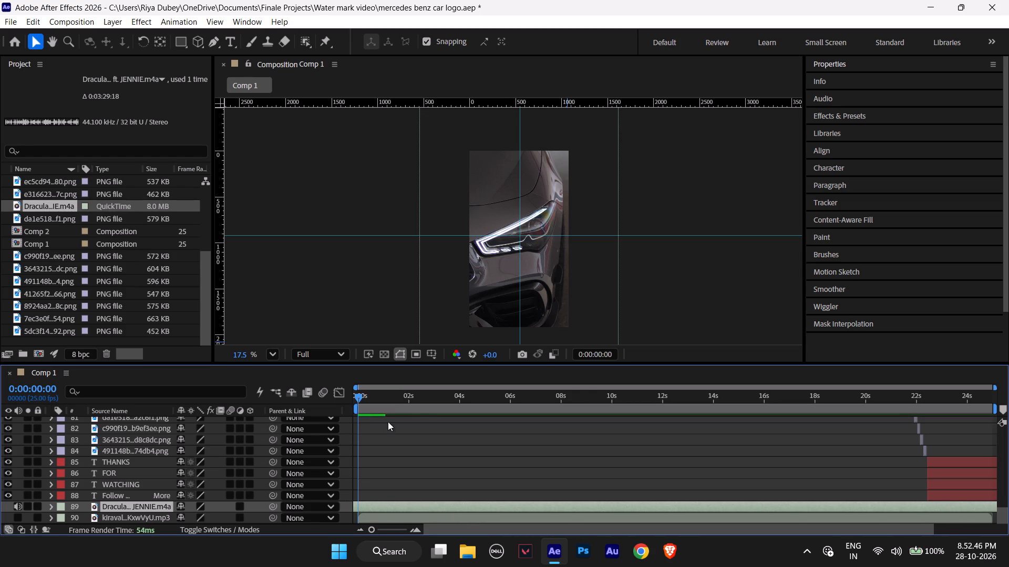
Play back Comp 1 from the beginning to about 11 seconds to review the shifted music.
key("space")
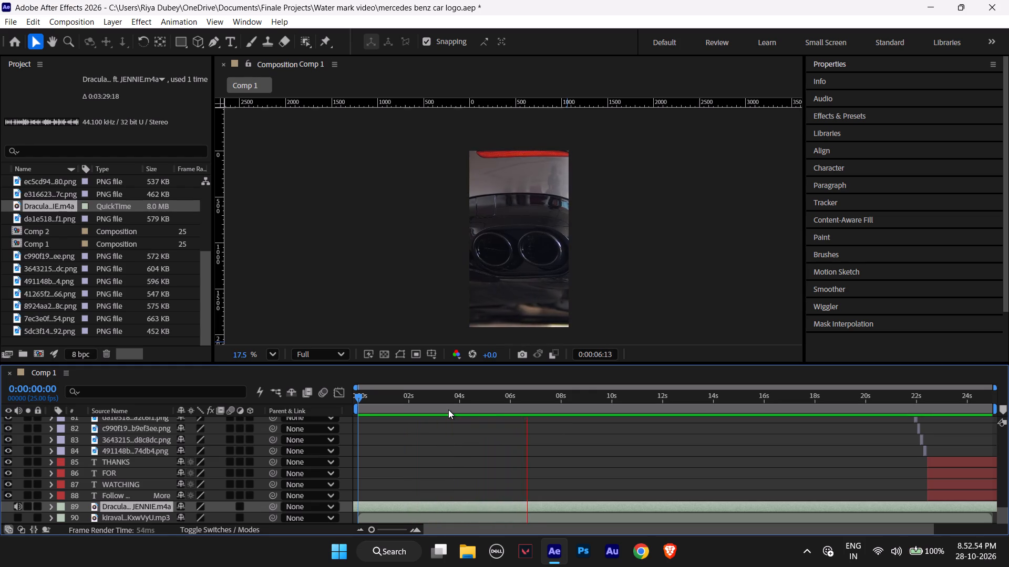
key("space")
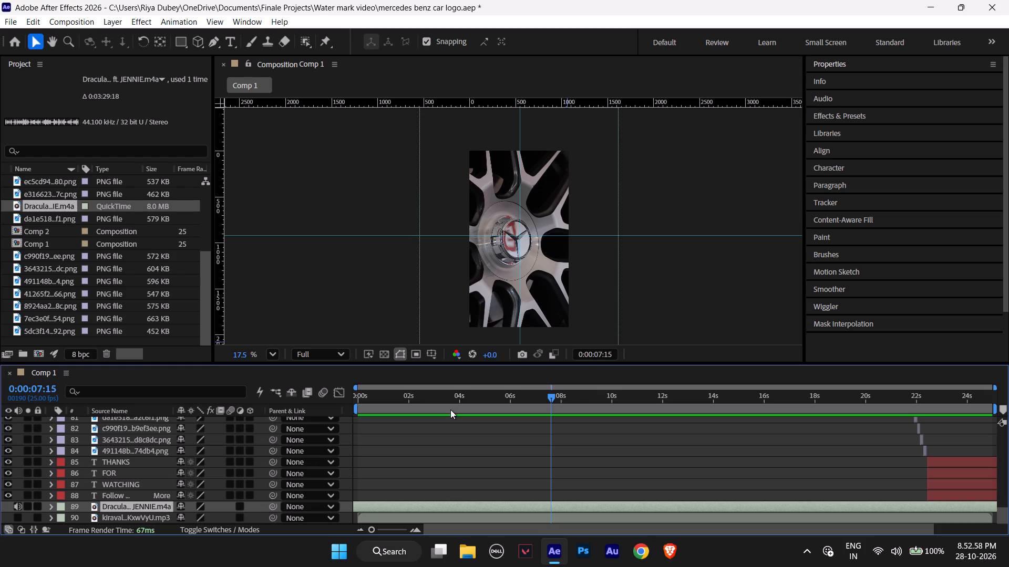
key("space")
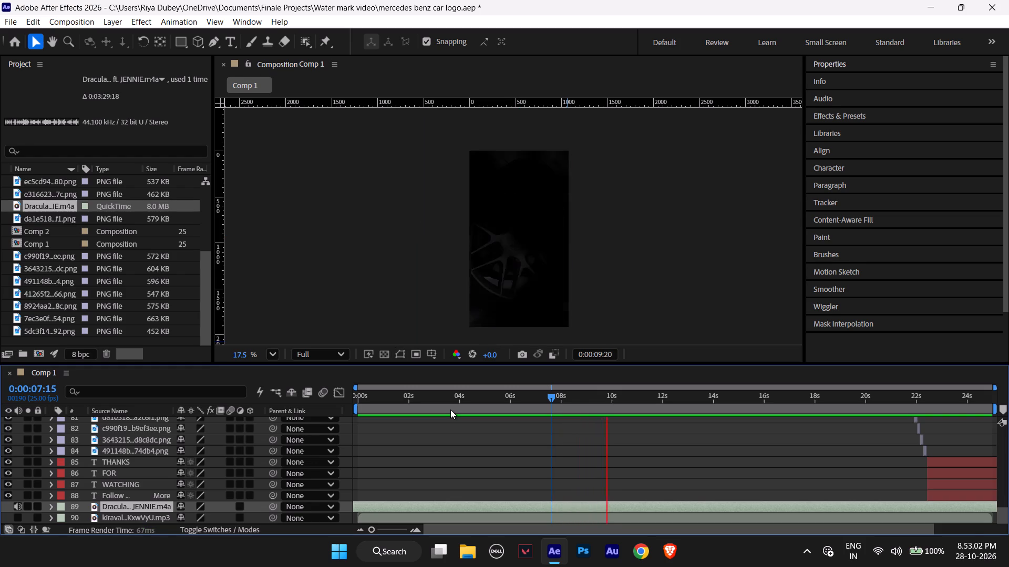
key("space")
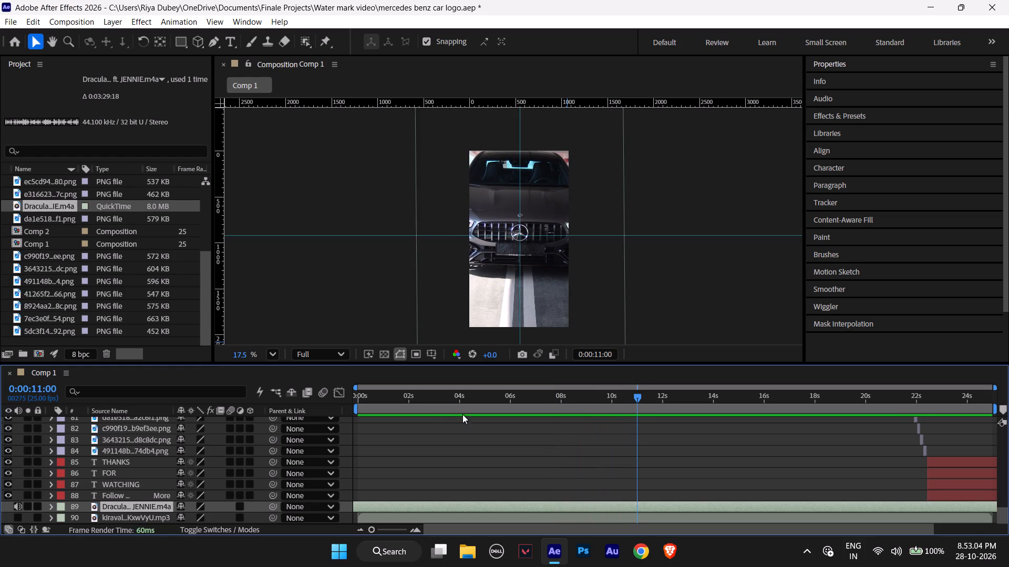
Recheck the music around 0:00:10:00 and slide the Dracula ft. JENNIE audio layer about 2 seconds later.
scroll(477, 438, "down", 1)
left_click_drag(637, 392, 622, 392)
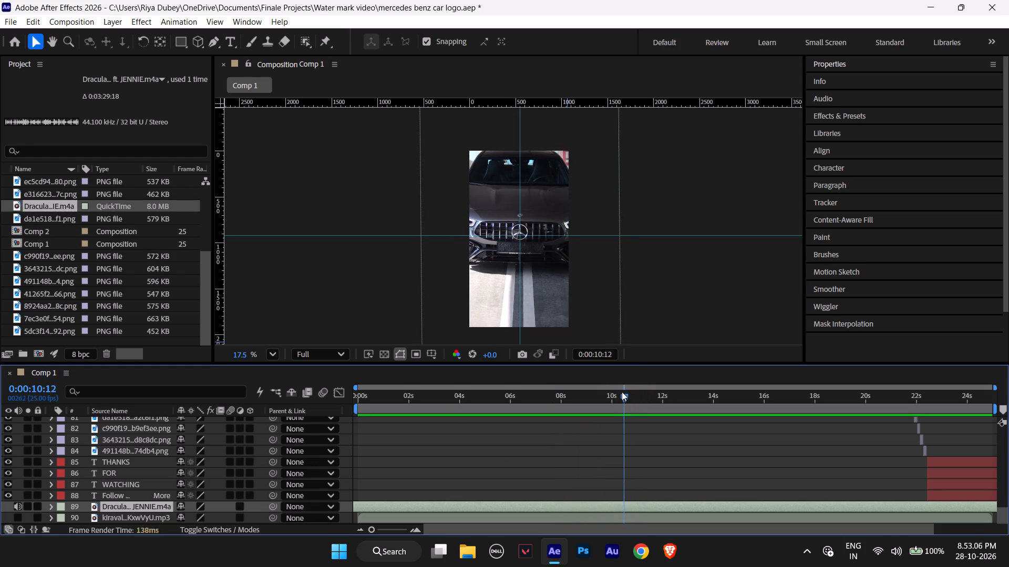
left_click_drag(622, 392, 612, 389)
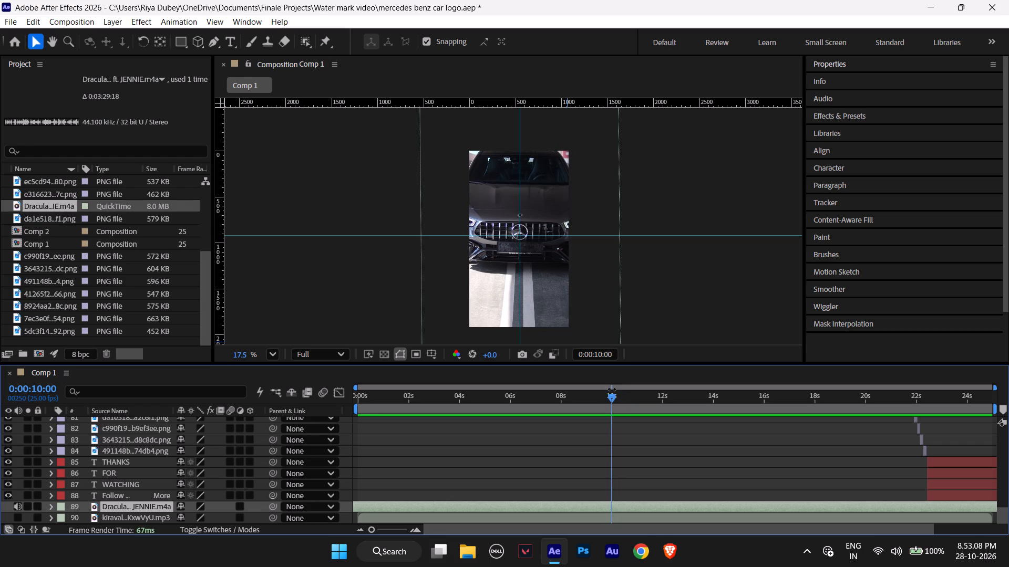
key("space")
key("space")
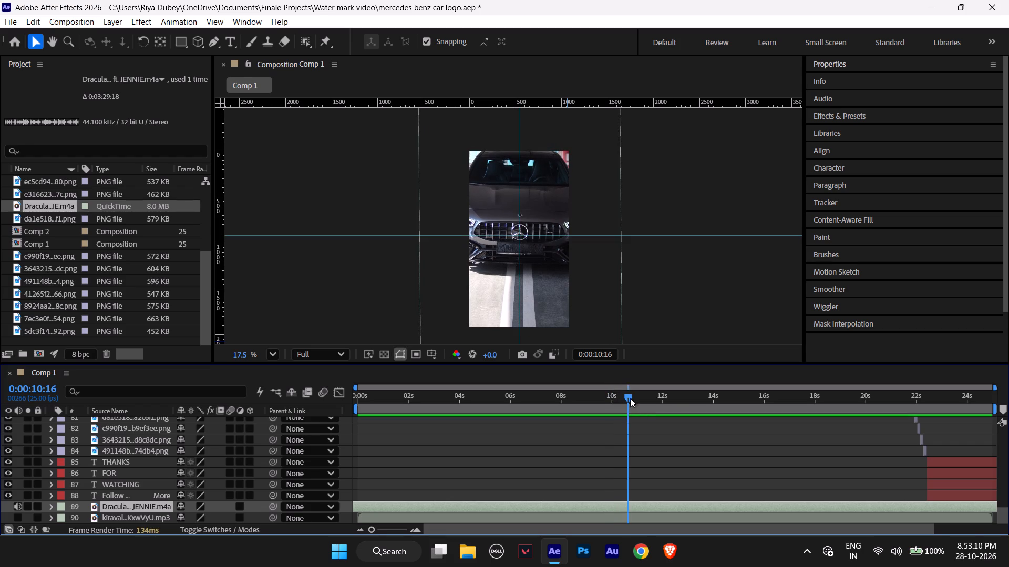
left_click_drag(625, 396, 613, 395)
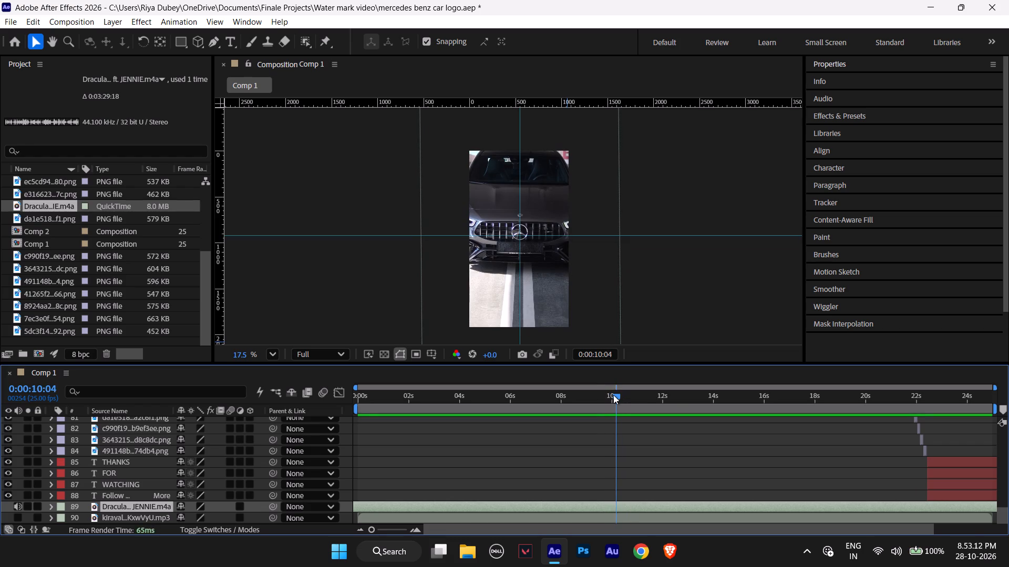
left_click_drag(613, 395, 610, 394)
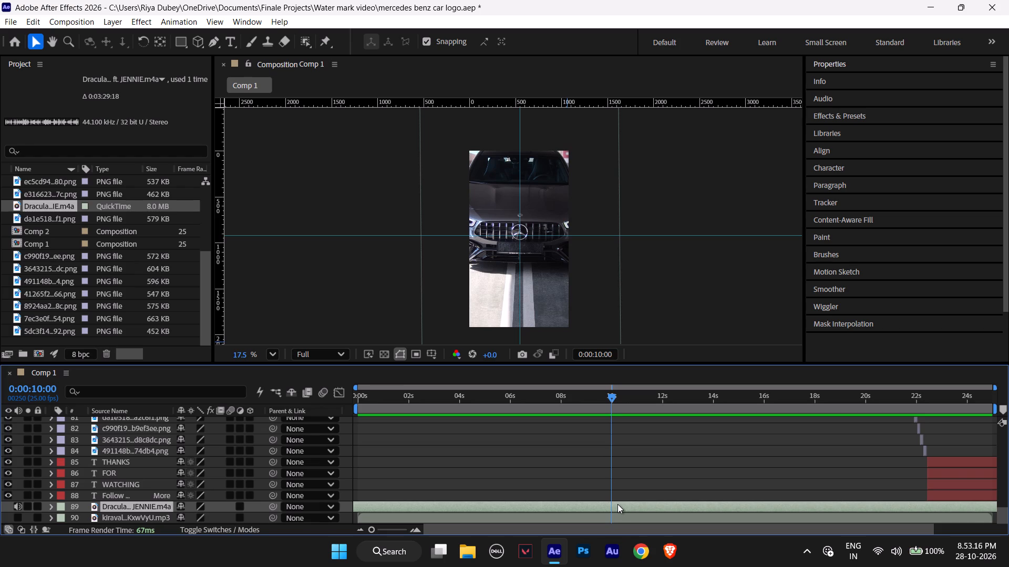
left_click_drag(617, 504, 648, 507)
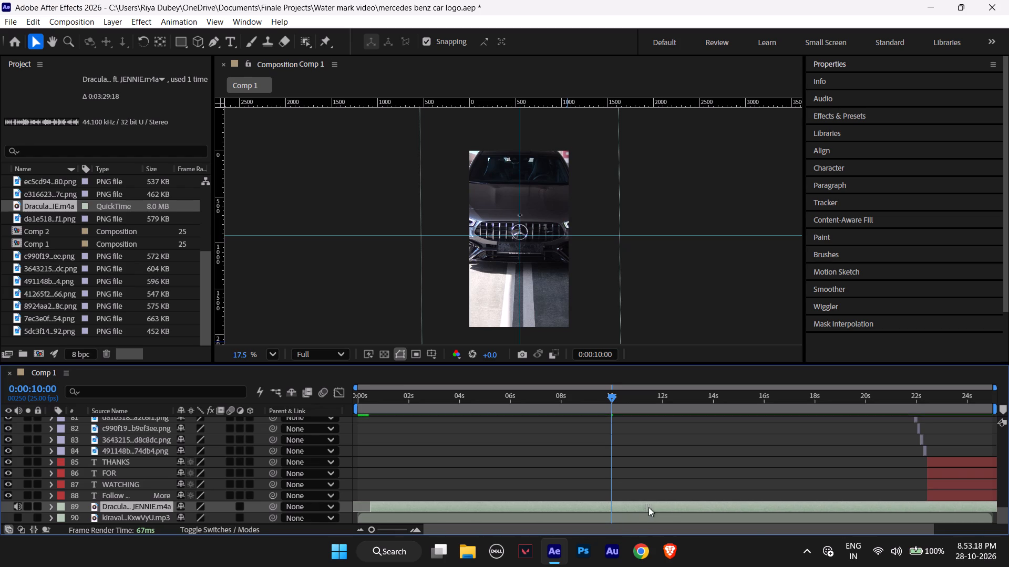
left_click_drag(648, 507, 668, 507)
With the current time at 0:00:12:23, slide the Dracula audio layer about 1 second later and extend its start back to the comp's beginning.
left_click_drag(610, 394, 641, 401)
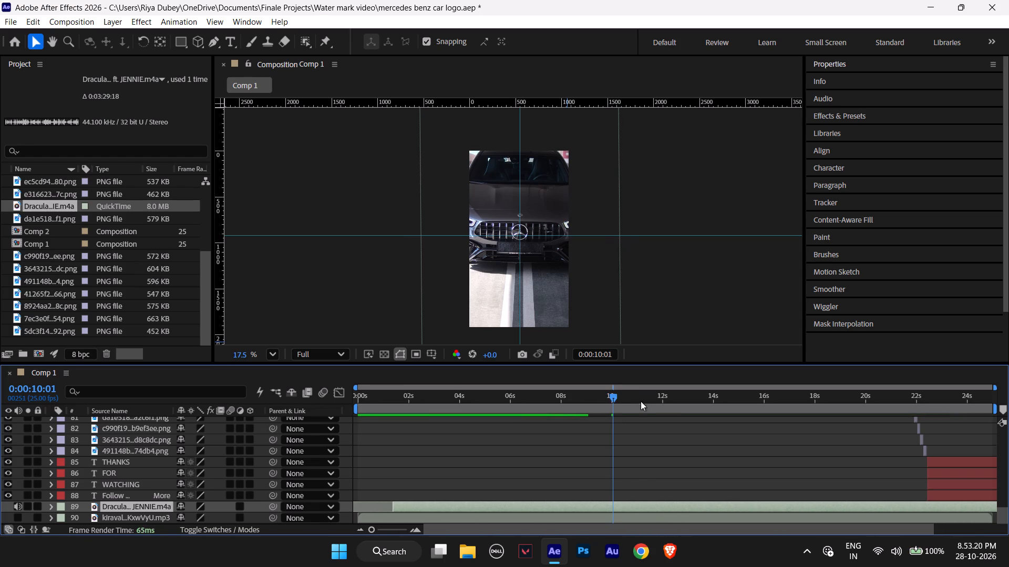
left_click_drag(641, 401, 688, 411)
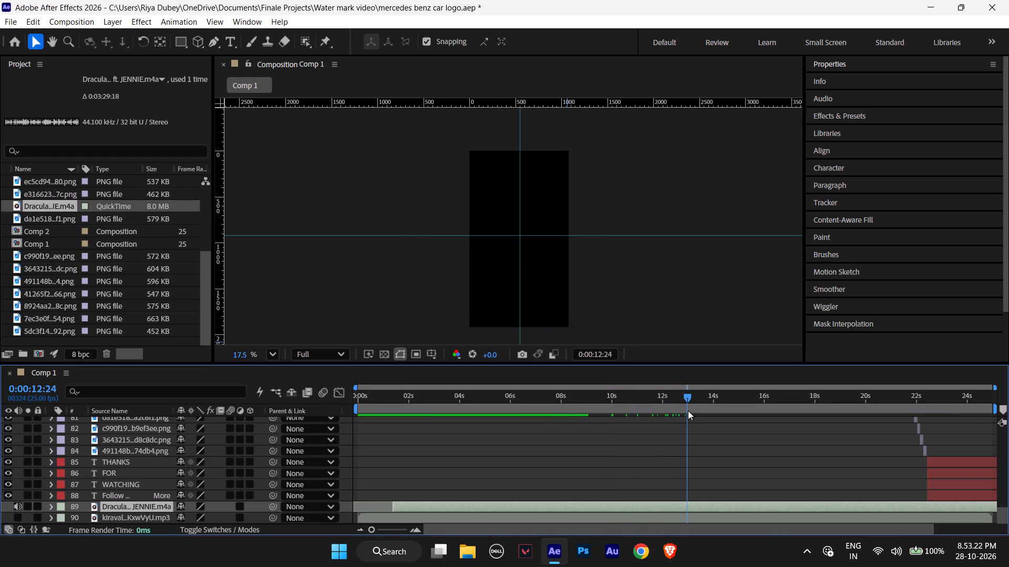
left_click_drag(688, 411, 685, 411)
left_click_drag(692, 505, 701, 505)
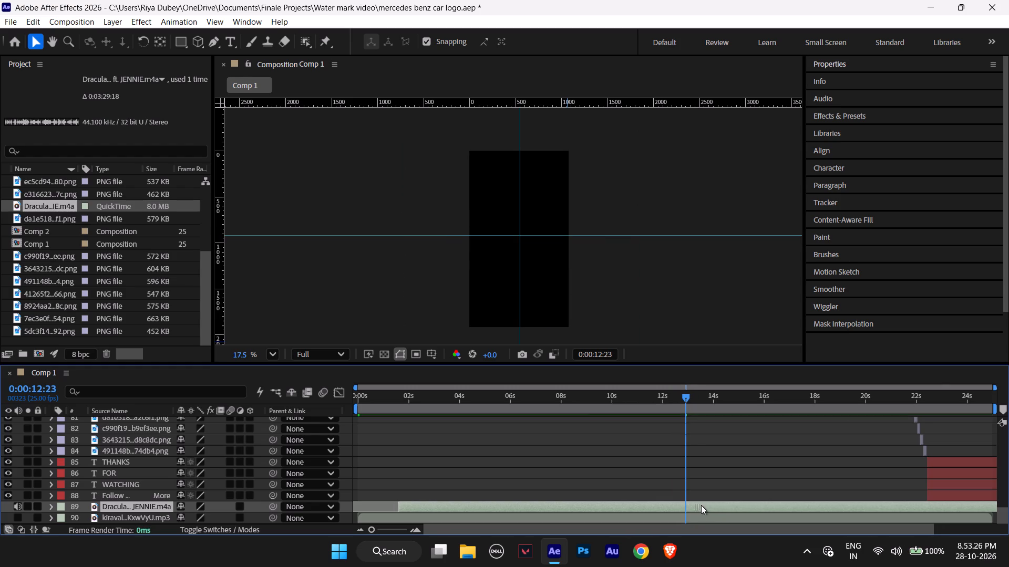
left_click_drag(701, 505, 716, 507)
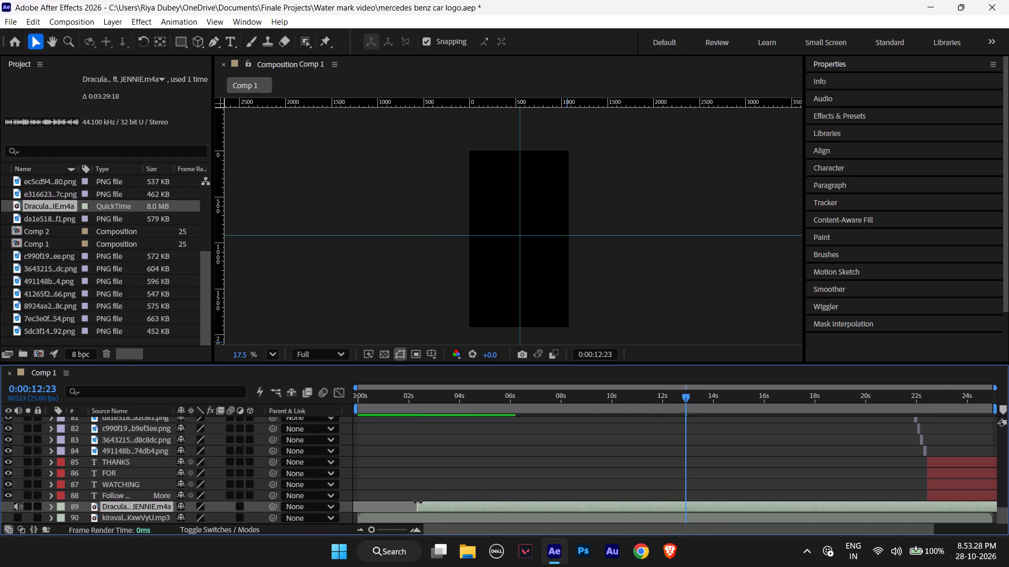
left_click_drag(418, 502, 305, 501)
Play back Comp 1 from the beginning to about 14 seconds to check the music timing against the logo clips.
left_click_drag(688, 396, 386, 403)
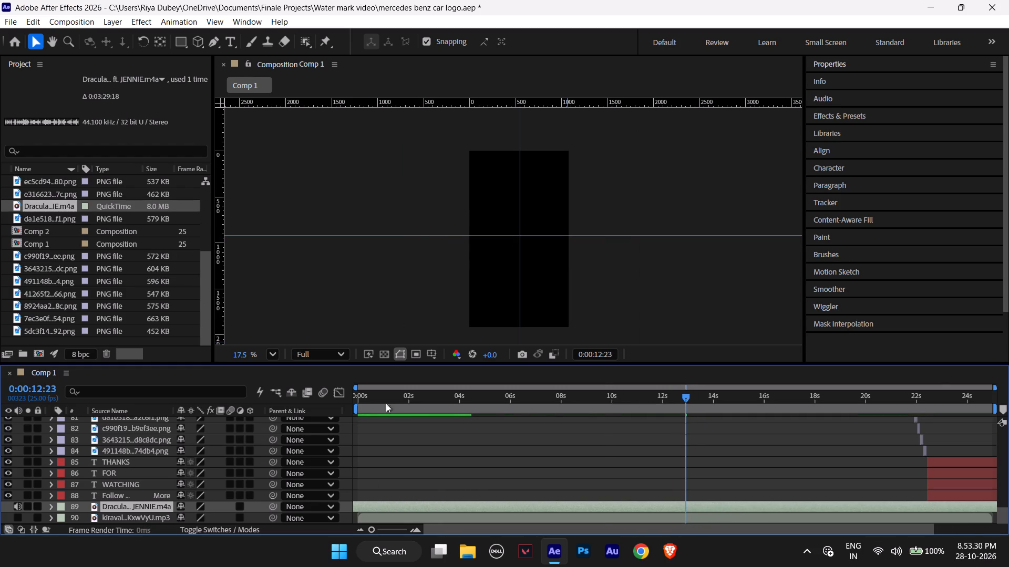
left_click_drag(386, 403, 241, 405)
key("space")
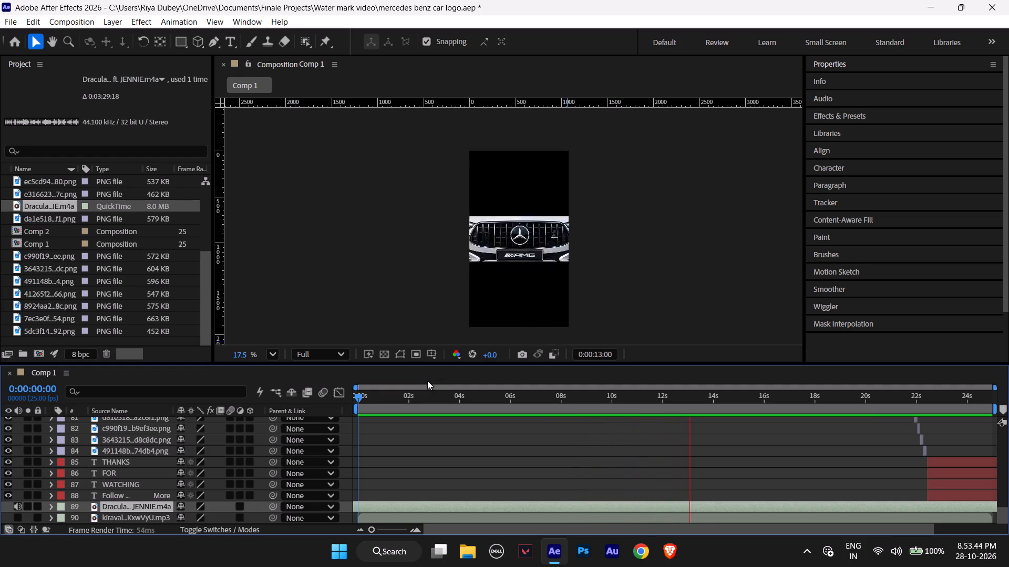
key("space")
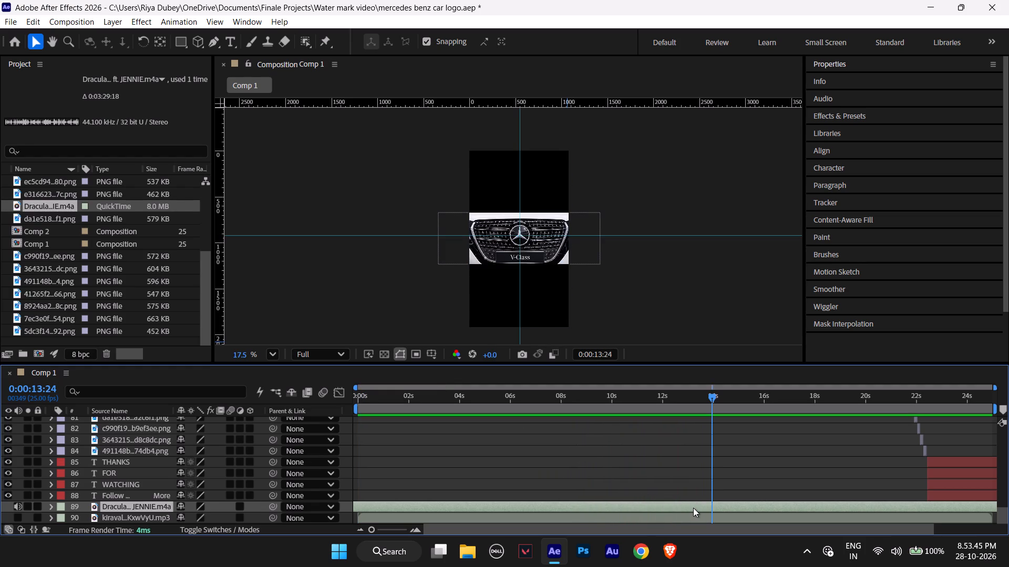
left_click(693, 508)
Recheck the music from 0:00:12:02 to about 13 seconds and slide the Dracula audio layer slightly earlier, by under a second.
left_click_drag(712, 398, 664, 396)
key("space")
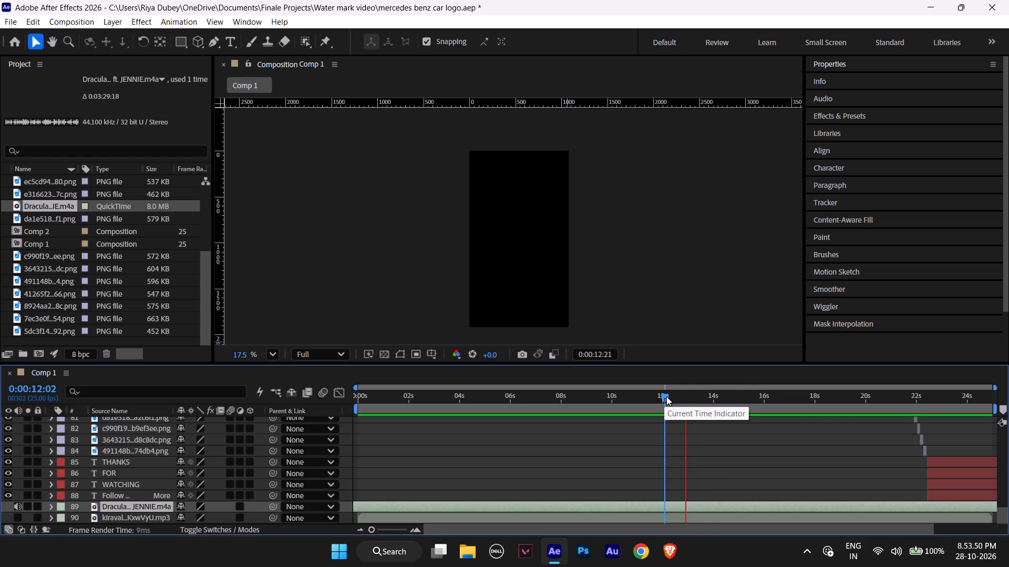
key("space")
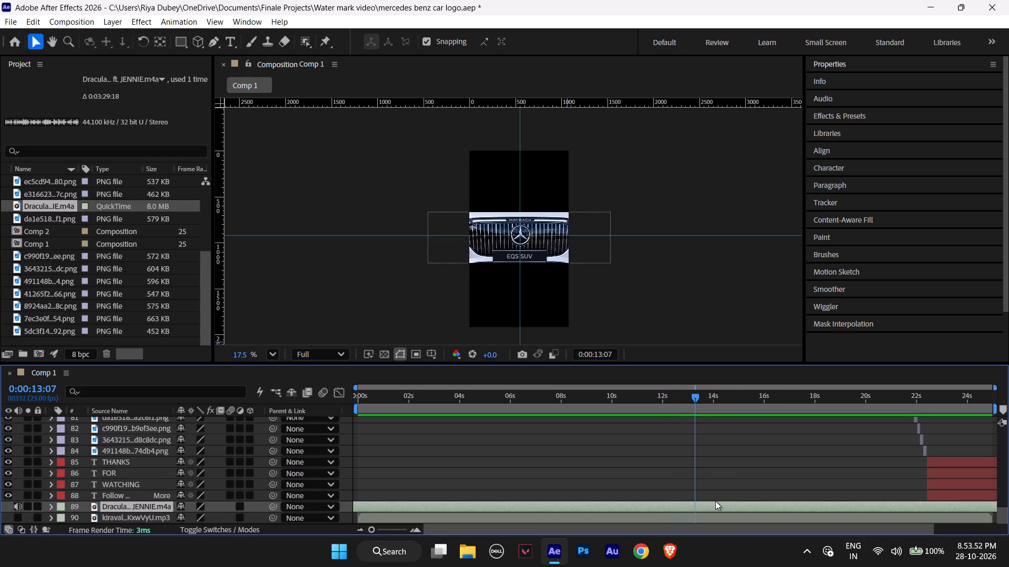
left_click_drag(714, 501, 702, 501)
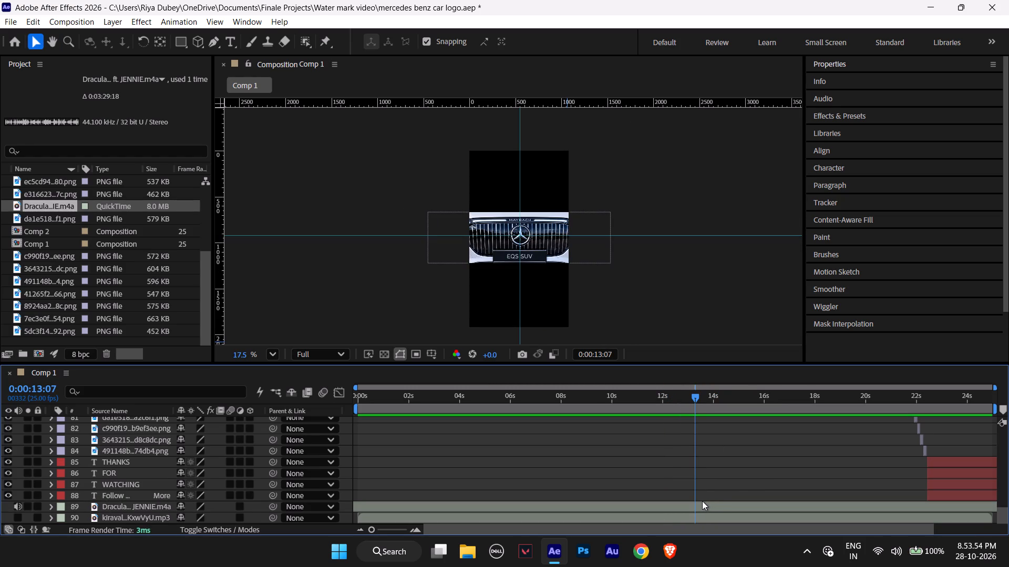
left_click_drag(702, 501, 699, 501)
left_click(700, 501)
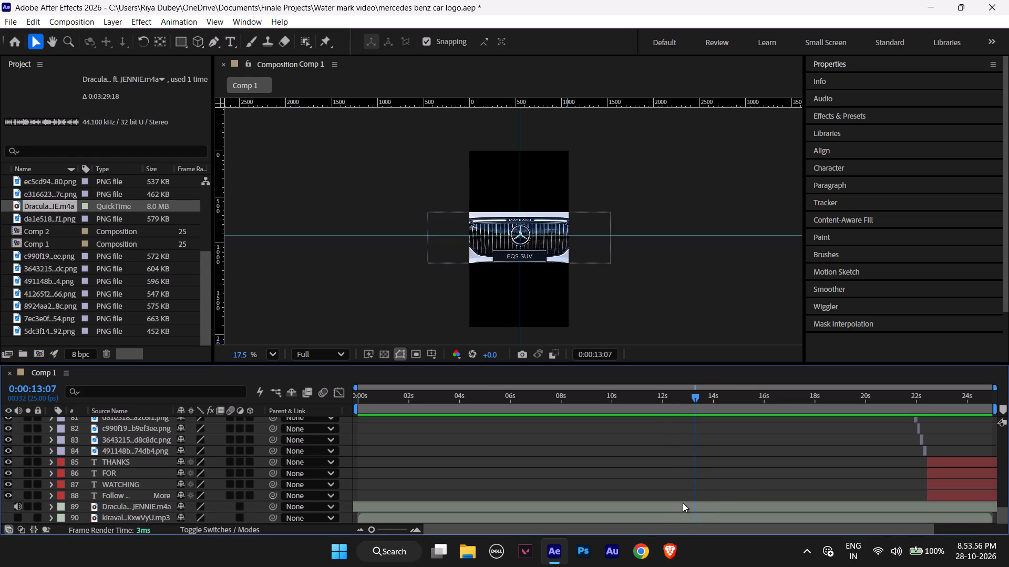
left_click(685, 503)
left_click_drag(685, 503, 678, 503)
Replay Comp 1 from 0:00:10:10 to about 13 seconds and nudge the Dracula audio layer a few frames earlier.
left_click_drag(696, 395, 623, 391)
key("space")
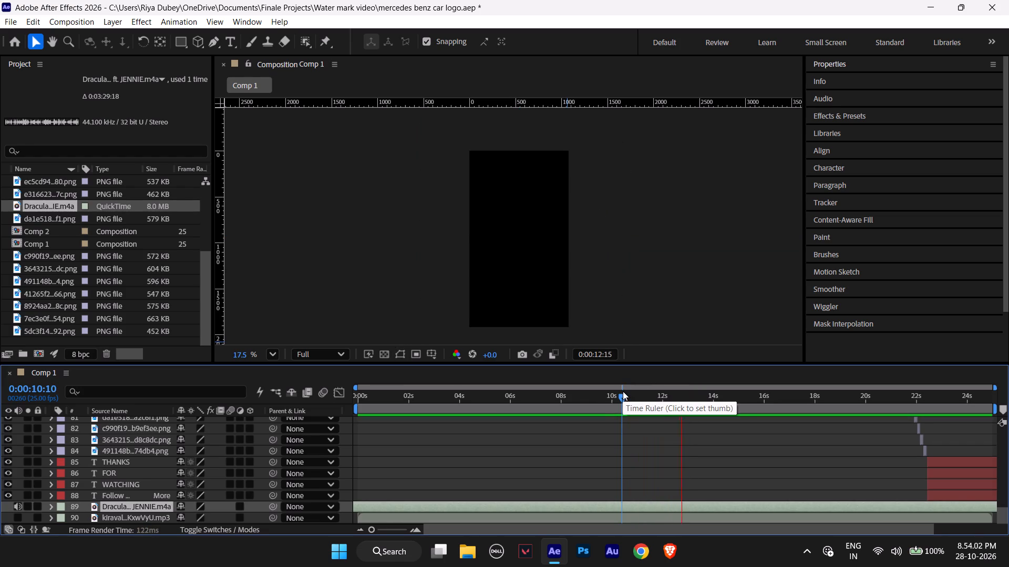
key("space")
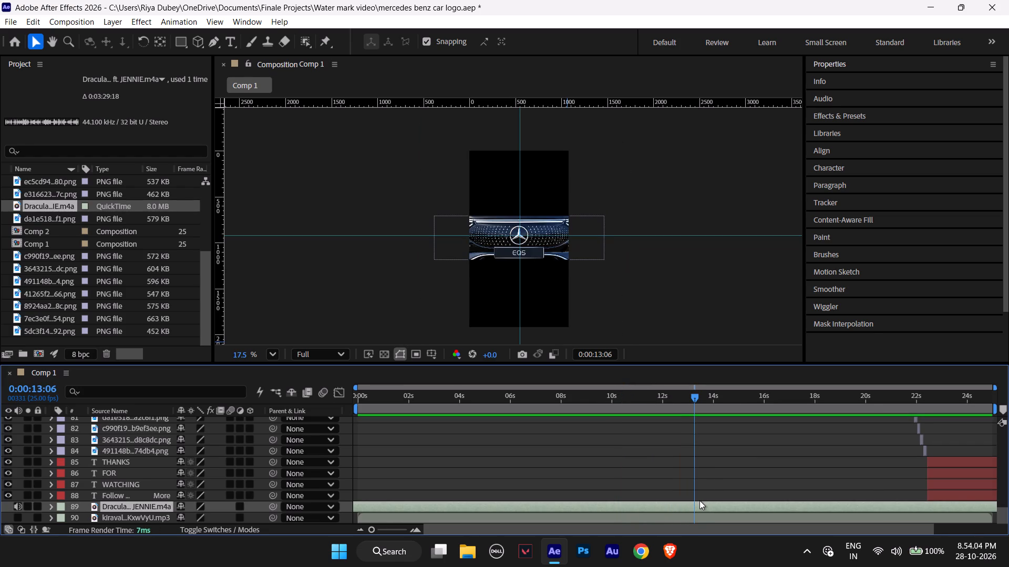
left_click(699, 500)
left_click(702, 505)
left_click_drag(703, 507, 699, 507)
left_click_drag(699, 507, 698, 507)
Play back Comp 1 from 0:00:10:22 to about 0:00:15:16 to check the music against the logo clips.
left_click_drag(694, 398, 635, 393)
key("space")
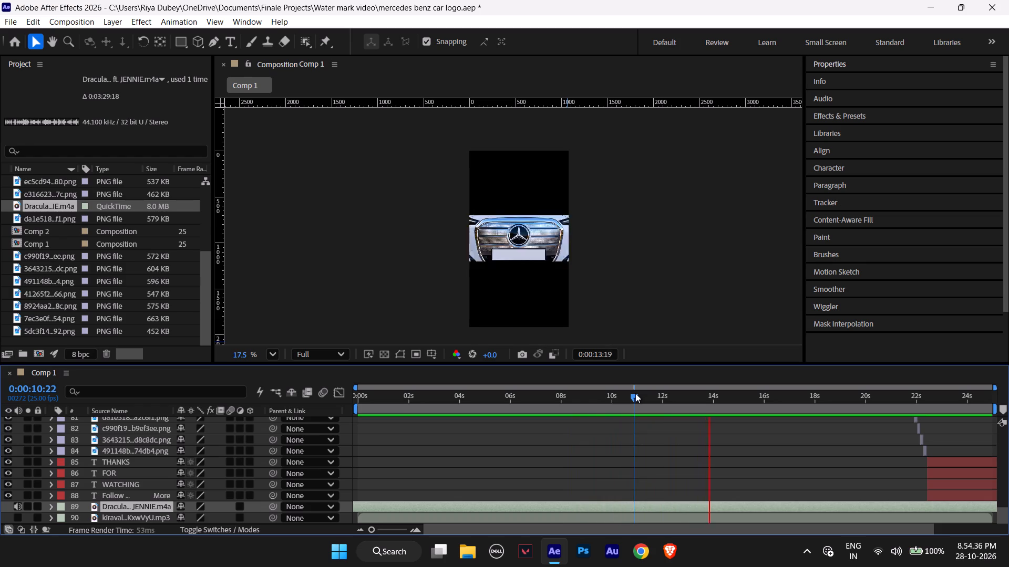
key("space")
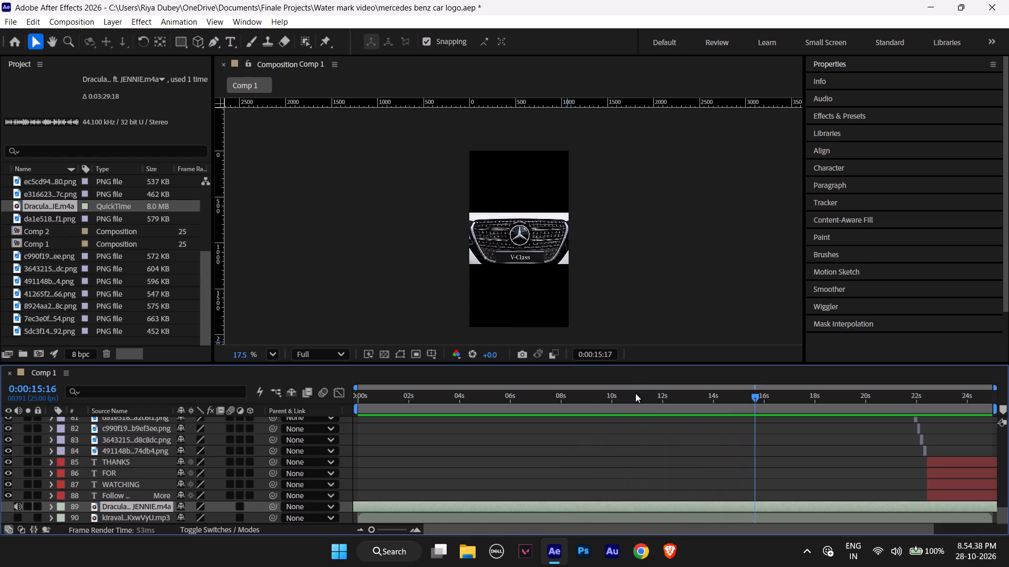
At the comp's first frame, open the Dracula audio layer in its own viewer and trim its In point to 0:00:16:05.
left_click_drag(754, 398, 373, 411)
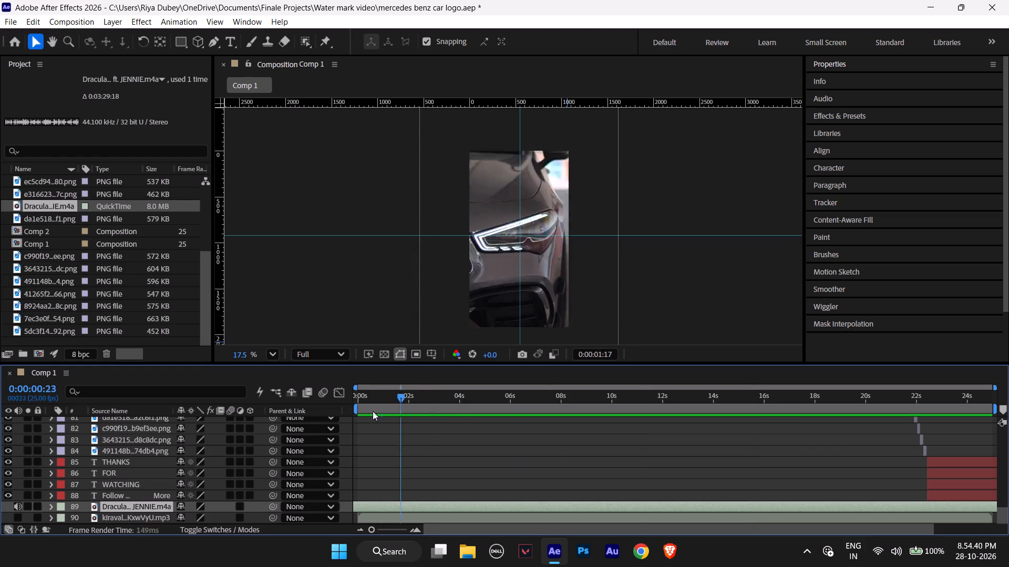
left_click_drag(373, 411, 331, 407)
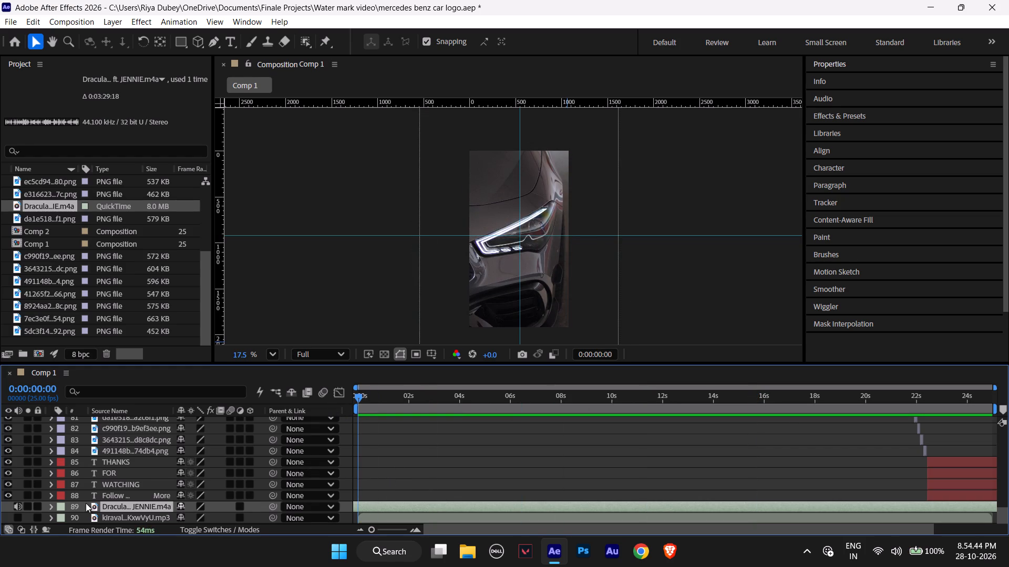
double_click(118, 507)
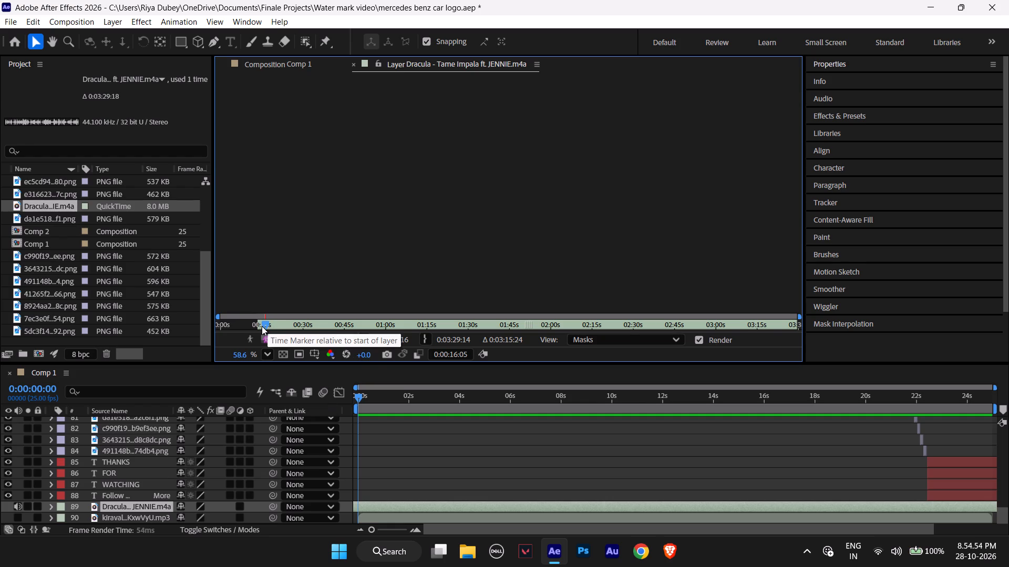
key("alt+bracketleft")
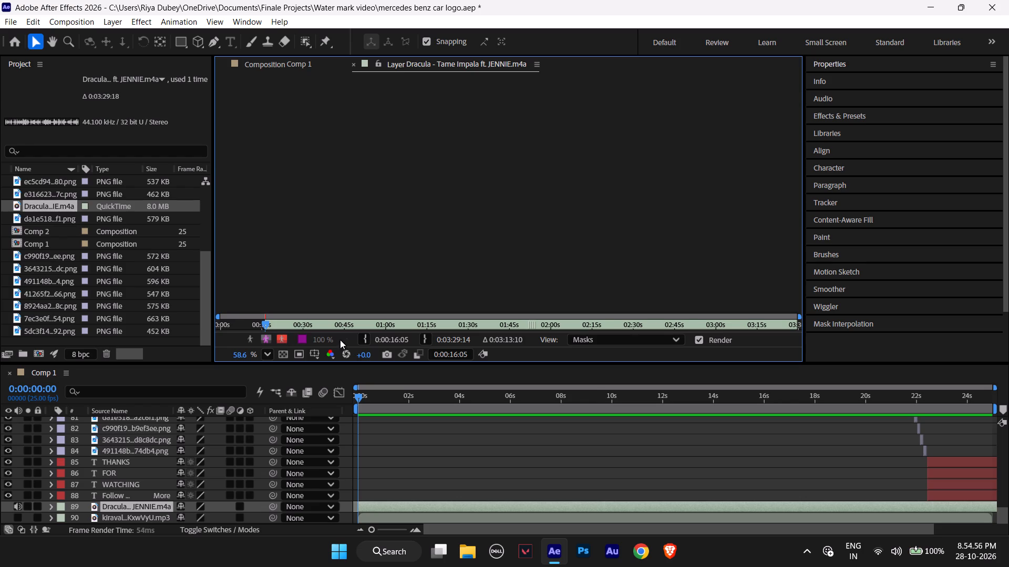
Listen to the Dracula track in the layer viewer from its In point and around 0:00:23 and 0:00:38 to 0:00:42.
key("space")
left_click(305, 71)
left_click(414, 60)
key("space")
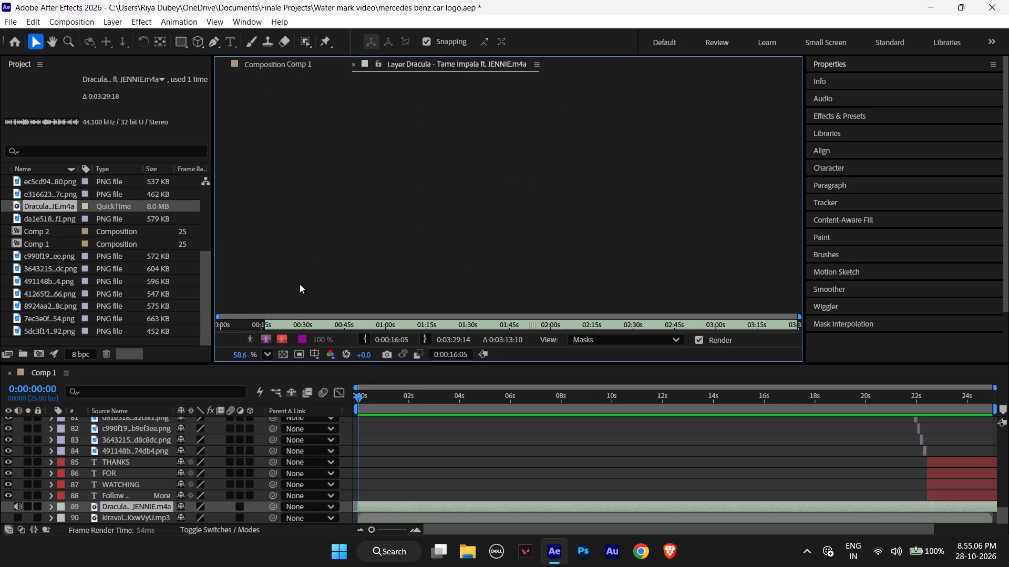
left_click(285, 327)
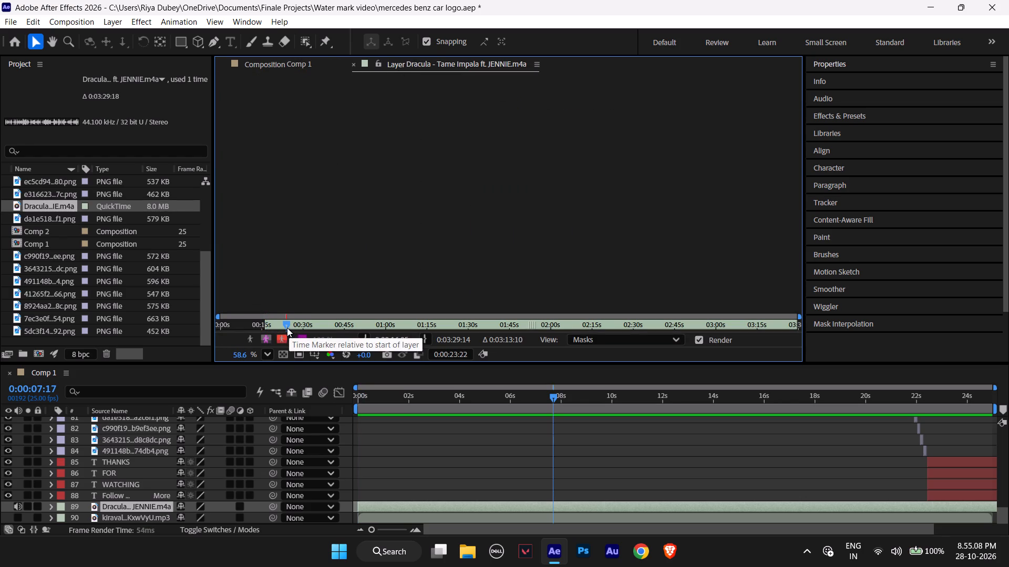
key("space")
left_click(326, 325)
key("space")
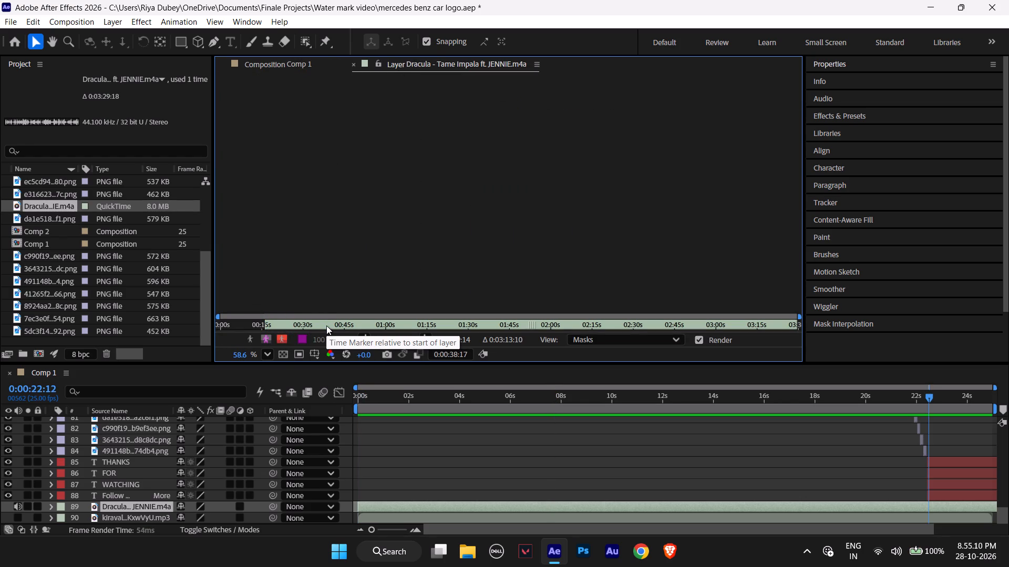
key("space")
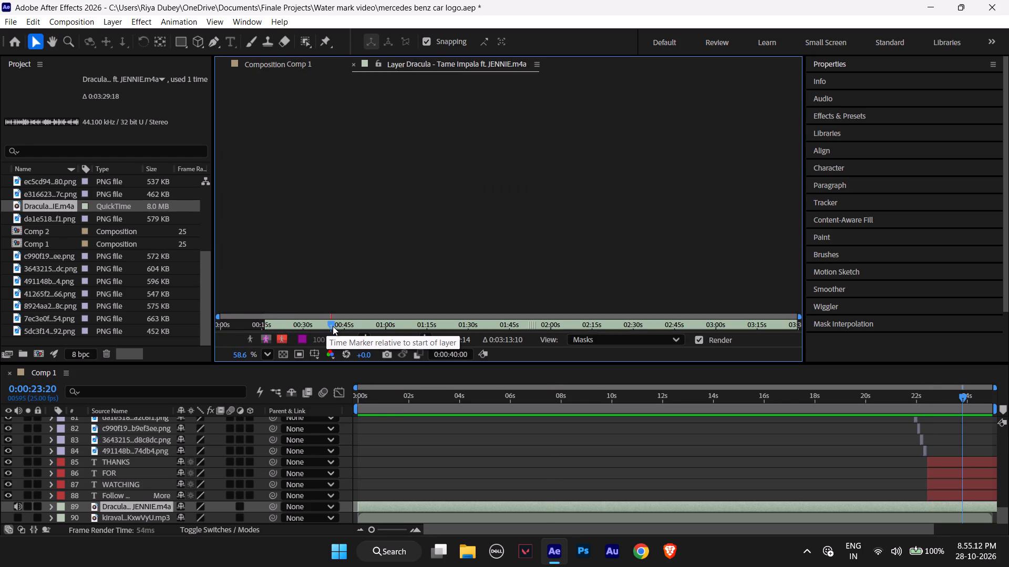
key("space")
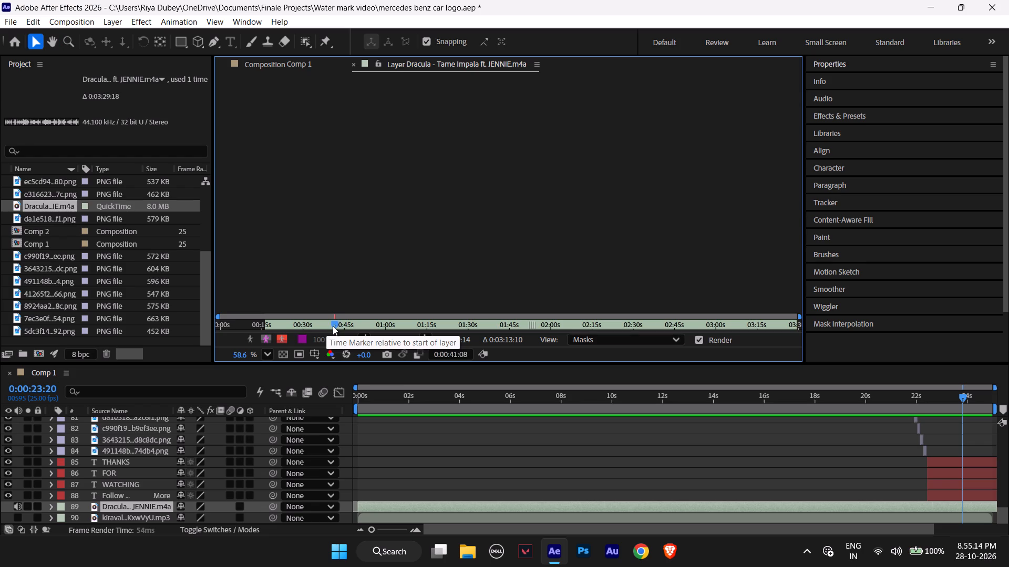
key("space")
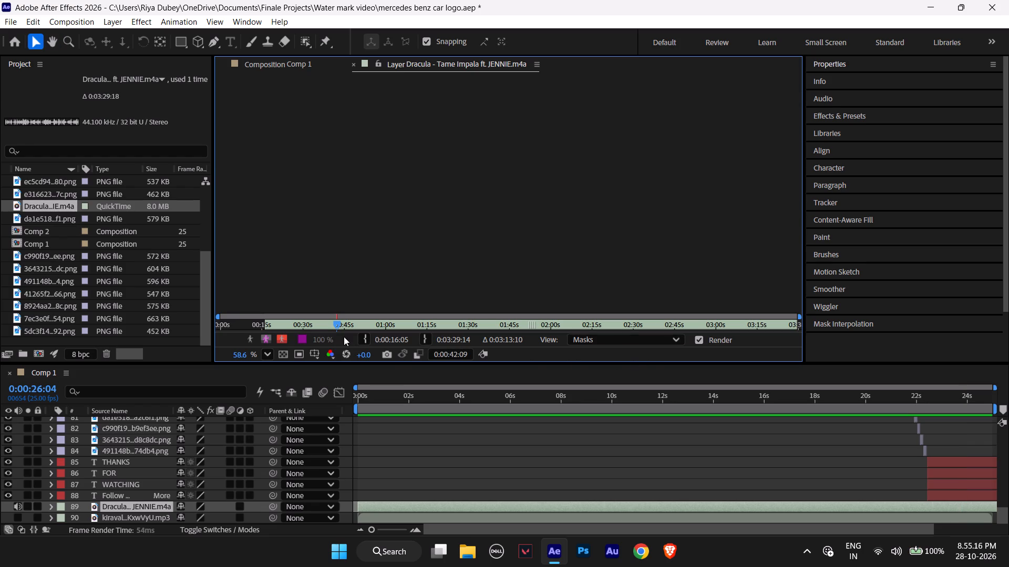
Move the current time to the comp's last frame, 0:00:24:24, and trim the Dracula layer's Out point there.
left_click(985, 395)
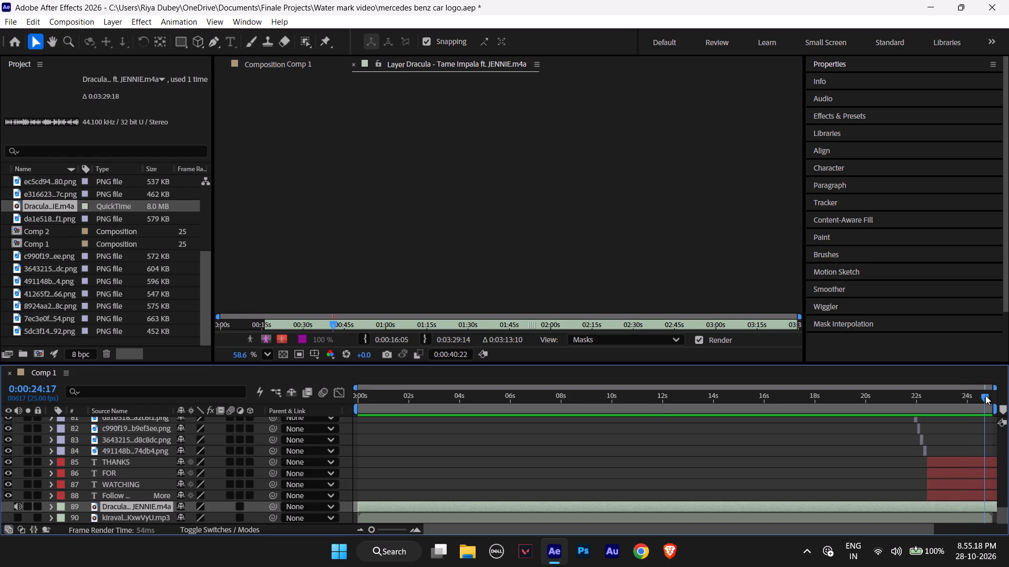
left_click_drag(985, 395, 997, 396)
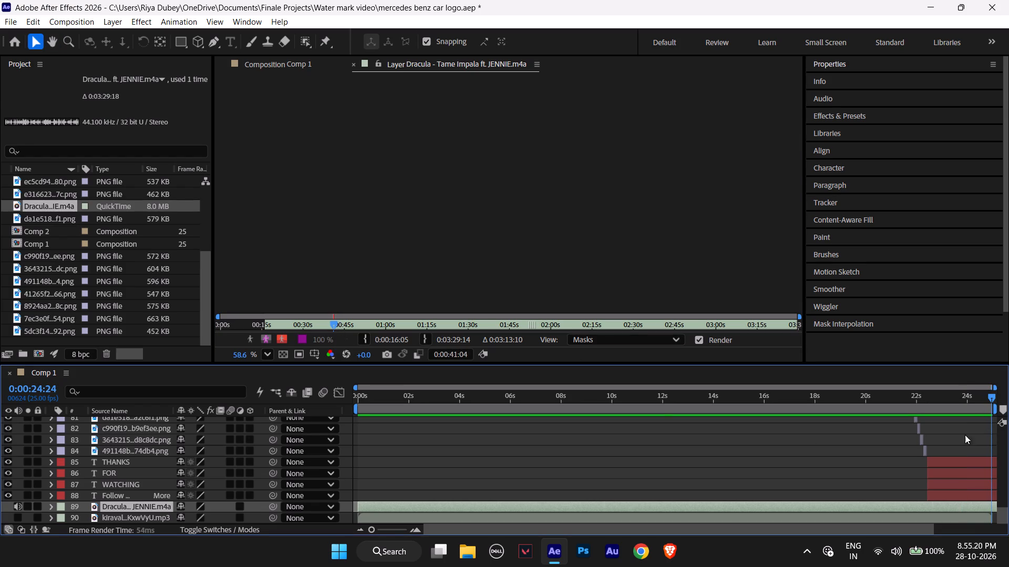
left_click(957, 400)
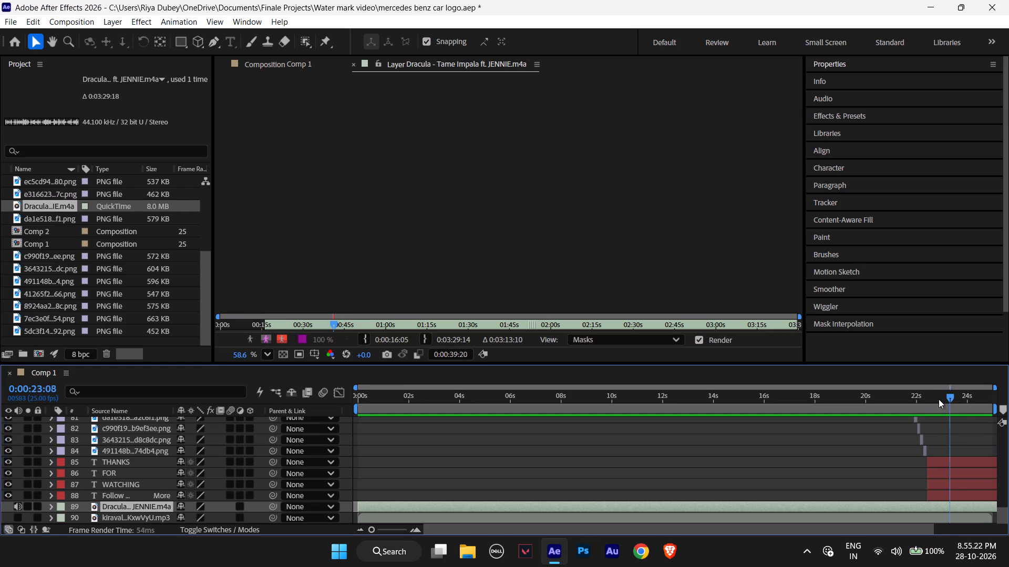
left_click_drag(955, 401, 1007, 413)
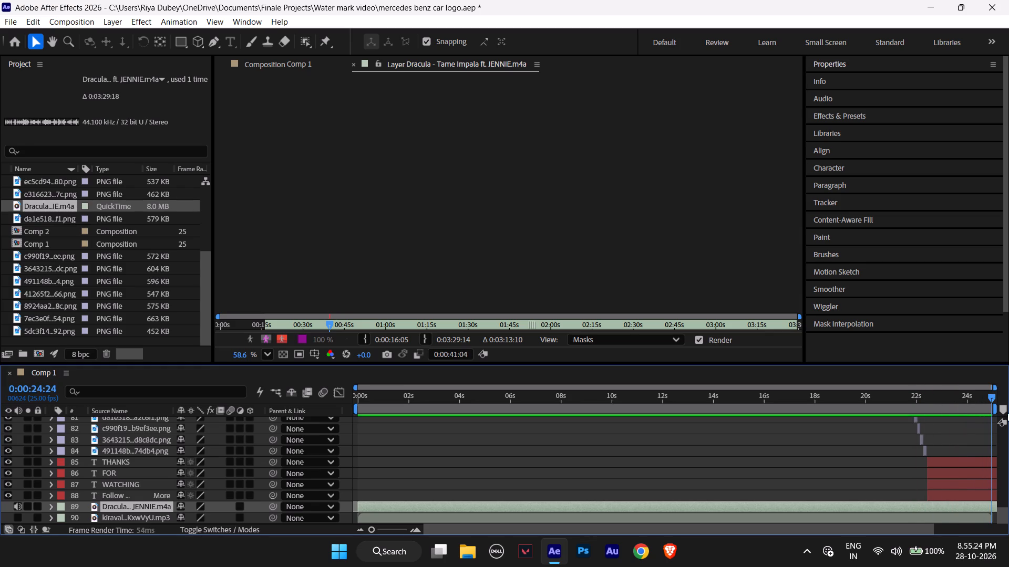
left_click_drag(1007, 413, 1008, 413)
key("alt+bracketright")
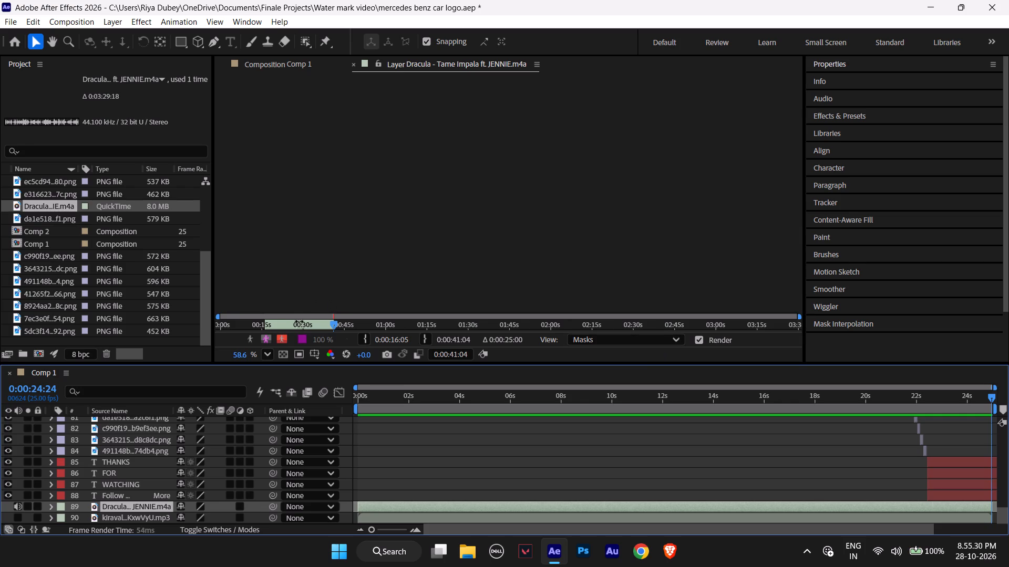
Scrub through the trimmed Dracula track to about 0:00:40 in the layer viewer.
left_click_drag(287, 322, 313, 331)
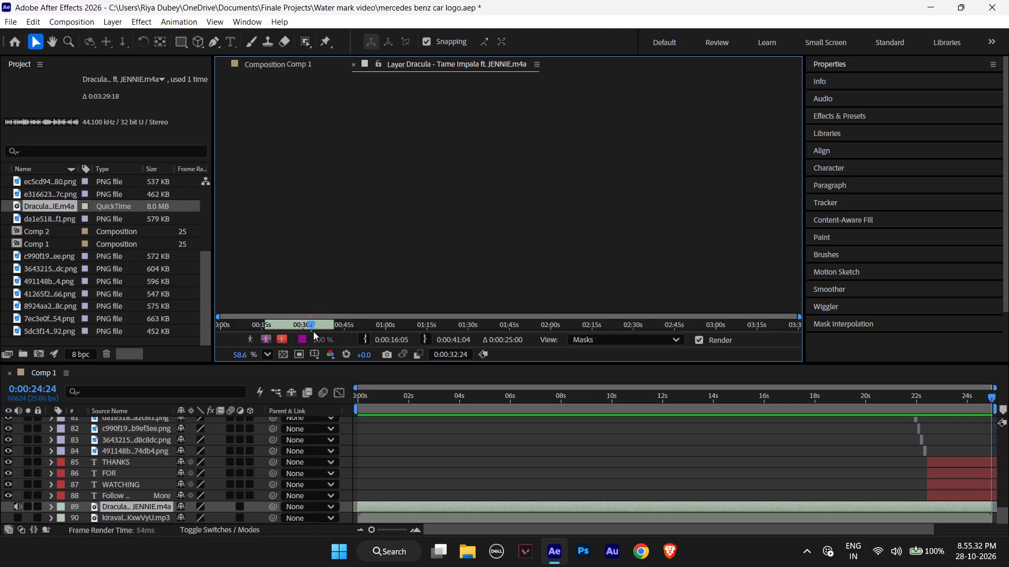
left_click_drag(313, 331, 329, 332)
left_click_drag(329, 332, 331, 332)
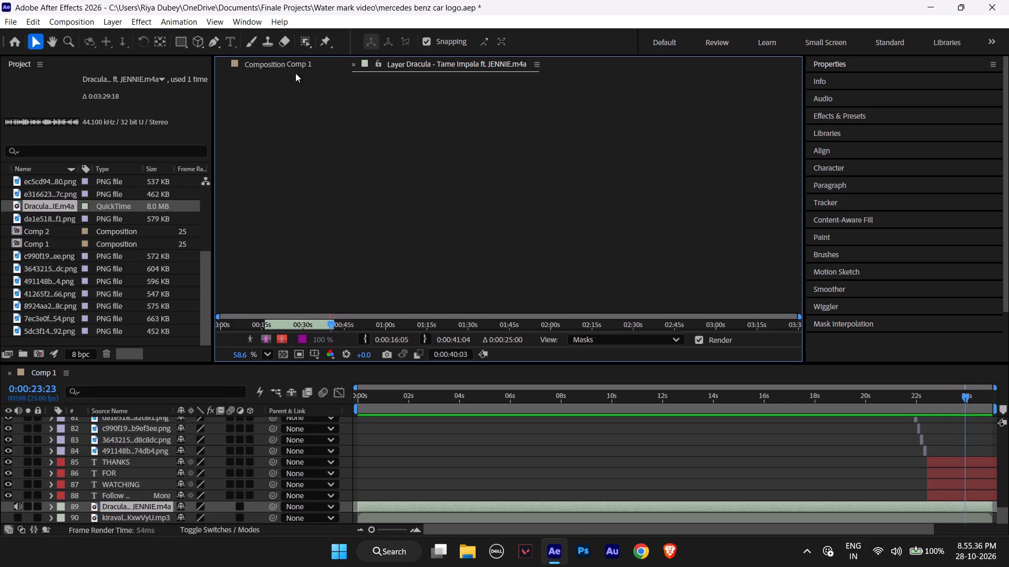
Return to Comp 1 and play it back from the beginning through the THANKS FOR WATCHING ending to review the trimmed music.
left_click(293, 68)
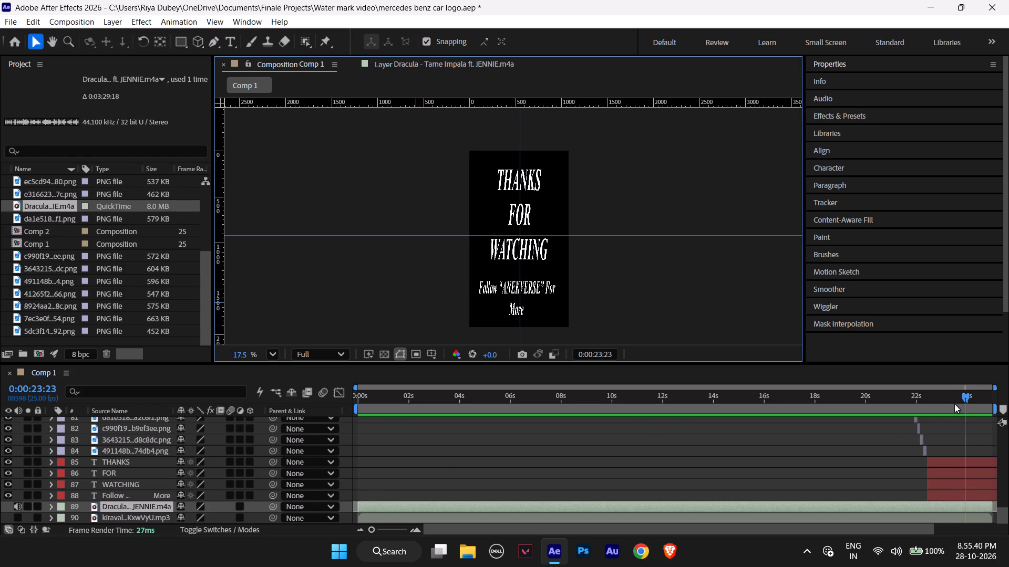
left_click_drag(965, 396, 221, 406)
key("space")
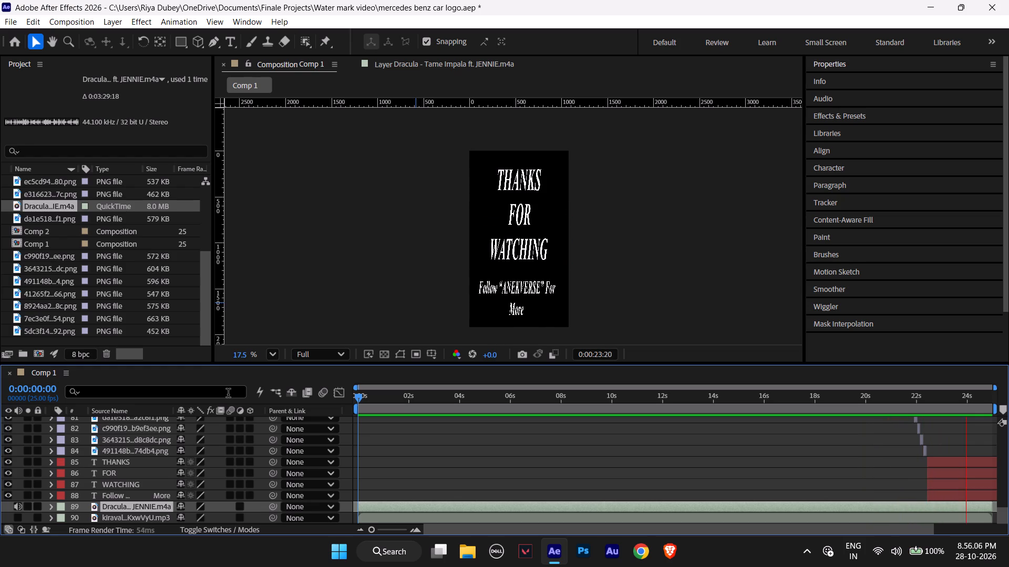
key("space")
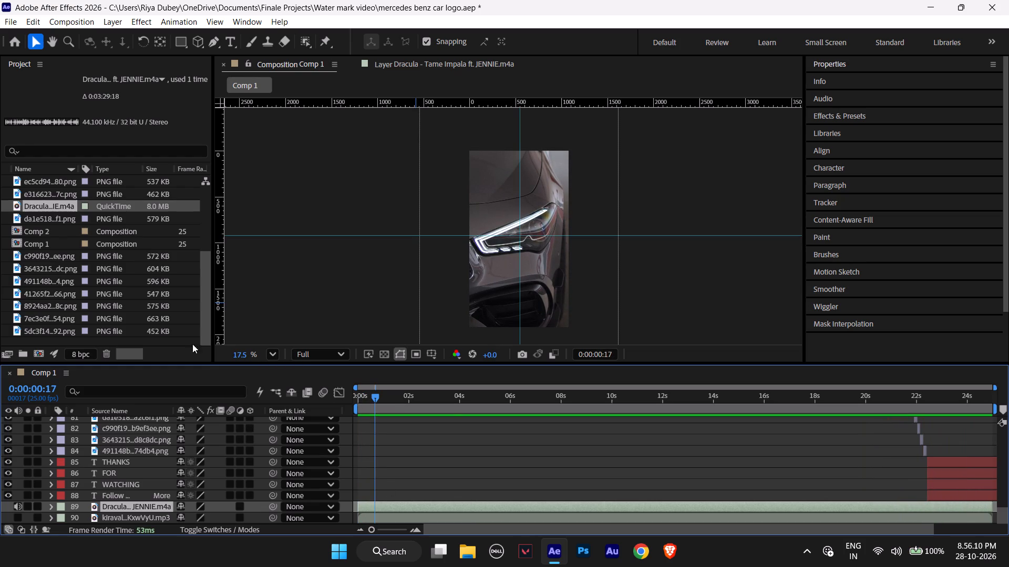
Reopen the Dracula layer viewer, scrub back to about 0:00:14, and listen through the In point to about 0:00:16:18.
left_click(415, 62)
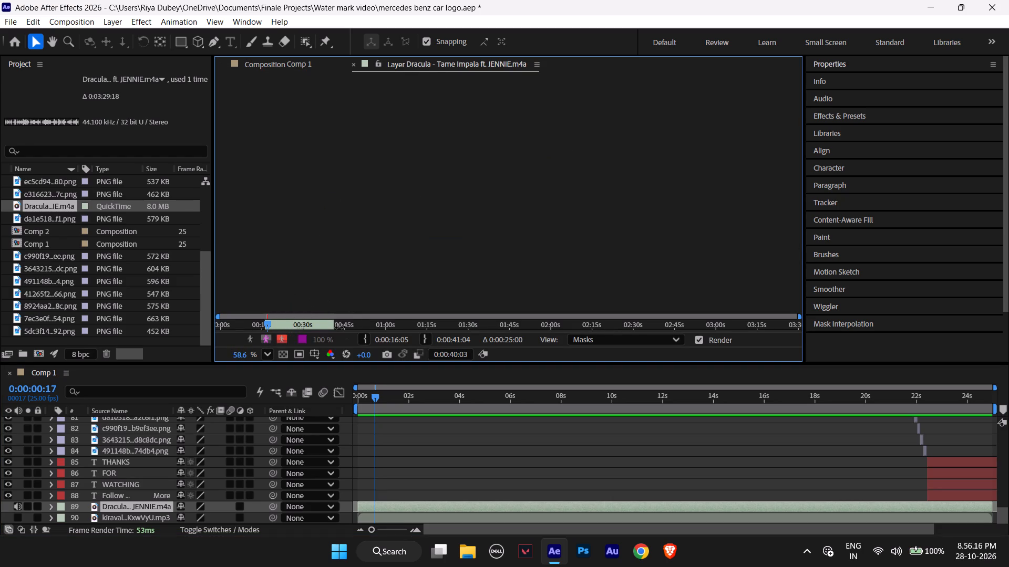
left_click_drag(266, 324, 289, 327)
left_click_drag(289, 327, 250, 314)
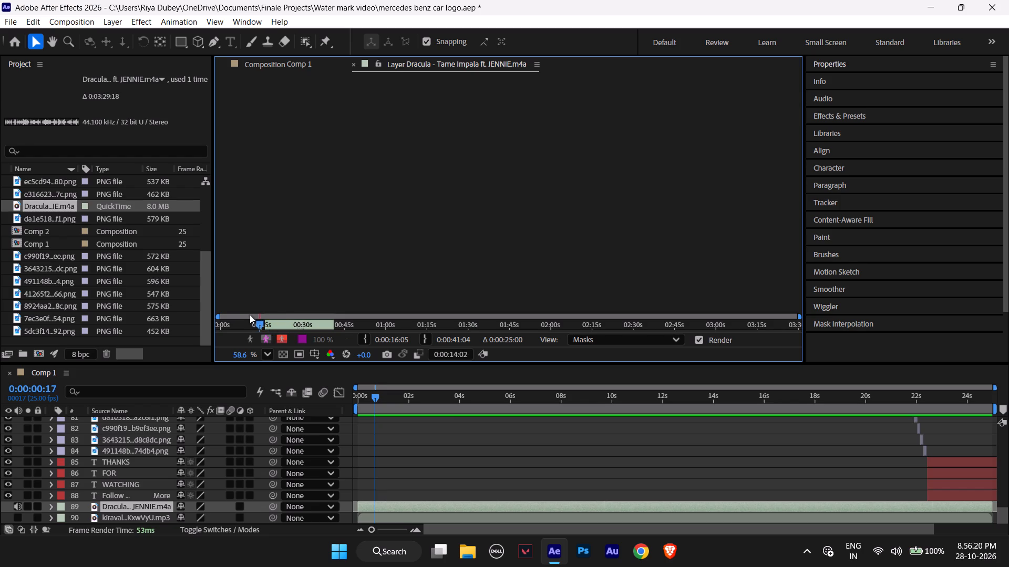
left_click_drag(250, 314, 246, 314)
key("space")
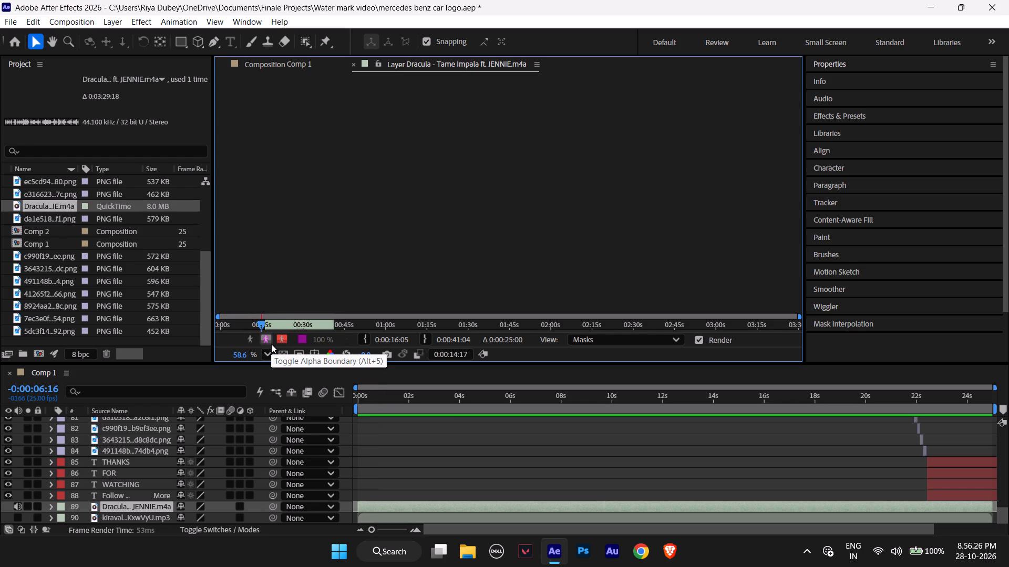
key("space")
key("space")
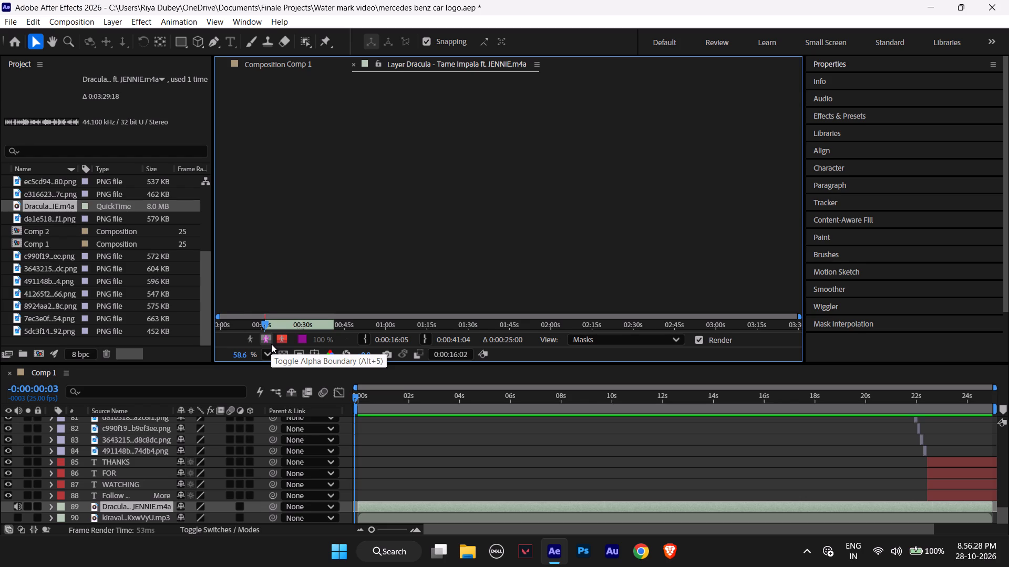
key("space")
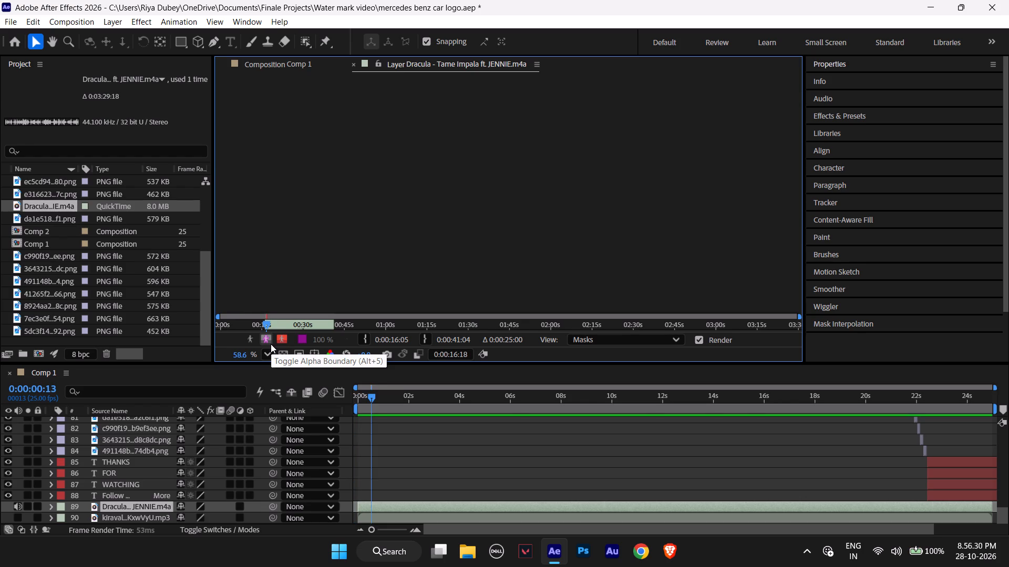
Replay short passages just after the Dracula track's In point, stepping back frame by frame to about 0:00:16:15.
key("ctrl+Left")
key("ctrl+Left")
key("ctrl+Left")
key("space")
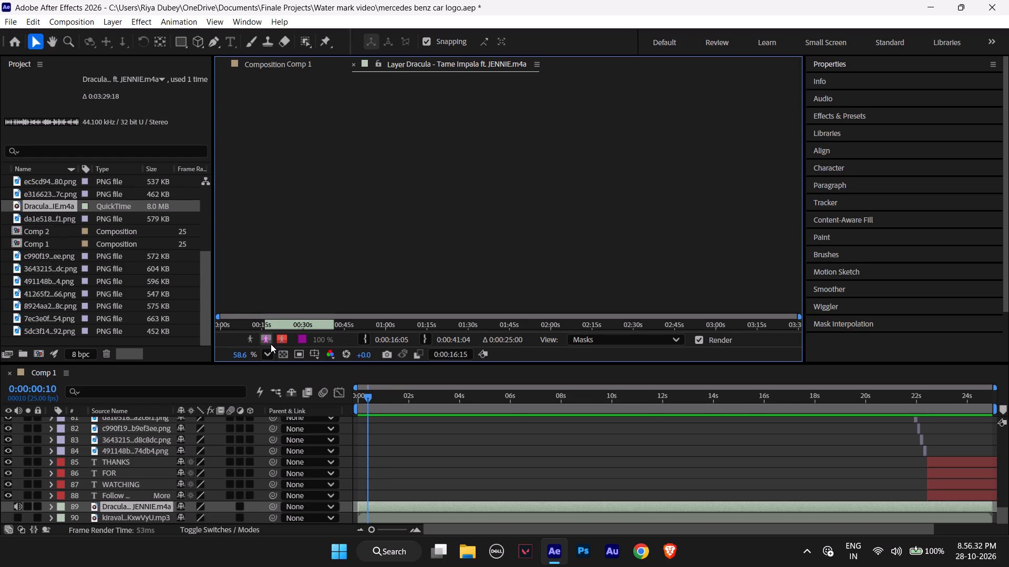
key("space")
key("ctrl+Left")
key("ctrl+Left")
key("ctrl+Left")
key("ctrl+Left")
key("ctrl+Left")
key("ctrl+Left")
key("ctrl+Left")
key("ctrl+Left")
key("ctrl+Left")
key("ctrl+Left")
key("ctrl+Left")
key("ctrl+Left")
key("ctrl+Left")
key("ctrl+Left")
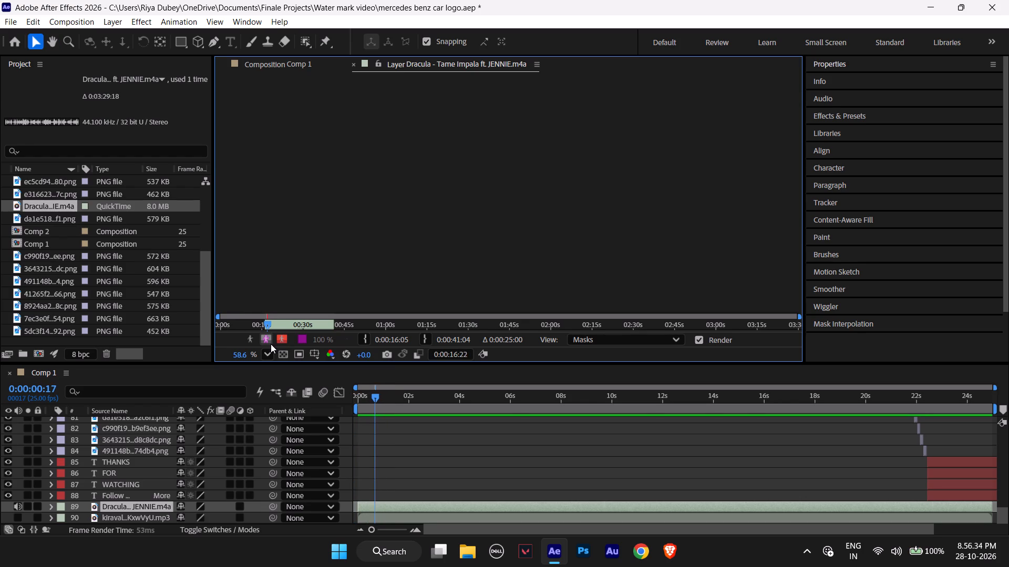
key("ctrl+Left")
key("ctrl+Left")
key("ctrl+Left")
key("ctrl+Left")
key("space")
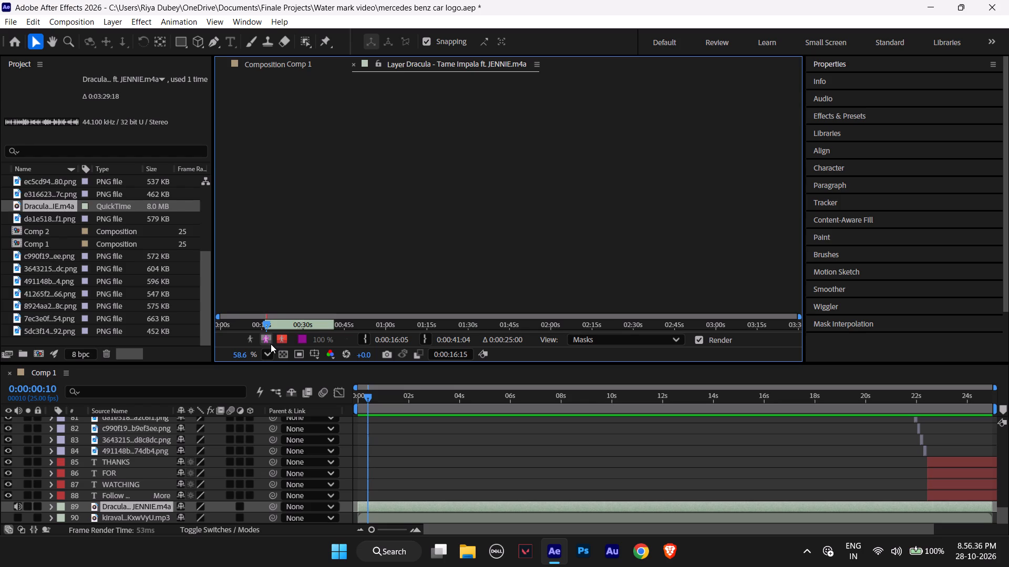
key("space")
key("ctrl+Left")
key("ctrl+Left")
key("ctrl+Left")
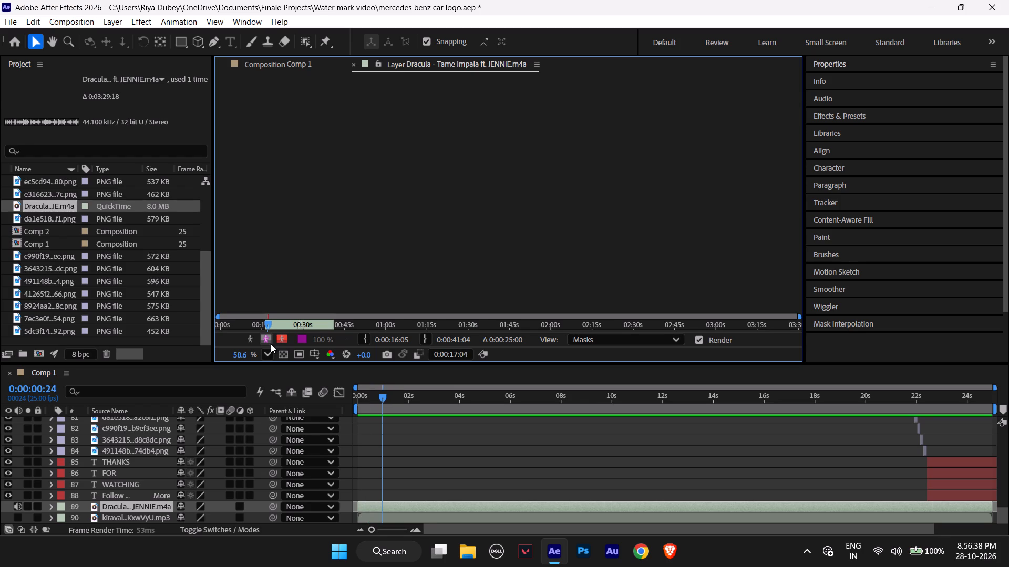
key("ctrl+Left")
key("ctrl+Left")
key("ctrl+Left")
key("ctrl+Left")
key("ctrl+Left")
key("ctrl+Left")
key("ctrl+Left")
key("ctrl+Left")
key("ctrl+Left")
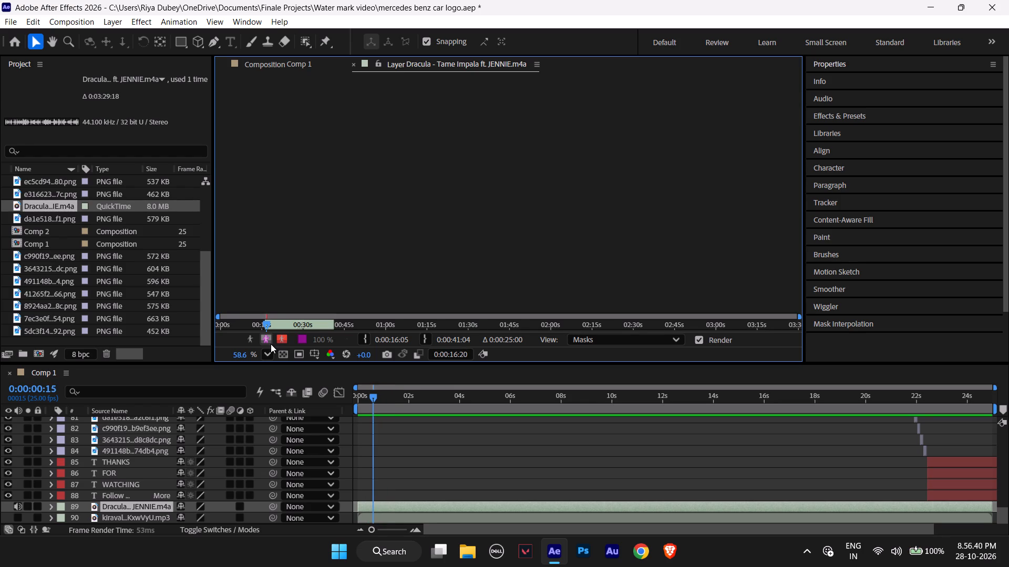
key("ctrl+Left")
key("ctrl+Left")
key("ctrl+Left")
key("ctrl+Left")
key("ctrl+Left")
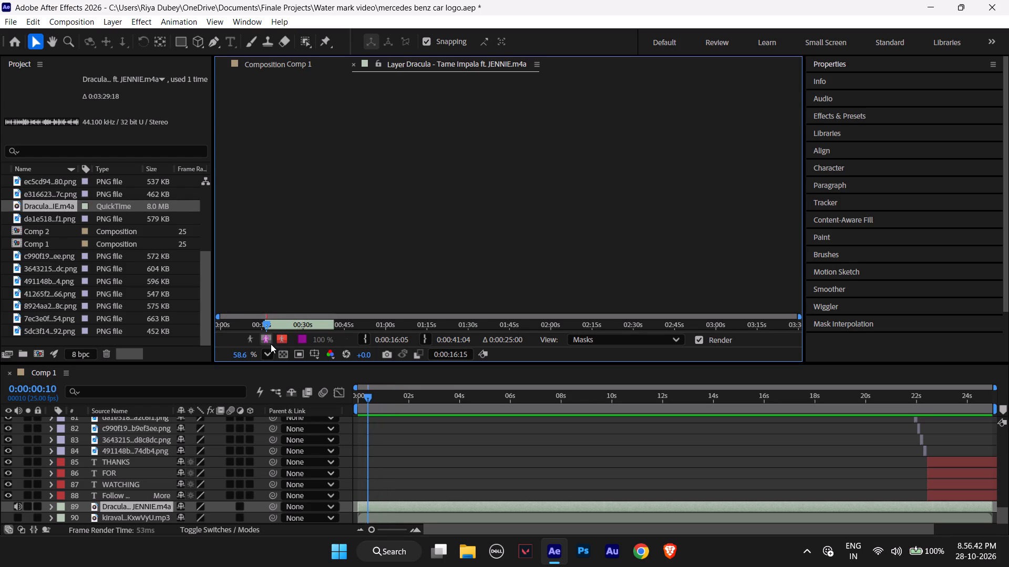
Step forward frame by frame through the Dracula track to about 0:00:17:12.
key("Right")
key("ctrl+Right")
key("ctrl+Right")
key("ctrl+Right")
key("ctrl+Right")
key("ctrl+Right")
key("ctrl+Right")
key("ctrl+Right")
key("ctrl+Right")
key("ctrl+Right")
key("ctrl+Right")
key("ctrl+Right")
key("ctrl+Right")
key("ctrl+Right")
key("ctrl+Right")
key("ctrl+Right")
key("ctrl+Right")
key("ctrl+Right")
key("ctrl+Right")
key("ctrl+Right")
key("ctrl+Right")
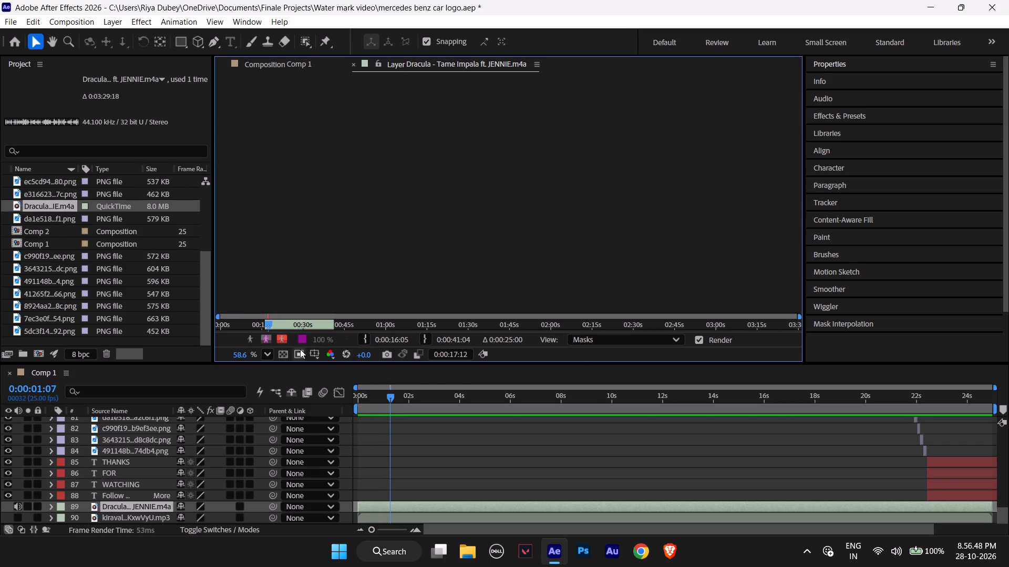
Scrub Comp 1 between its first frame and 0:00:24:24 to check the Dracula track's matching source start and end times.
left_click_drag(393, 394, 473, 408)
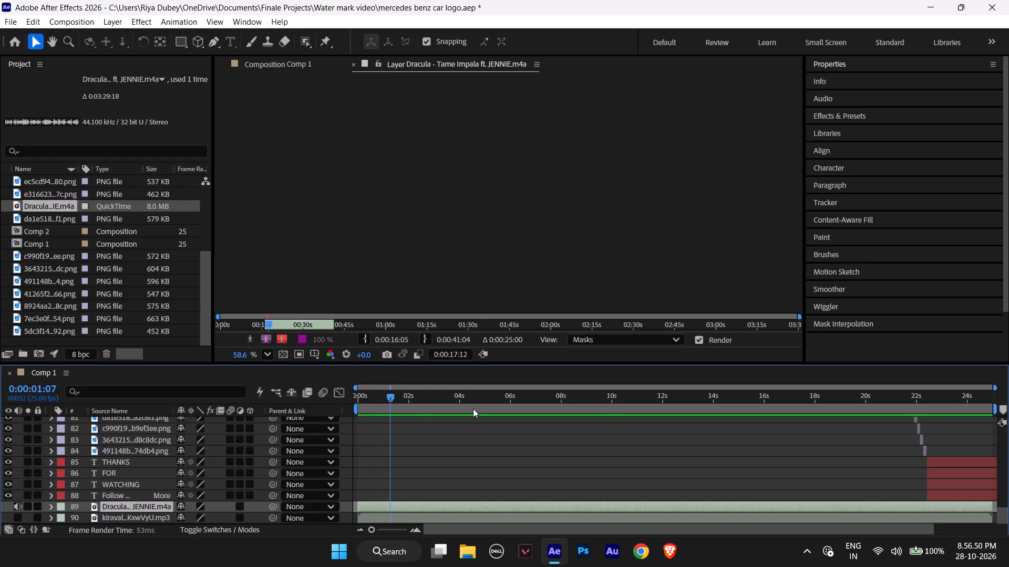
left_click_drag(473, 408, 602, 413)
left_click_drag(600, 397, 1008, 414)
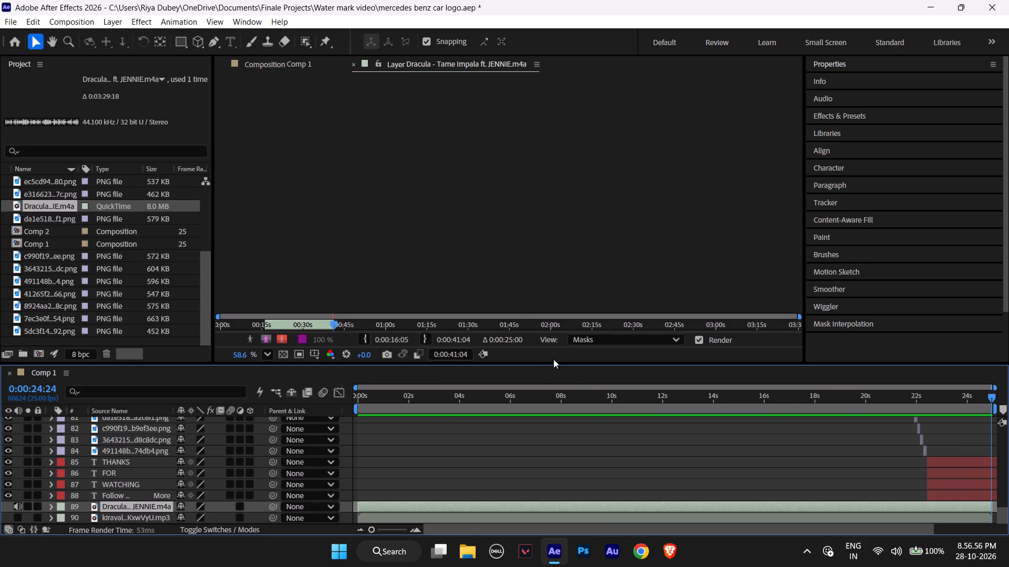
left_click_drag(993, 396, 130, 376)
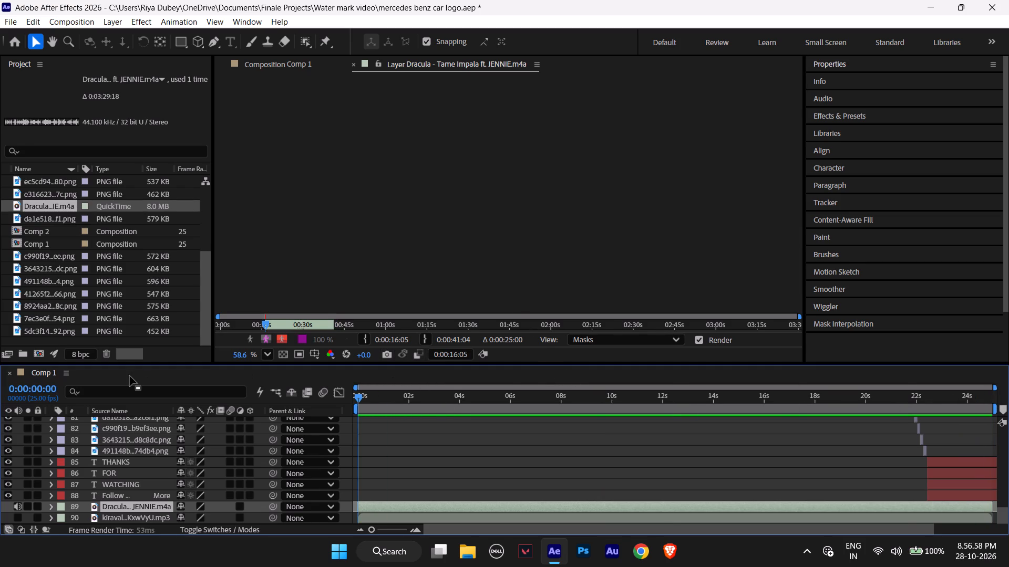
left_click_drag(361, 394, 1008, 417)
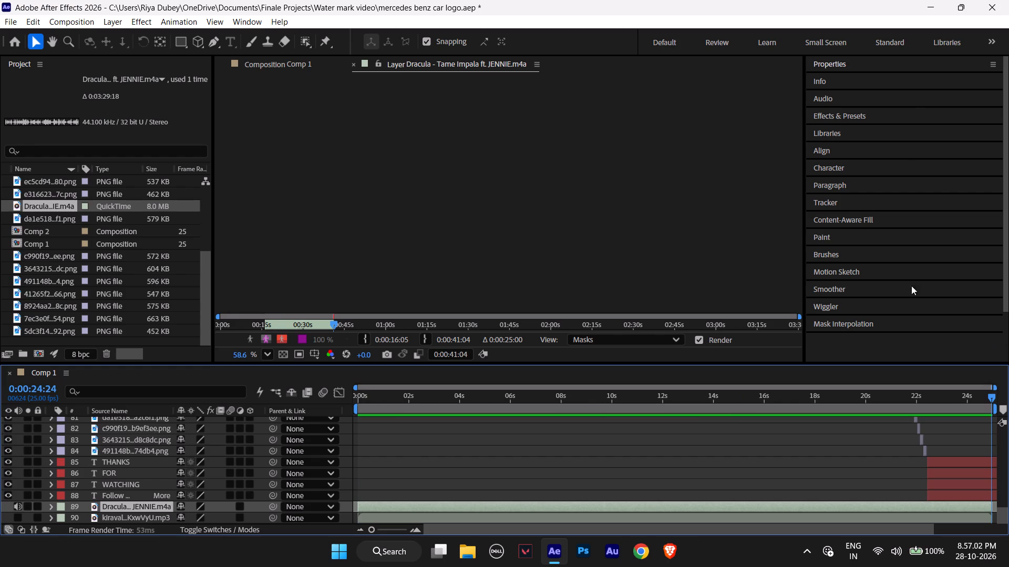
Switch to Chrome and replace the recent dracula song search with a Google search for audio editor.
left_click(930, 7)
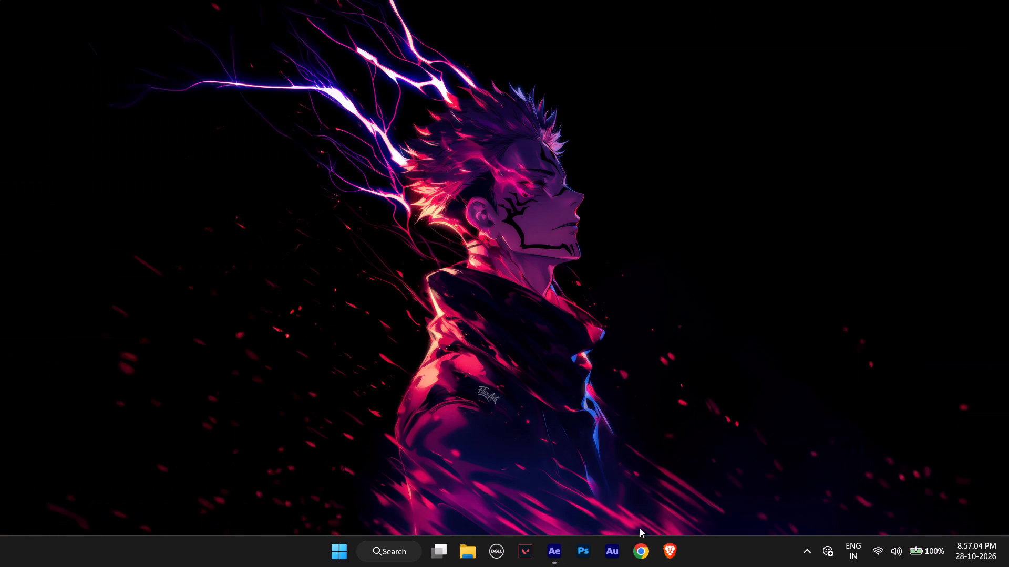
left_click(643, 556)
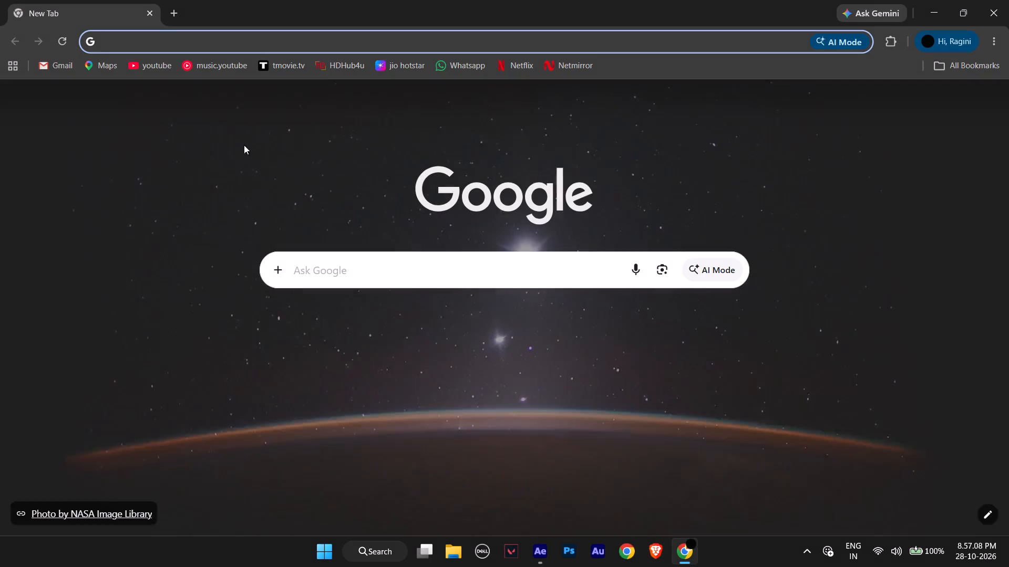
left_click(342, 267)
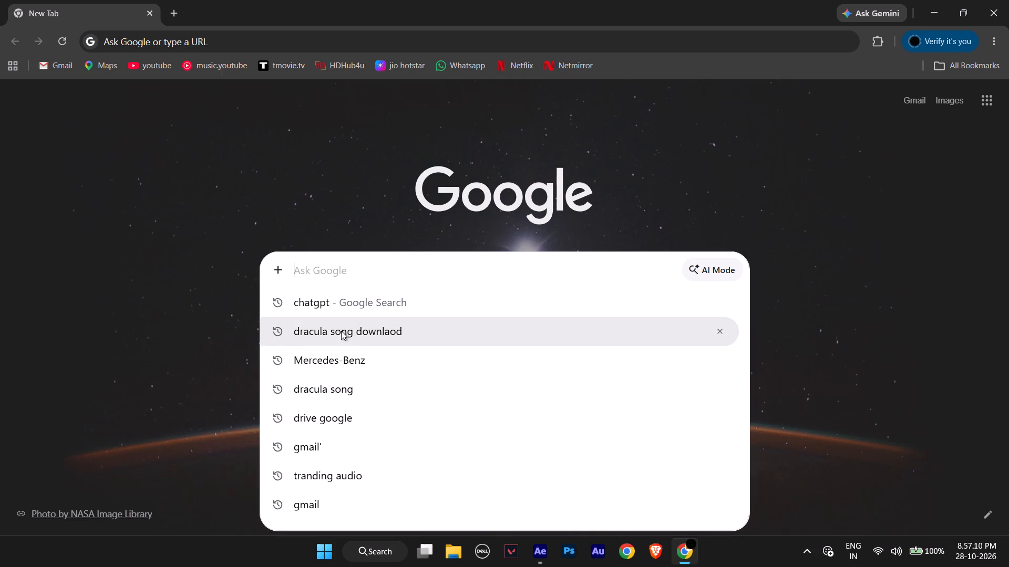
left_click(341, 331)
left_click_drag(257, 91, 245, 92)
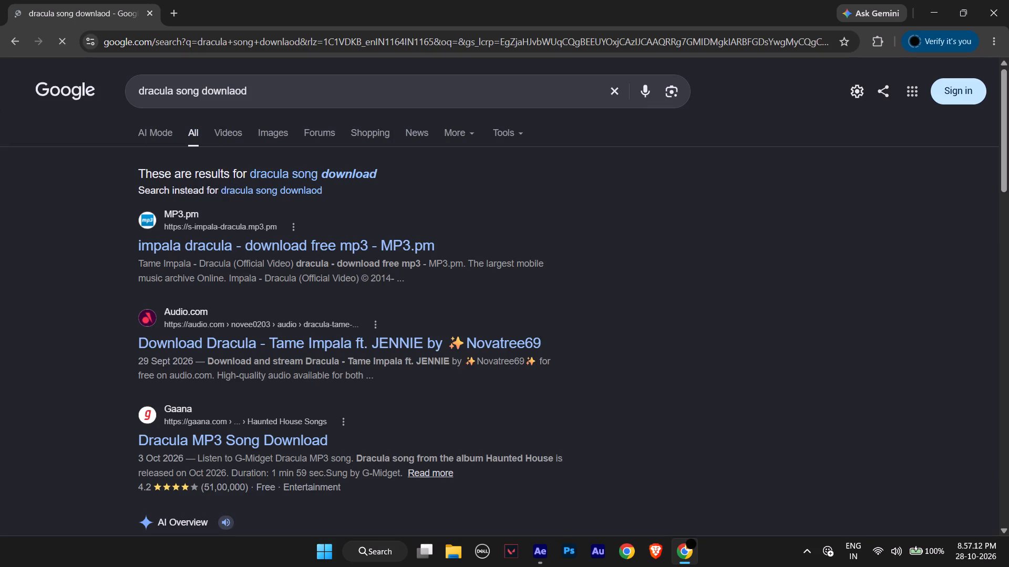
left_click_drag(245, 92, 131, 96)
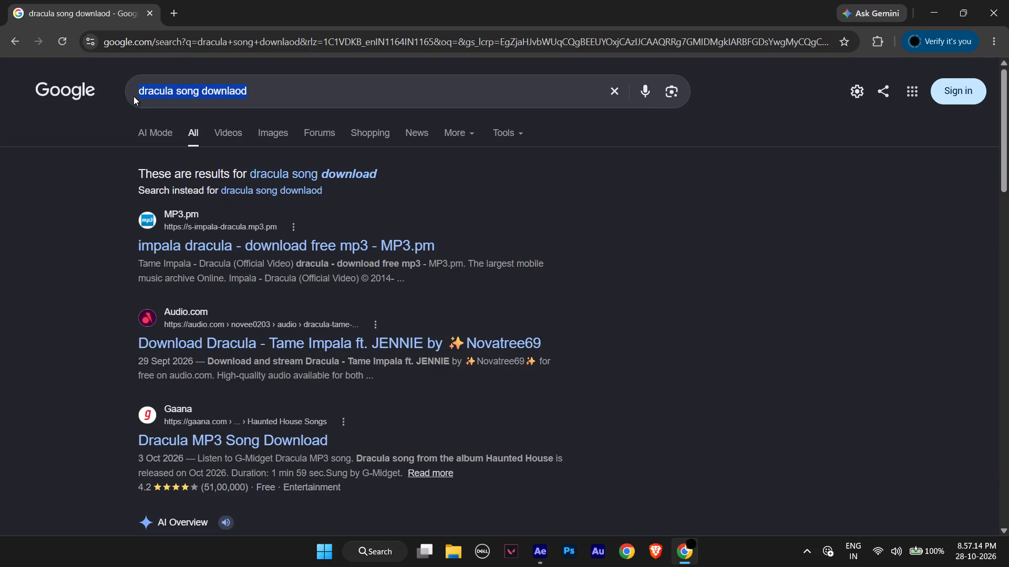
key("shift+a")
type("udio")
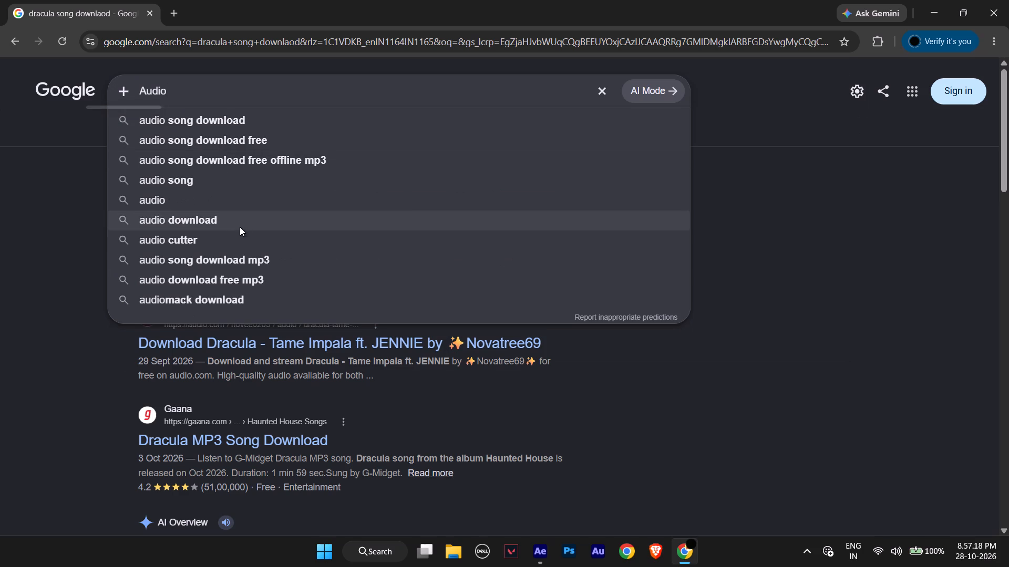
key("space")
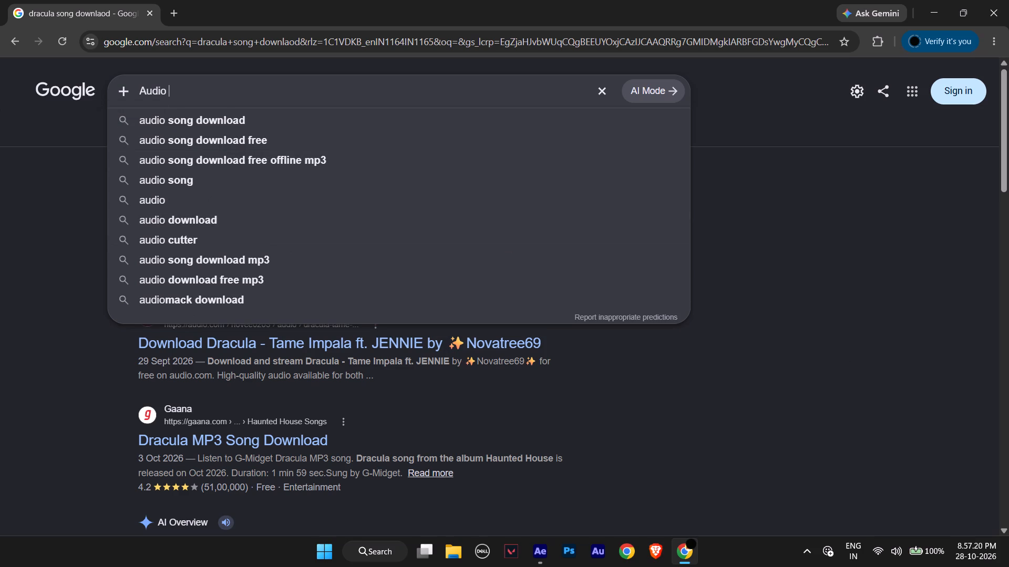
key("e")
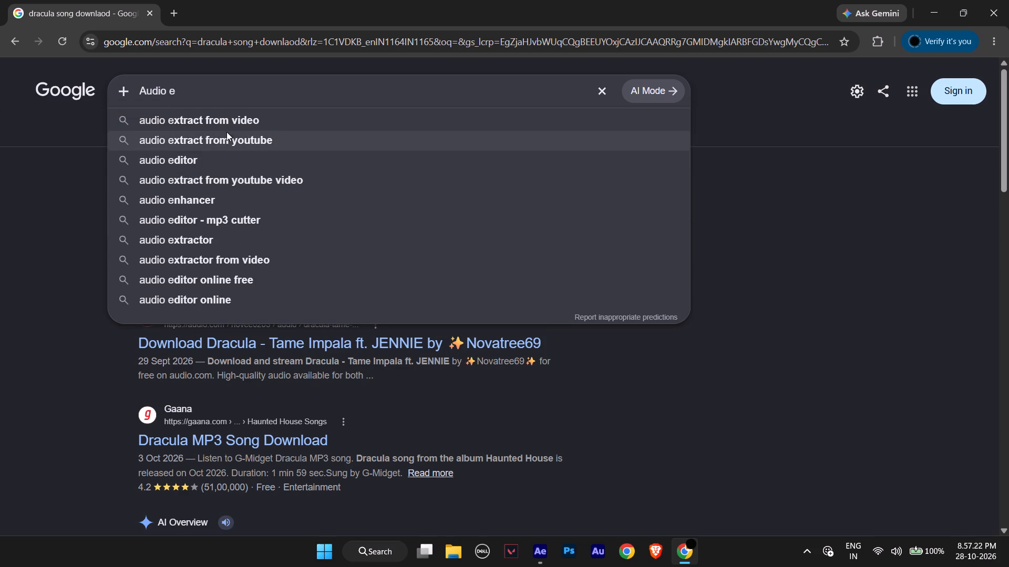
left_click(226, 163)
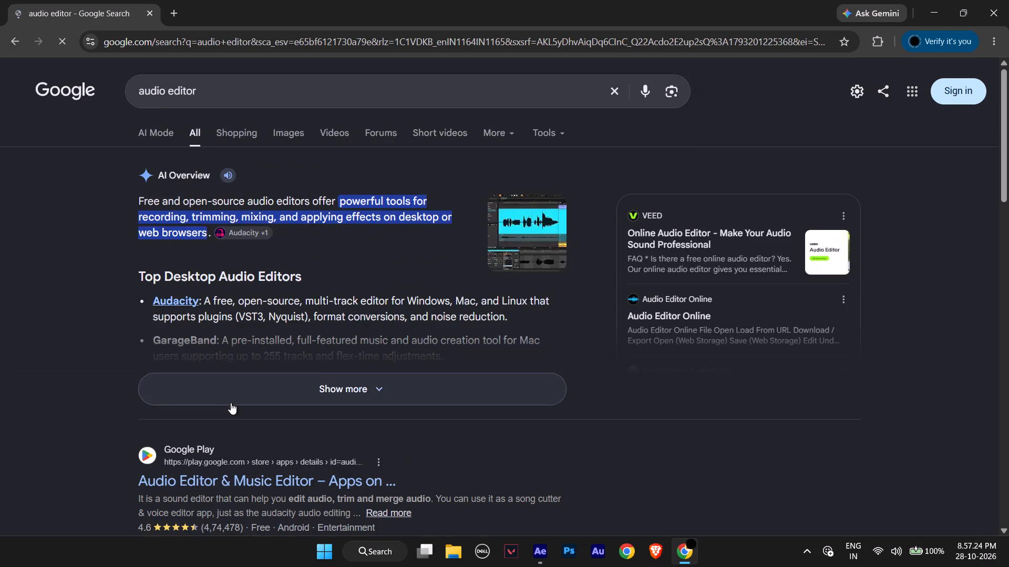
Open Clideo's online audio cutter from the results and load Dracula - Tame Impala ft. JENNIE from Downloads.
scroll(231, 403, "down", 4)
left_click(198, 349)
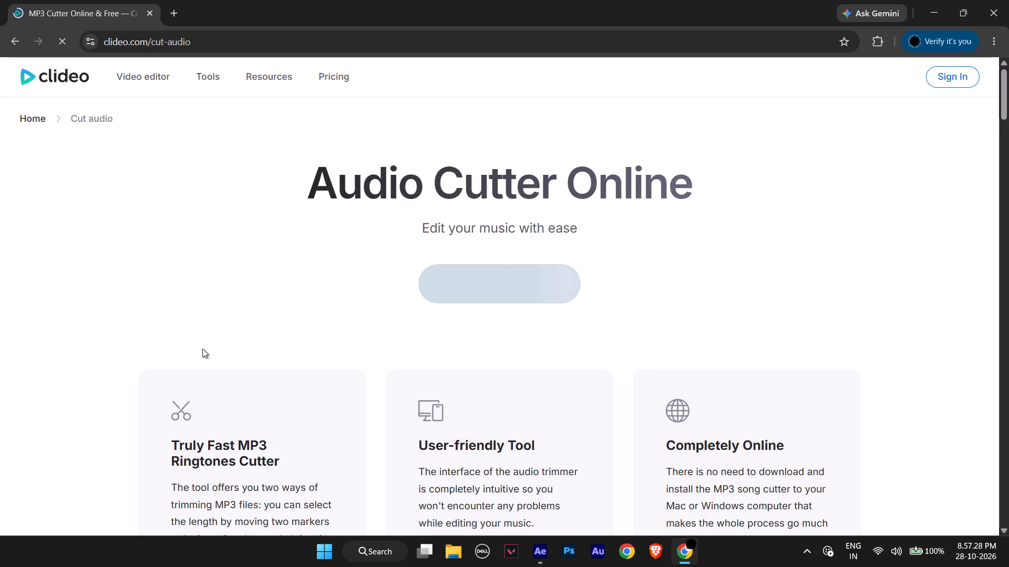
left_click(478, 298)
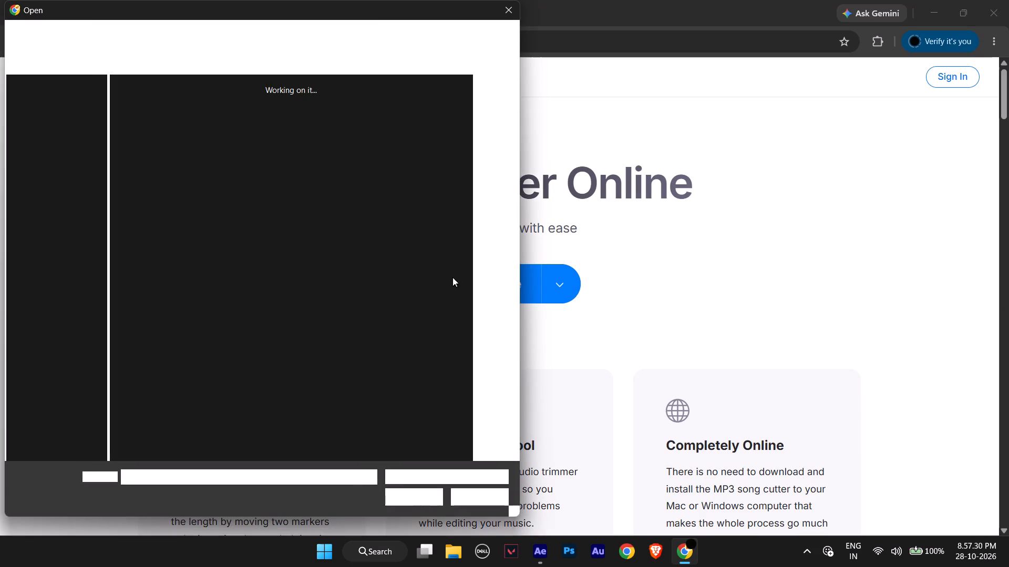
left_click(165, 105)
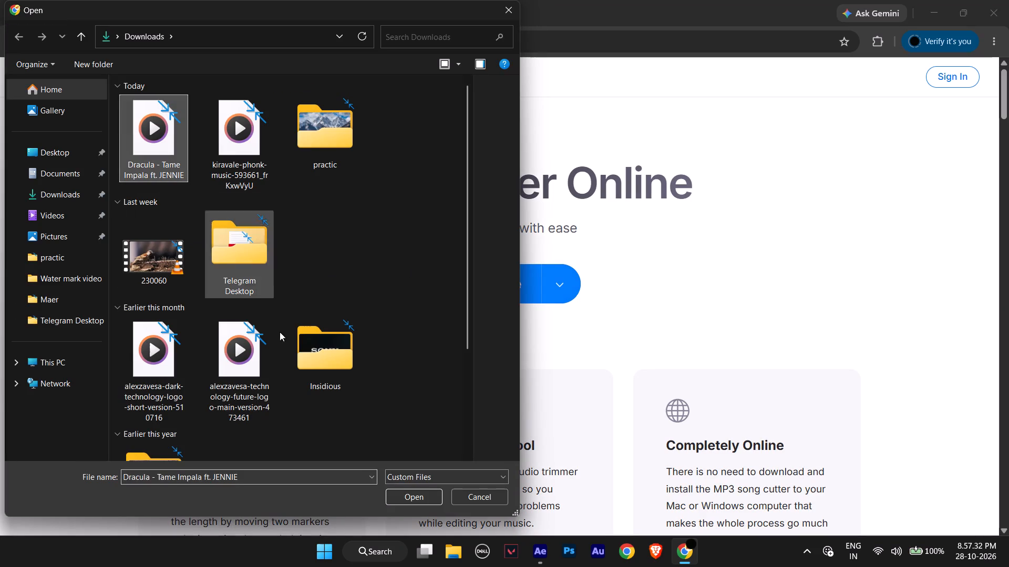
left_click(414, 490)
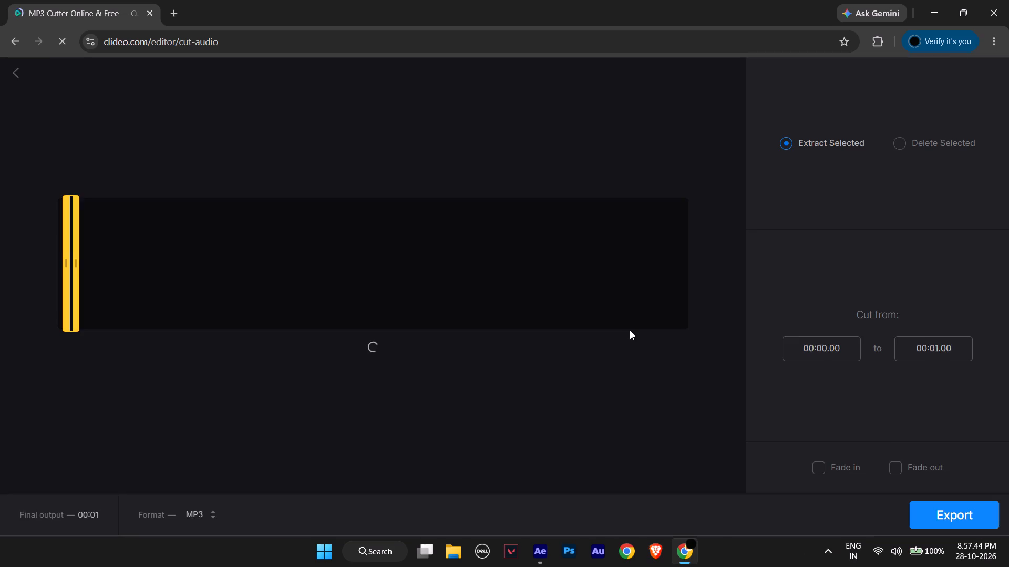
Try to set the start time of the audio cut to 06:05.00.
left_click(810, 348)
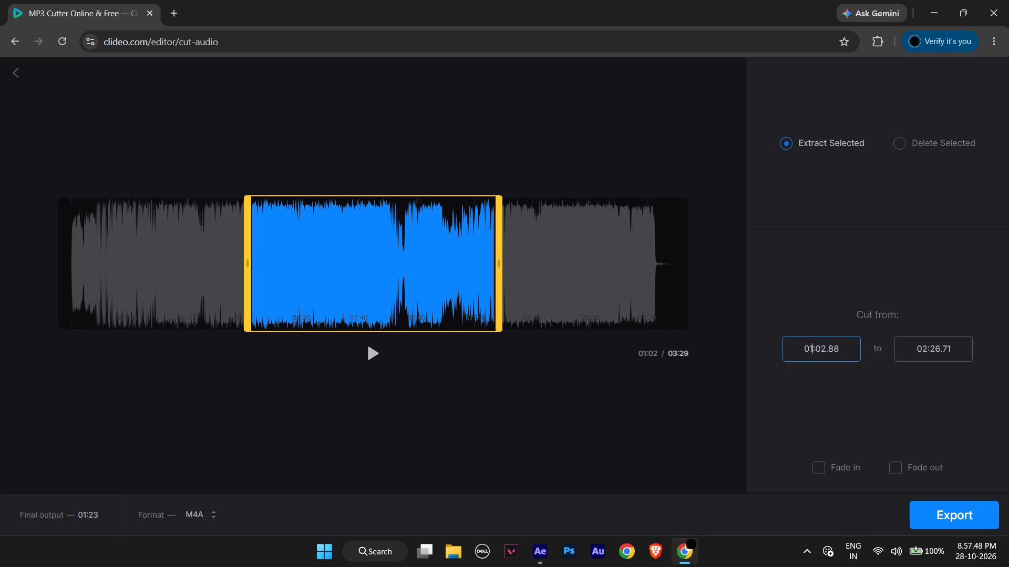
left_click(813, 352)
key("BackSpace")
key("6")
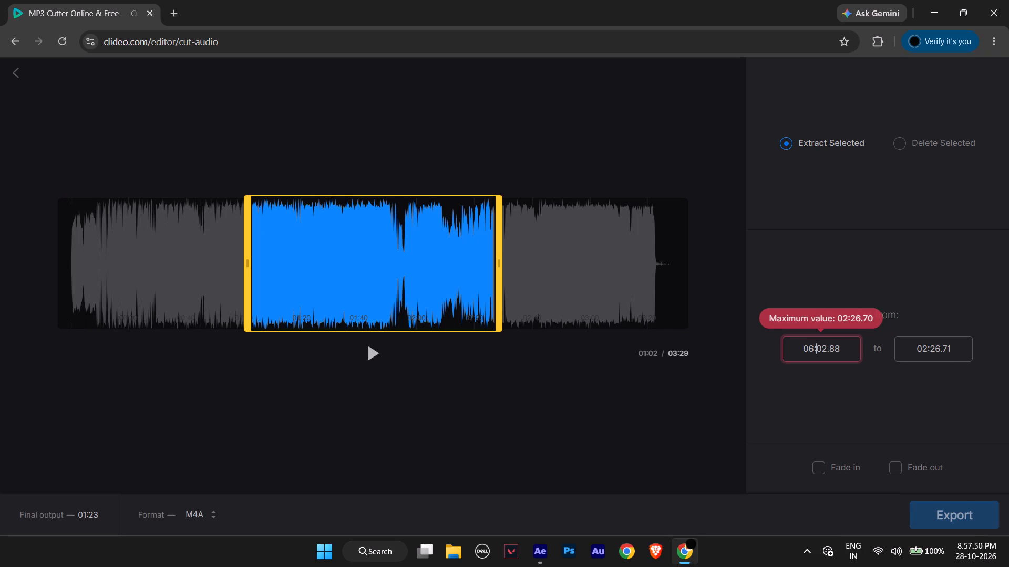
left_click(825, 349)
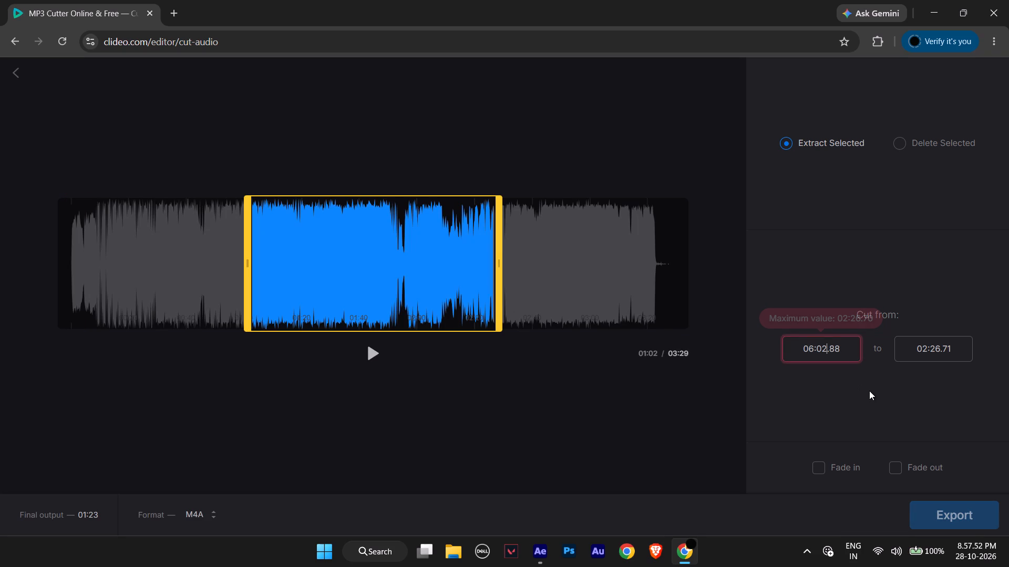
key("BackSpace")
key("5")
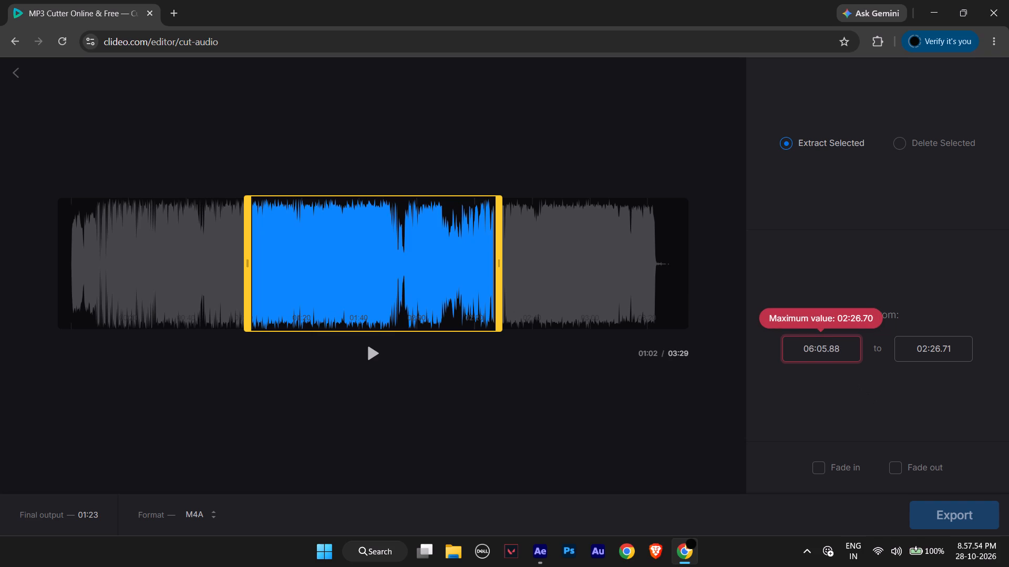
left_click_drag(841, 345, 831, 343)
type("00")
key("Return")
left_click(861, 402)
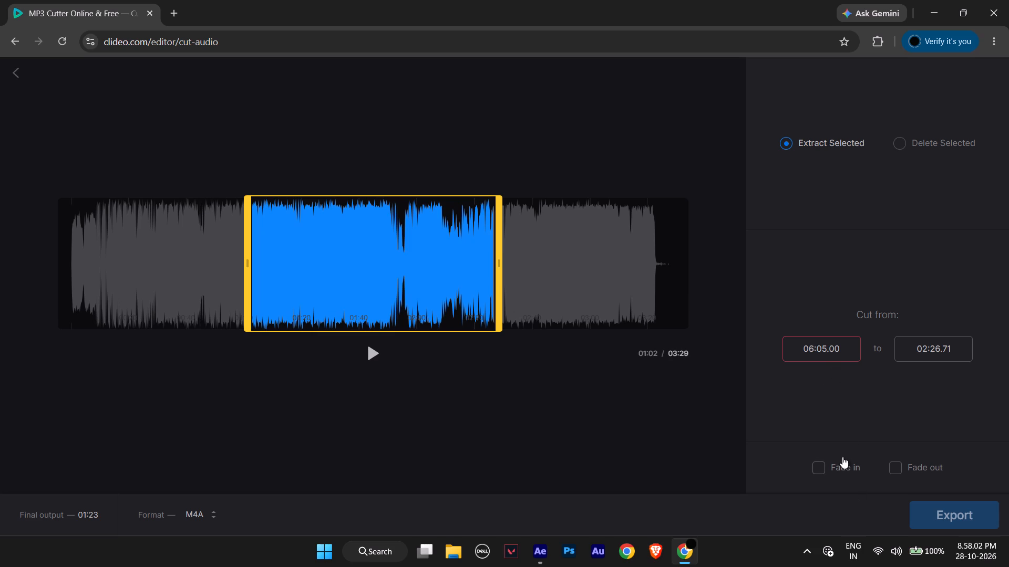
Enable Fade out for the extracted audio.
left_click(897, 468)
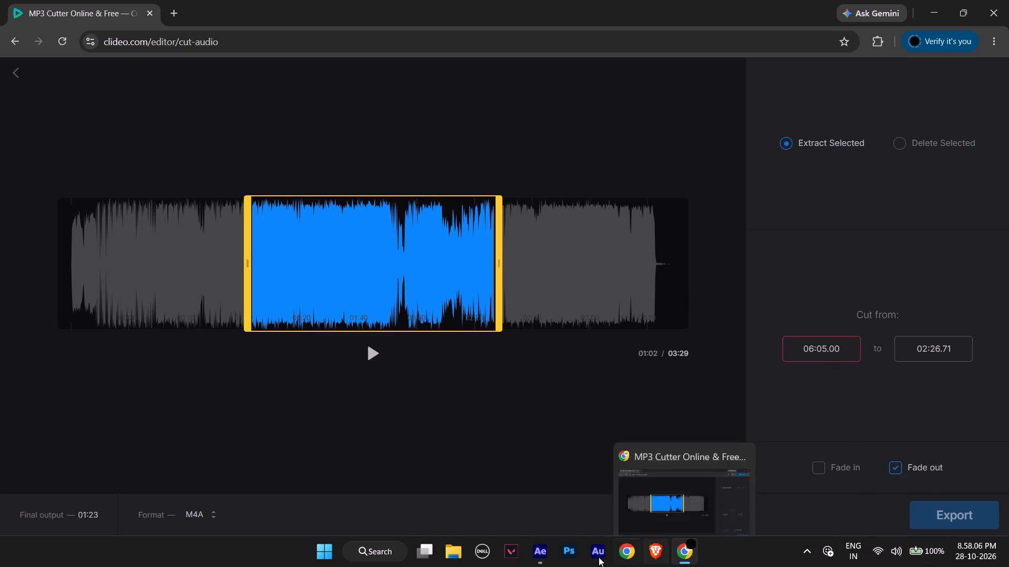
Switch to After Effects and check the Dracula layer's source in and out times.
left_click(540, 555)
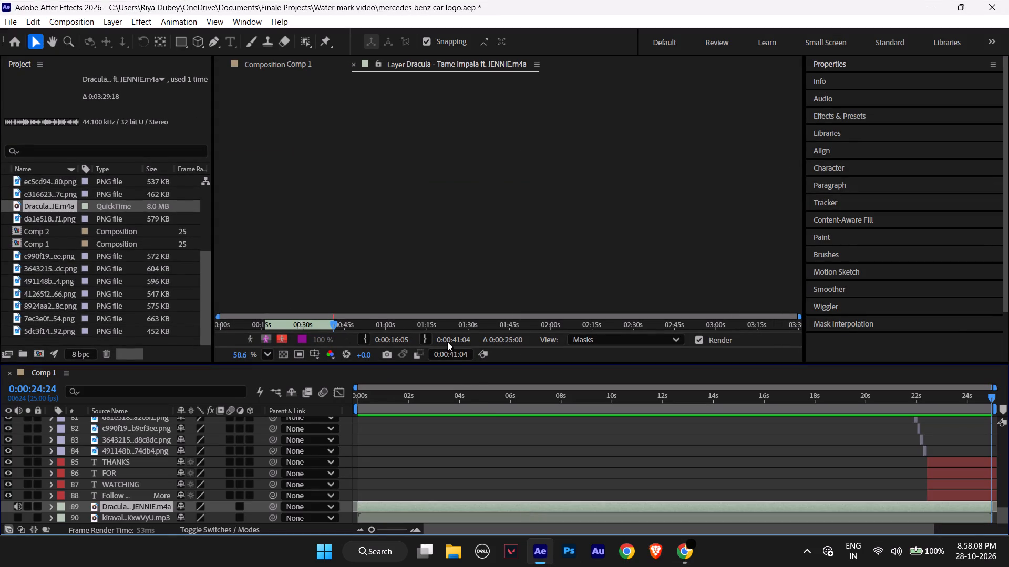
left_click_drag(471, 338, 457, 336)
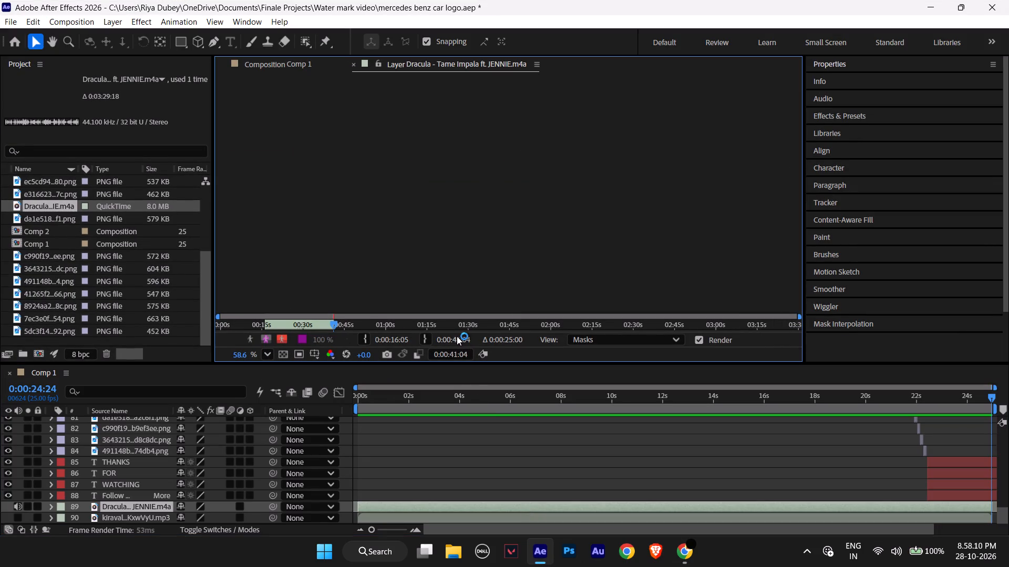
left_click_drag(457, 336, 456, 336)
left_click(437, 338)
Switch back to Chrome and set the audio cut's start time to 00:06.05.
left_click(680, 550)
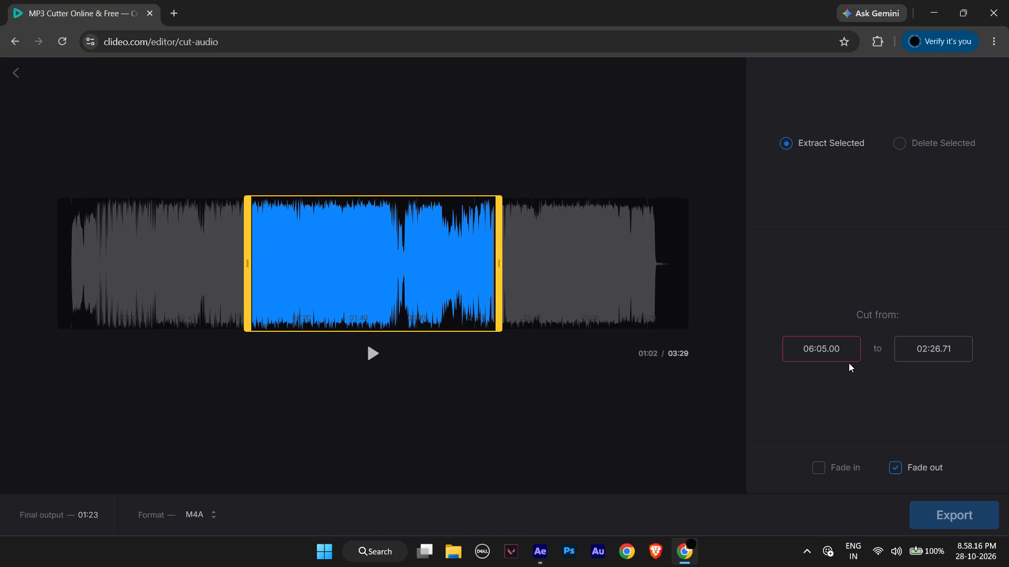
left_click(823, 346)
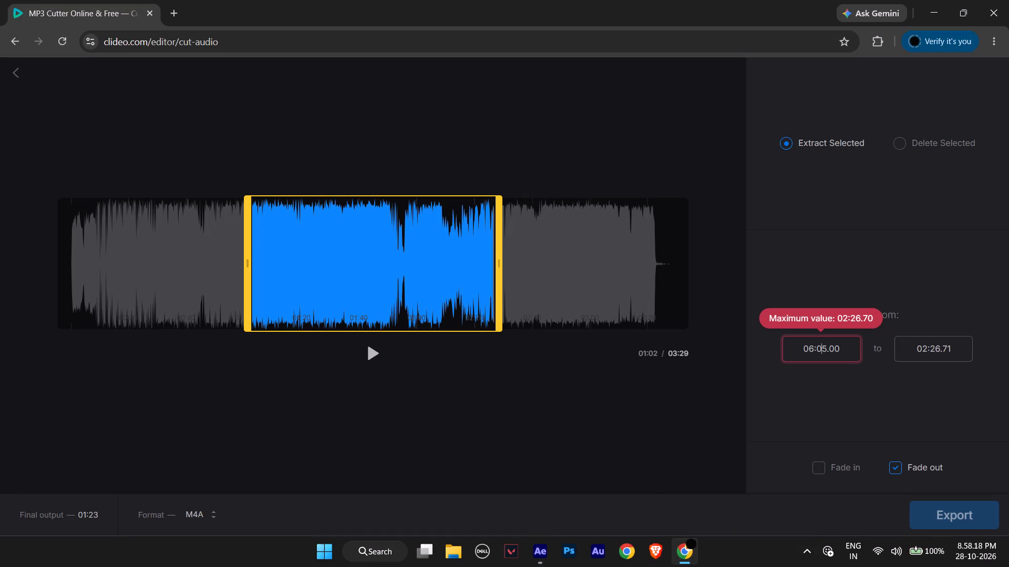
left_click(814, 351)
key("BackSpace")
key("0")
left_click(820, 350)
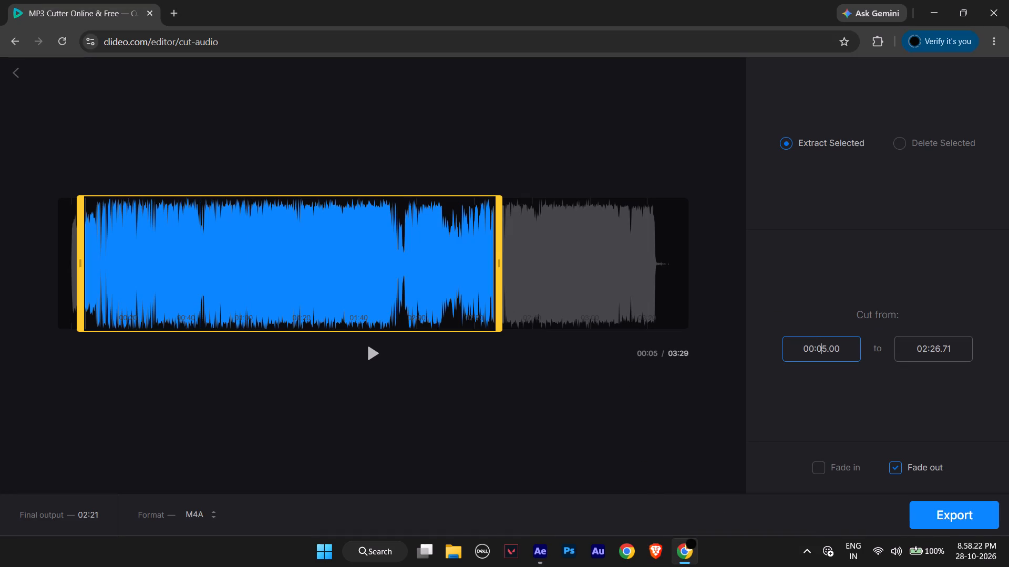
left_click(826, 350)
key("BackSpace")
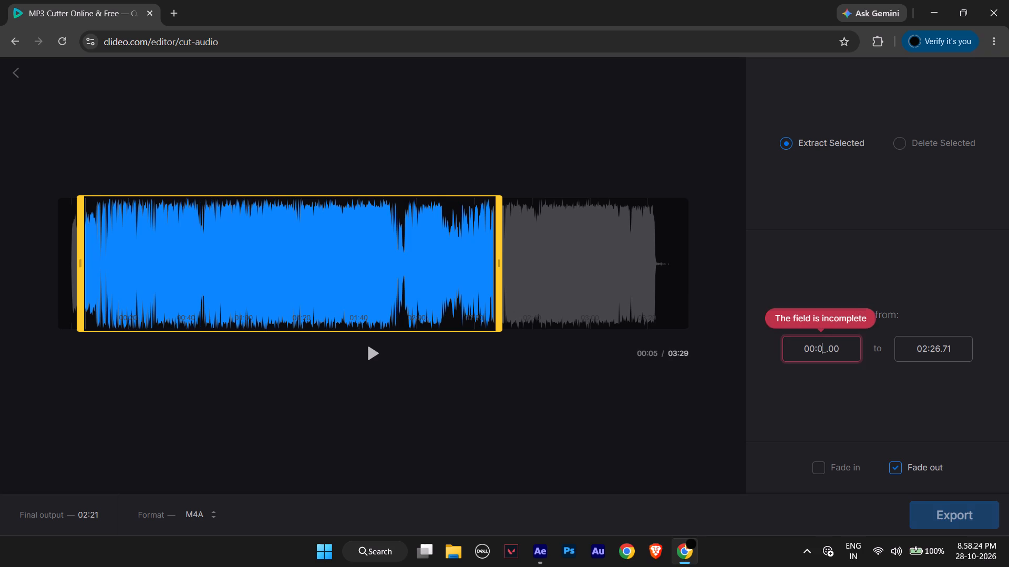
key("6")
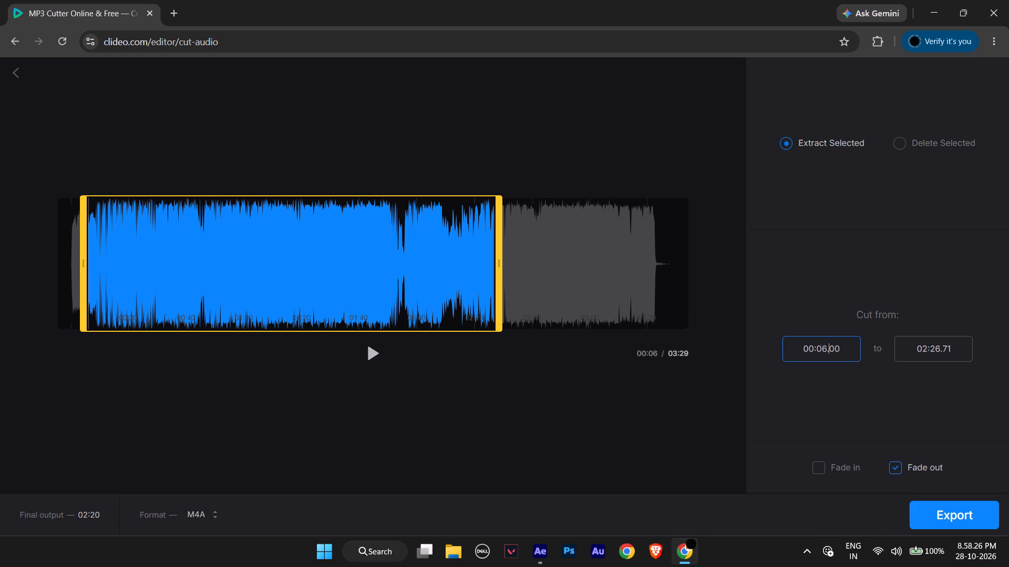
left_click(837, 351)
key("Right")
key("BackSpace")
key("5")
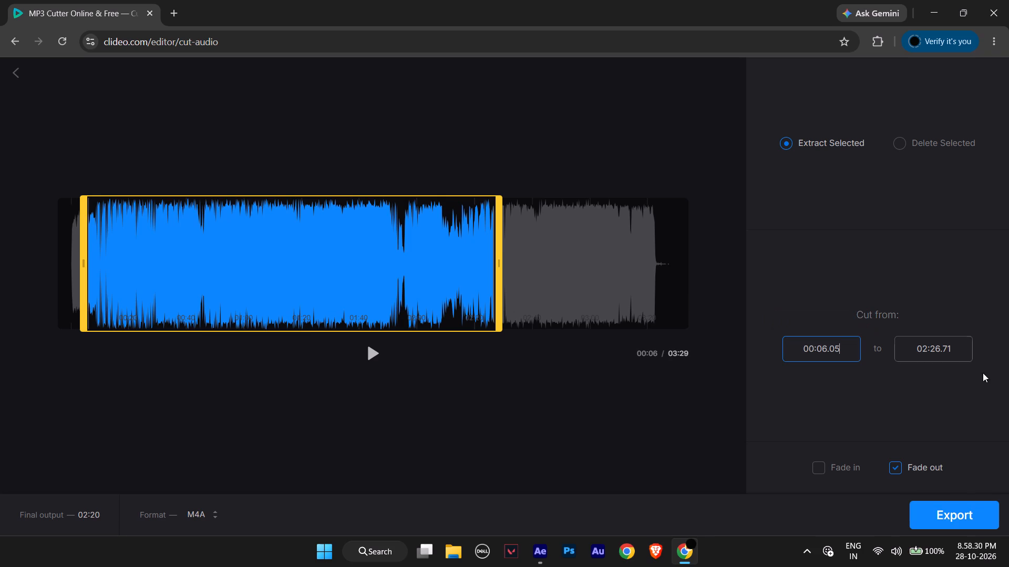
left_click(916, 401)
Set the audio cut's end time to 00:41.04.
left_click(929, 355)
key("BackSpace")
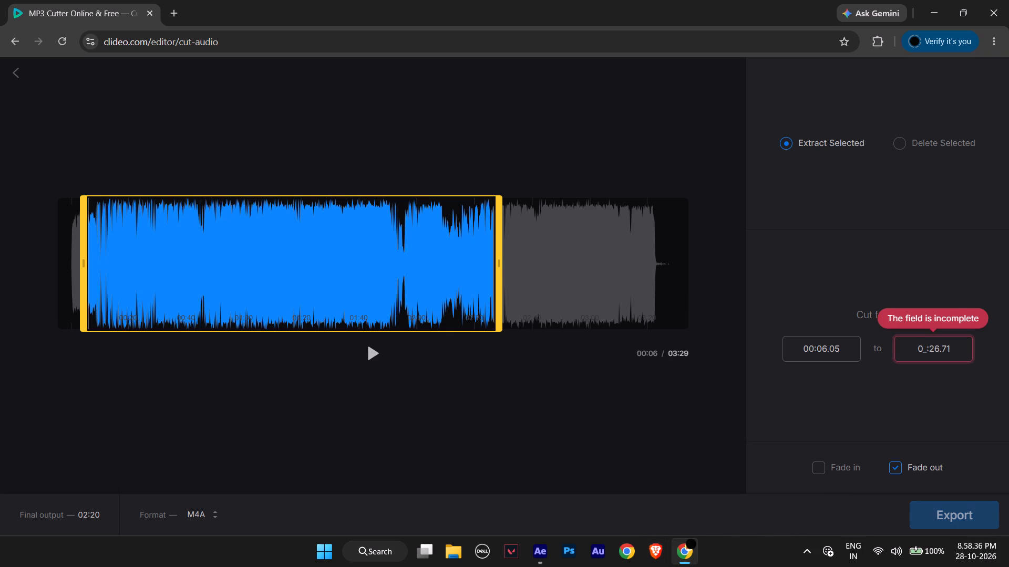
key("0")
key("Right")
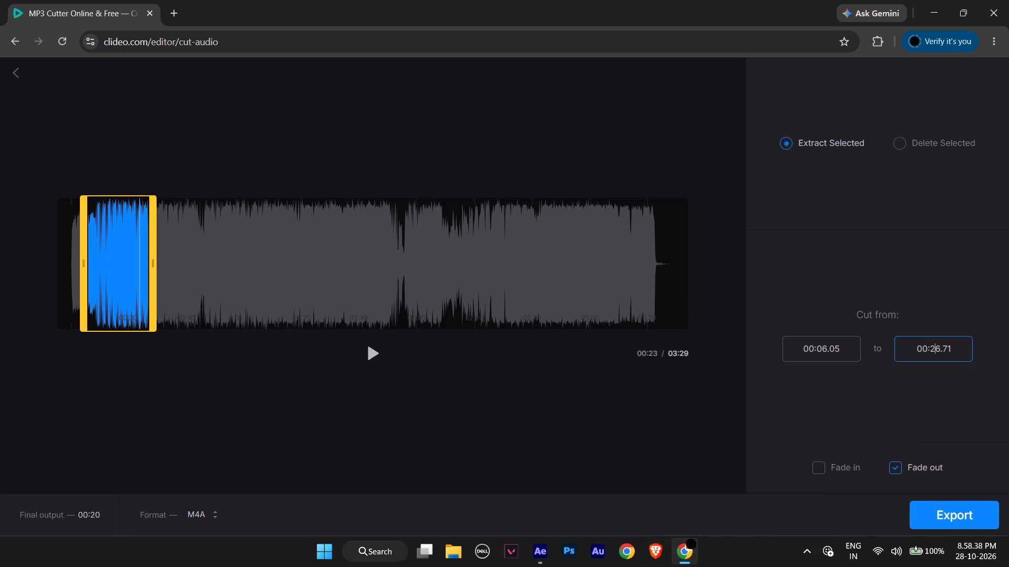
key("BackSpace")
key("4")
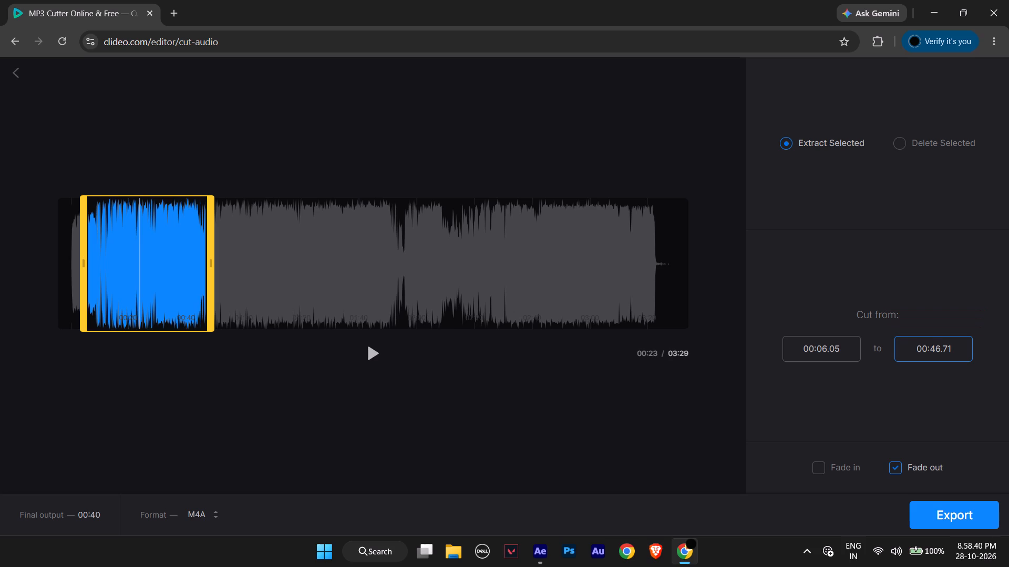
key("Right")
key("BackSpace")
key("1")
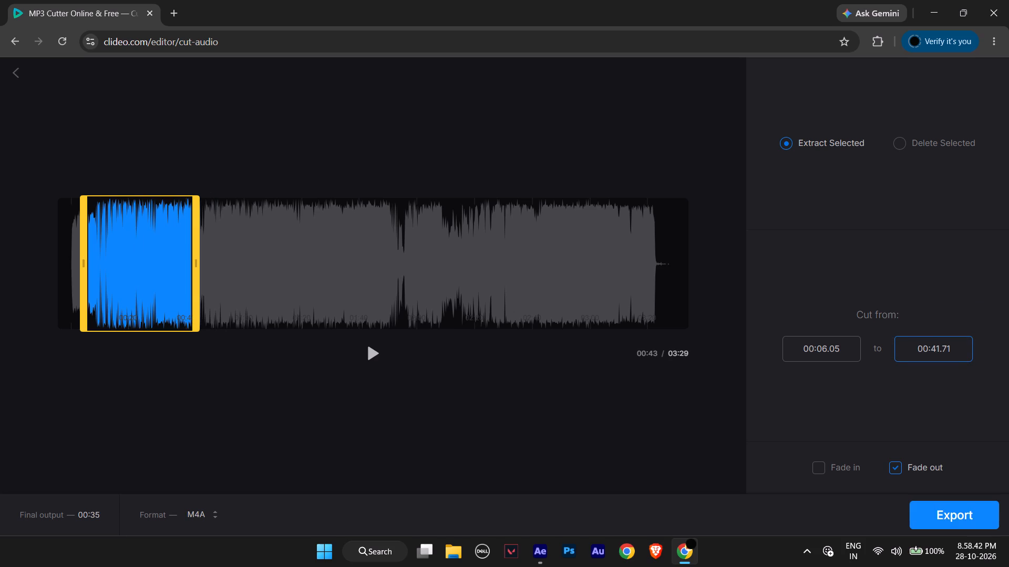
left_click_drag(955, 354, 945, 353)
left_click_drag(945, 353, 943, 353)
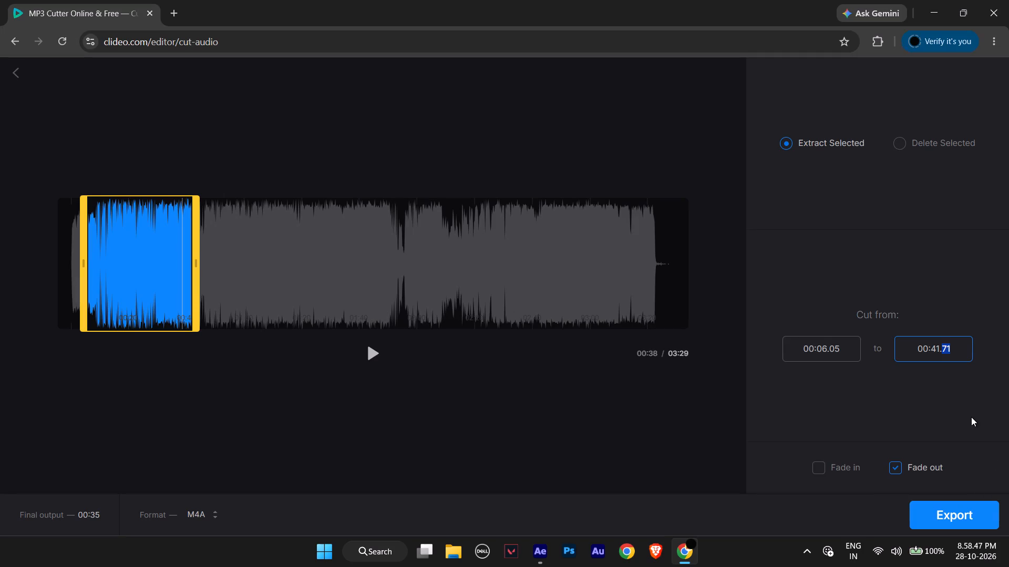
type("04")
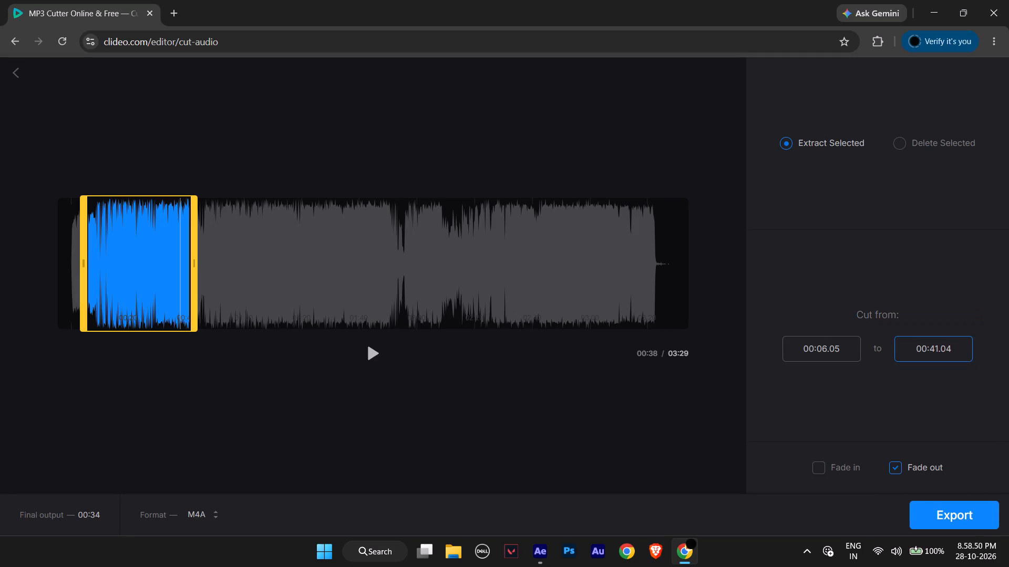
Play the selected passage of the Dracula track to check the cut.
left_click(371, 355)
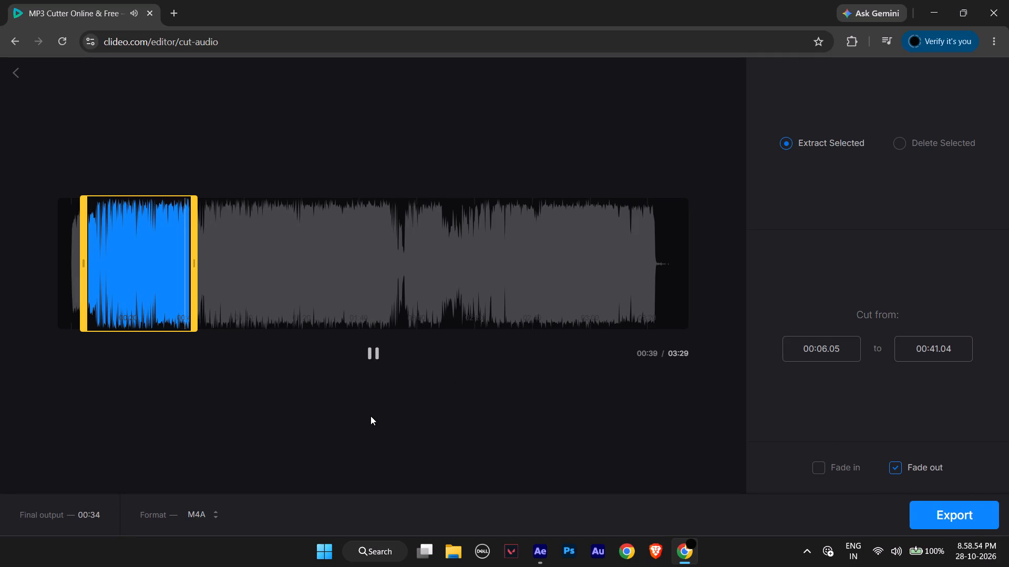
left_click(372, 355)
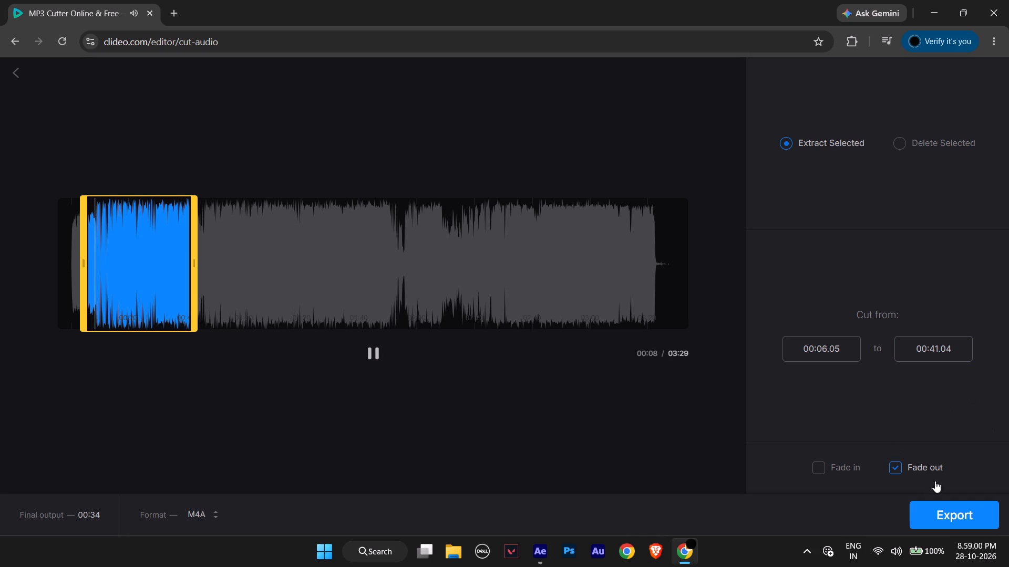
Export the selected passage with the M4A format and download the resulting file.
left_click(955, 519)
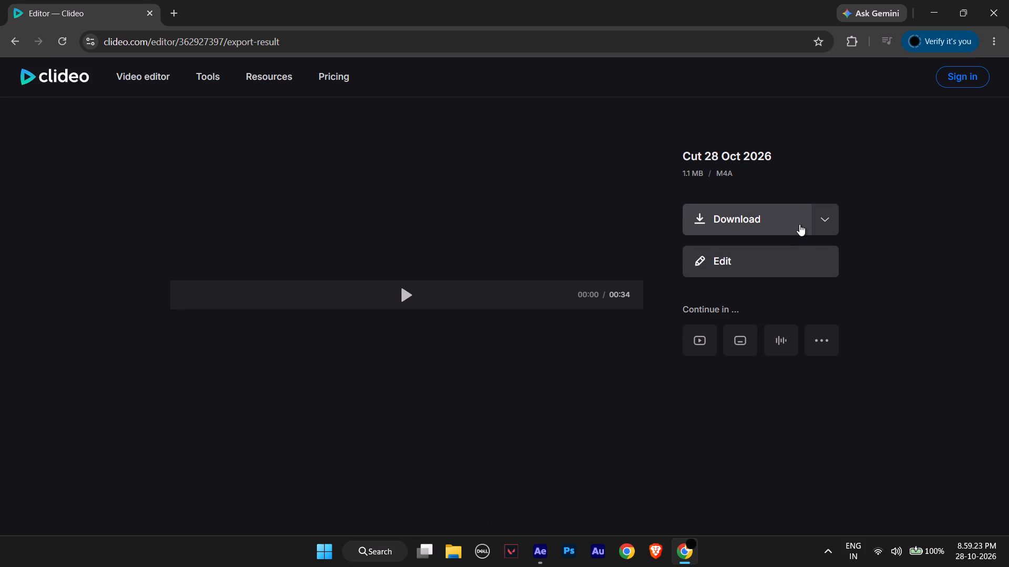
left_click(758, 224)
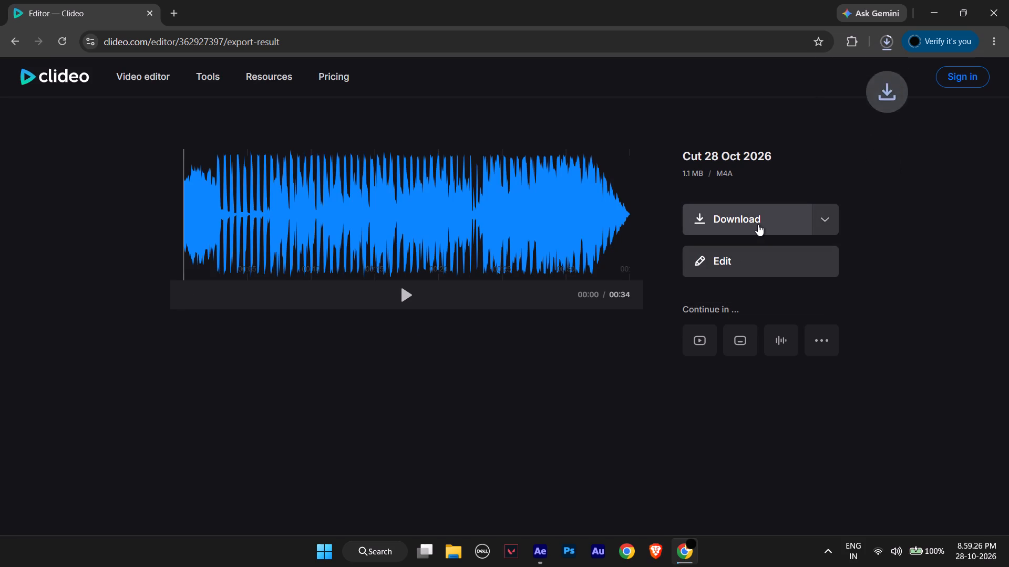
Switch to File Explorer and delete the original Dracula - Tame Impala ft. JENNIE file and the kiravale-phonk-music file from Downloads.
left_click(542, 549)
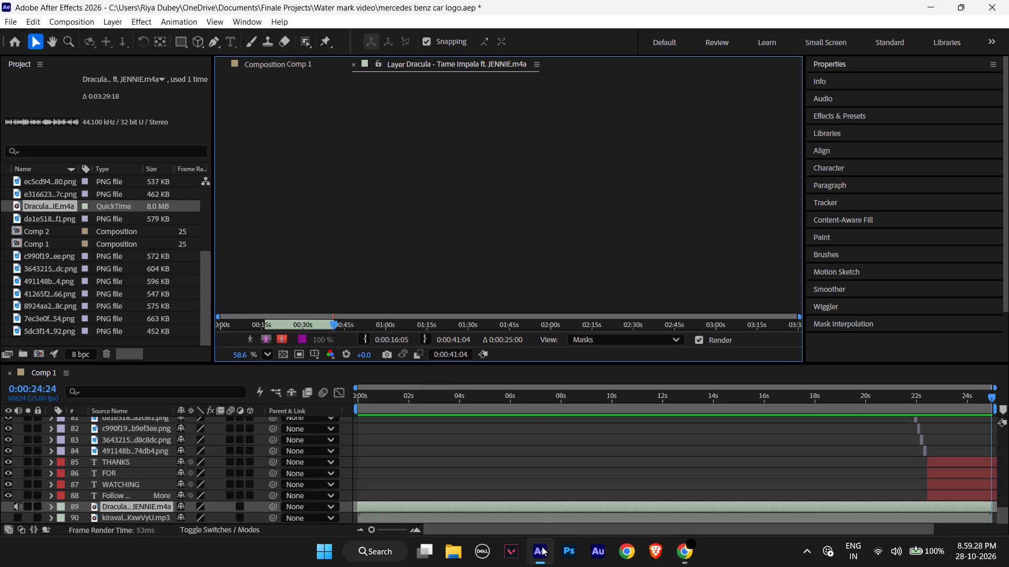
left_click(449, 554)
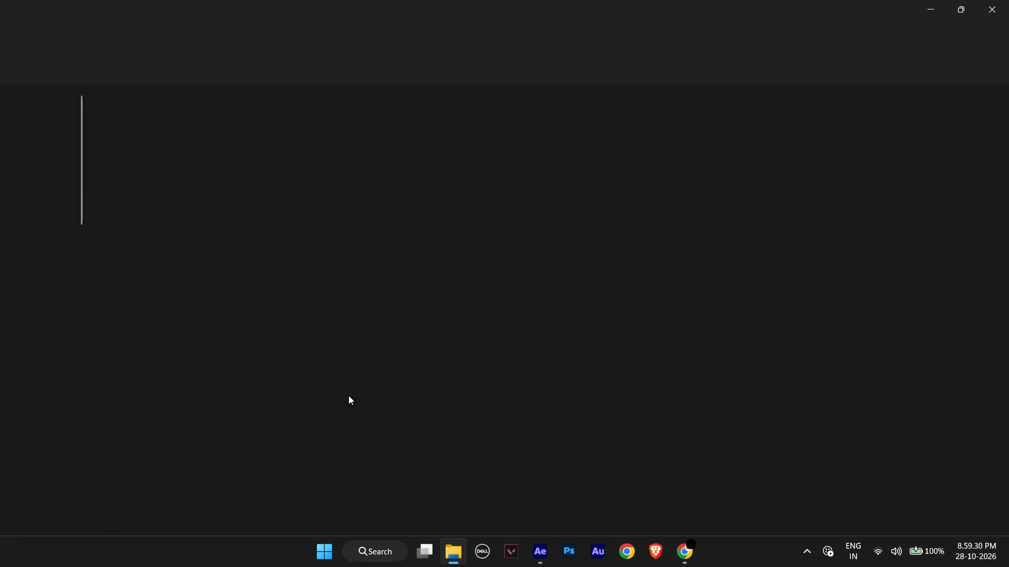
left_click(49, 212)
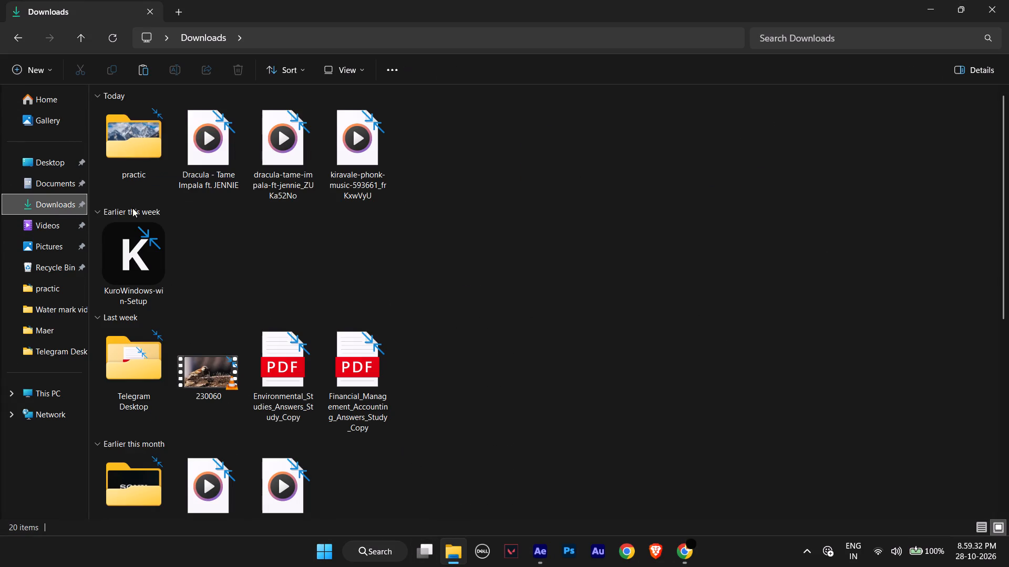
left_click(215, 119)
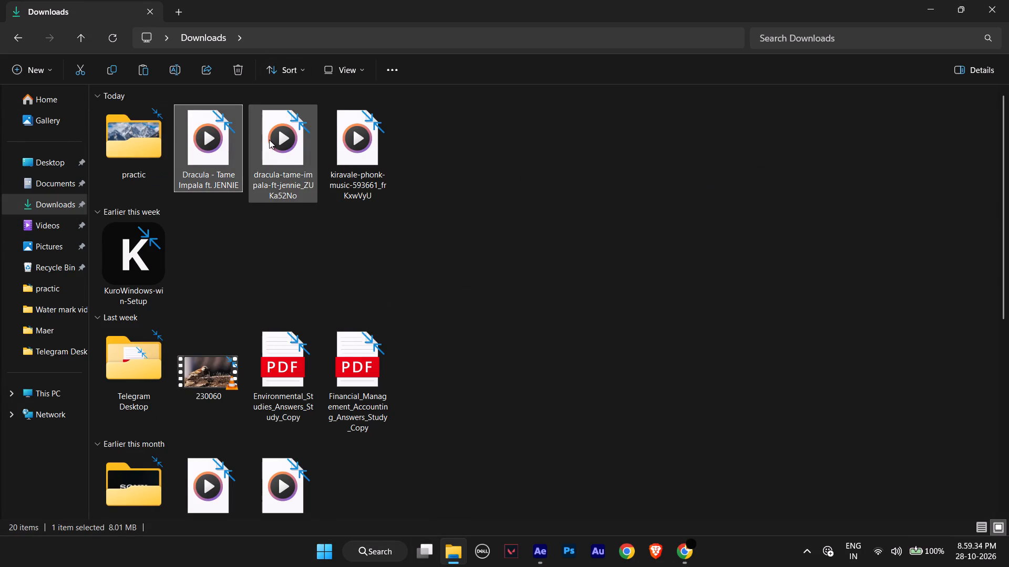
left_click(246, 65)
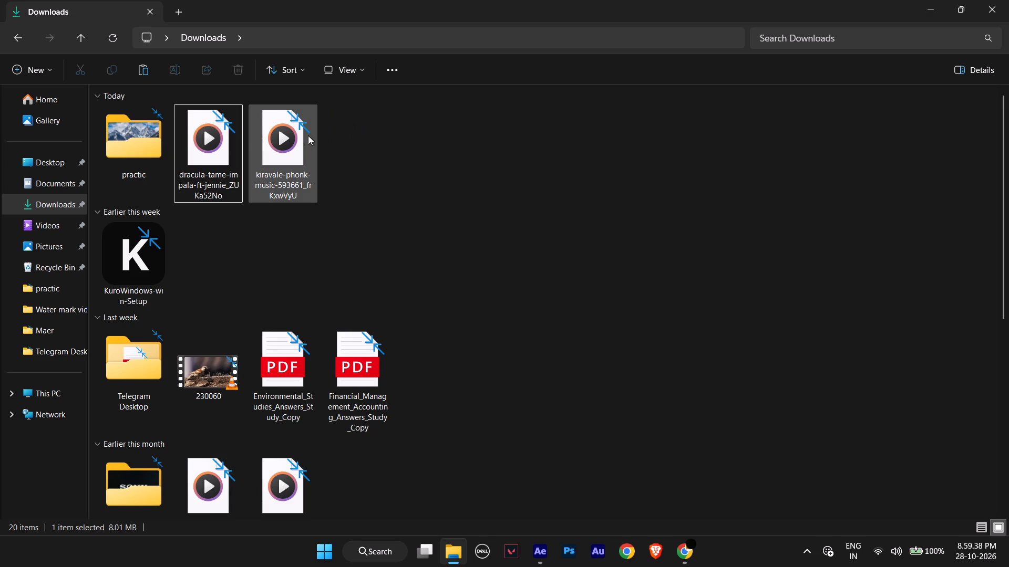
left_click(288, 140)
left_click(240, 71)
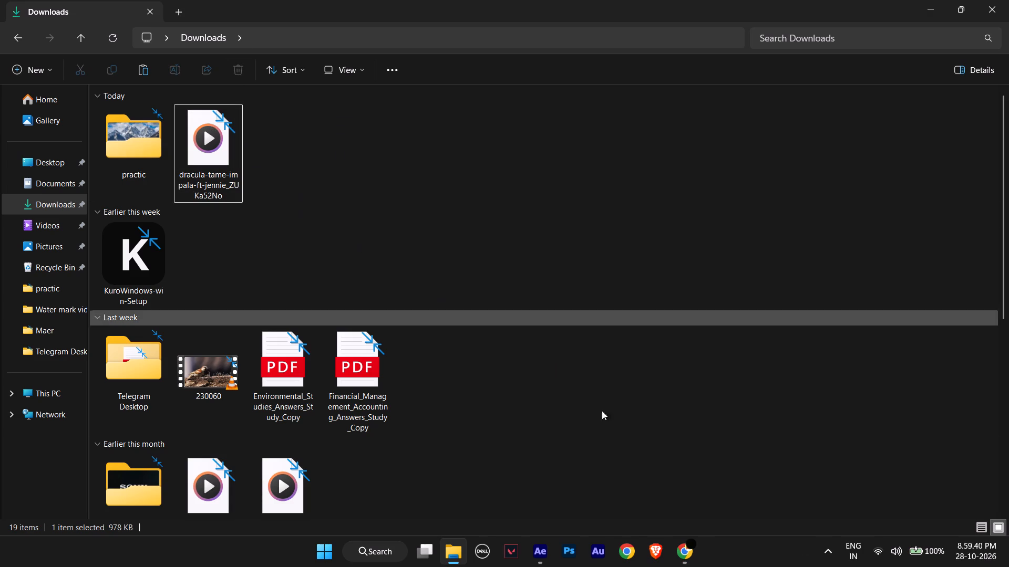
Switch to Chrome, show the downloaded Dracula cut in its folder, and close the Clideo window.
left_click(680, 553)
left_click(887, 52)
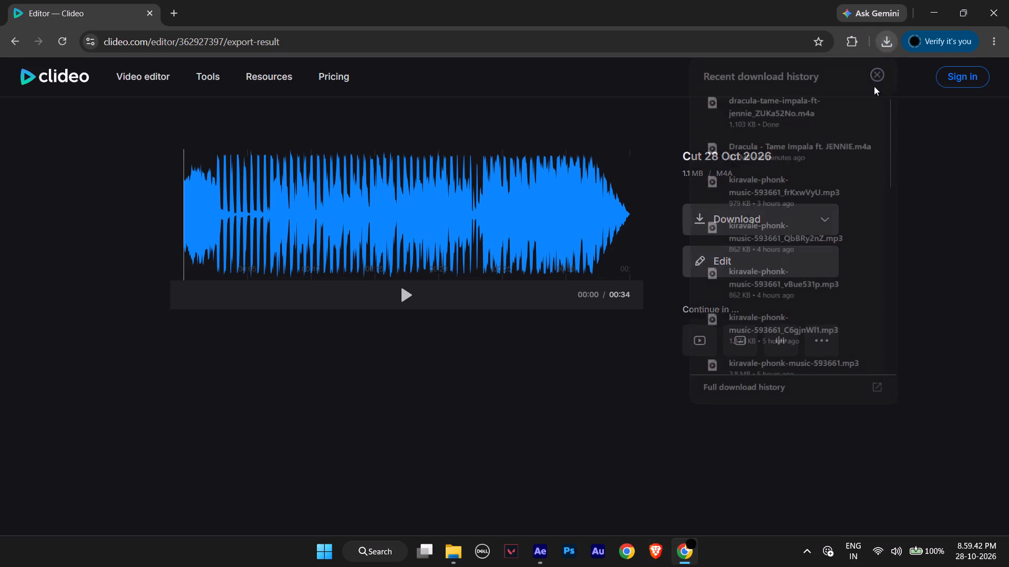
left_click(840, 101)
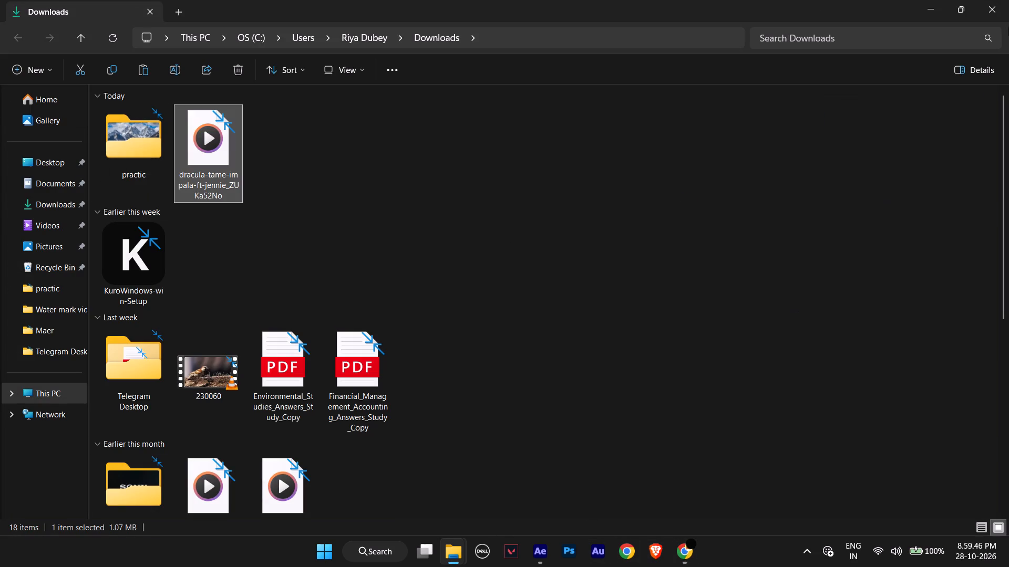
left_click(1002, 14)
left_click(541, 557)
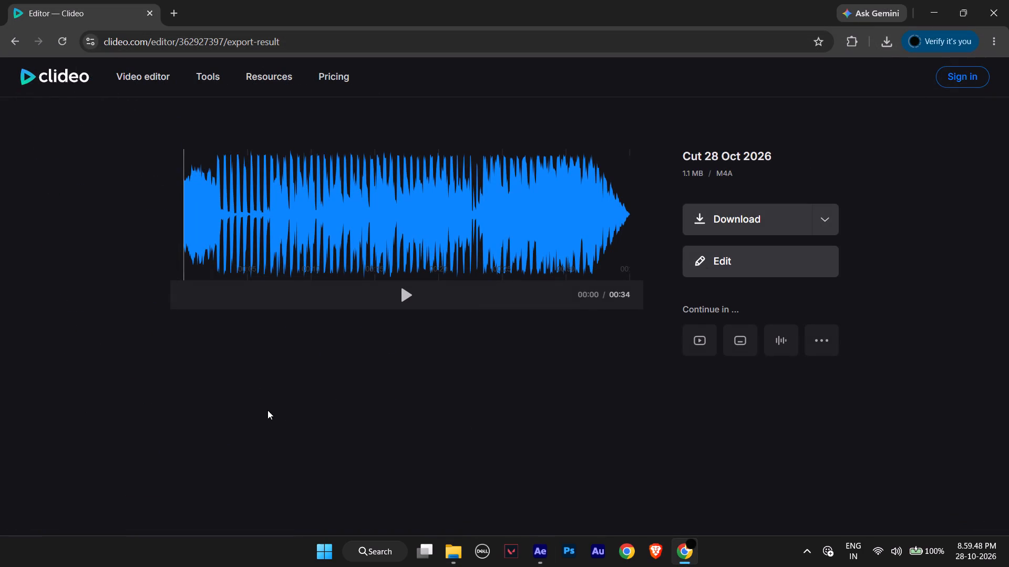
left_click(744, 435)
Switch to After Effects and delete the original Dracula and kiravale audio layers from Comp 1.
left_click(544, 543)
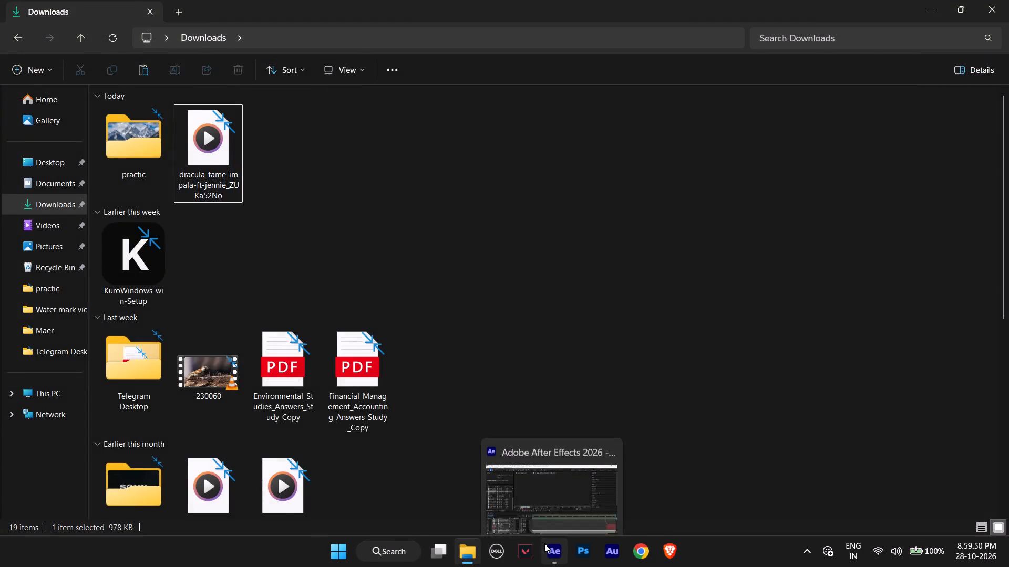
left_click_drag(684, 360, 676, 358)
left_click(666, 352)
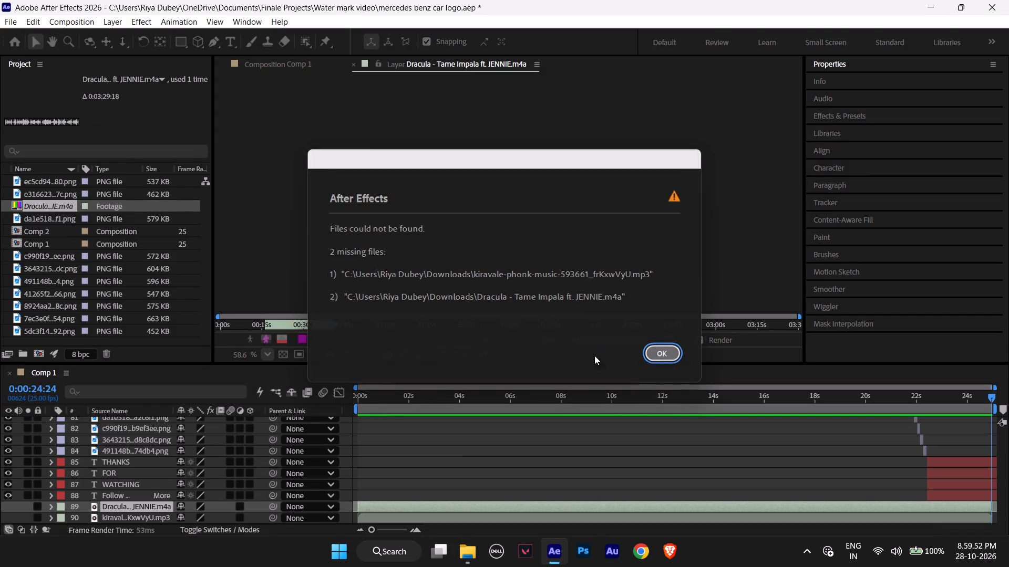
left_click(118, 502)
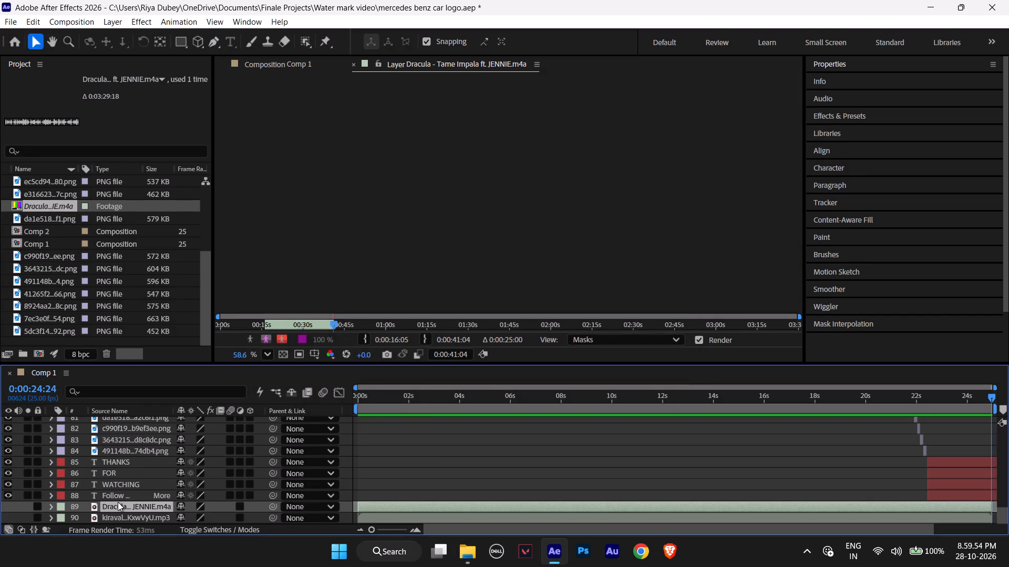
key("Delete")
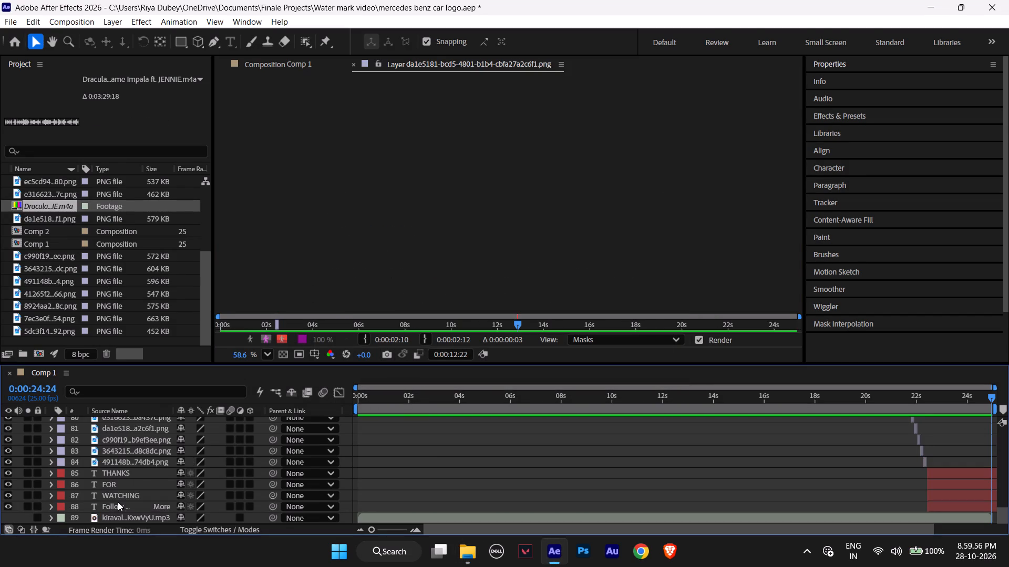
left_click(117, 514)
key("Delete")
Delete the missing kiravale MP3 and original Dracula M4A footage items from the project.
scroll(79, 224, "up", 5)
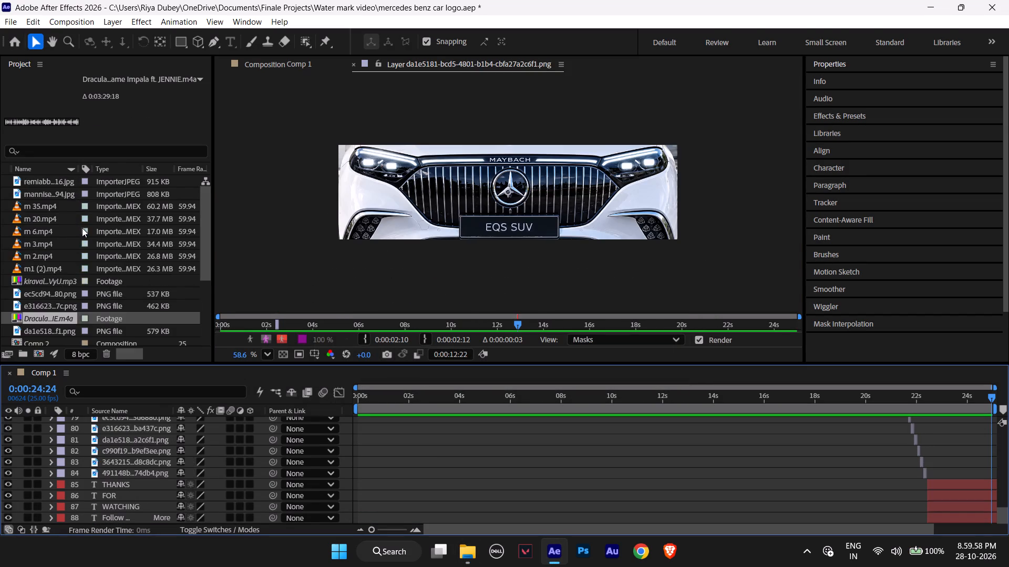
scroll(82, 228, "up", 1)
scroll(82, 228, "down", 1)
scroll(82, 228, "up", 2)
left_click(33, 285)
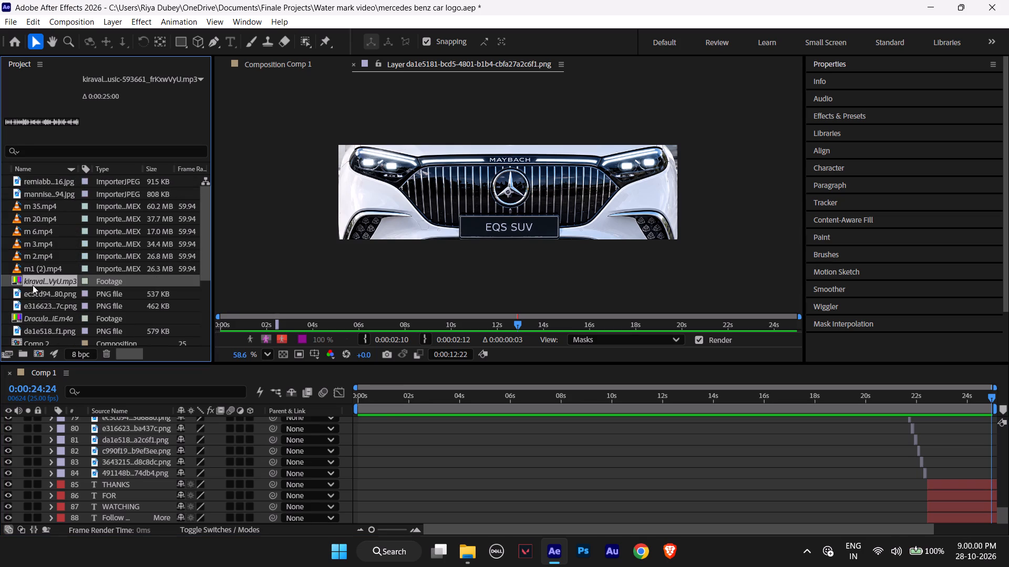
key("Delete")
left_click(38, 309)
key("Delete")
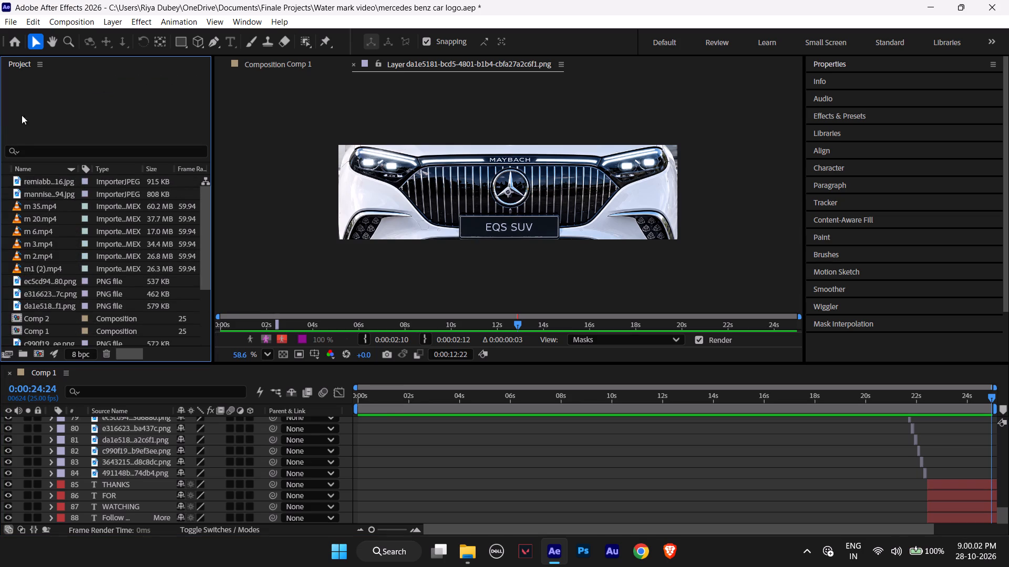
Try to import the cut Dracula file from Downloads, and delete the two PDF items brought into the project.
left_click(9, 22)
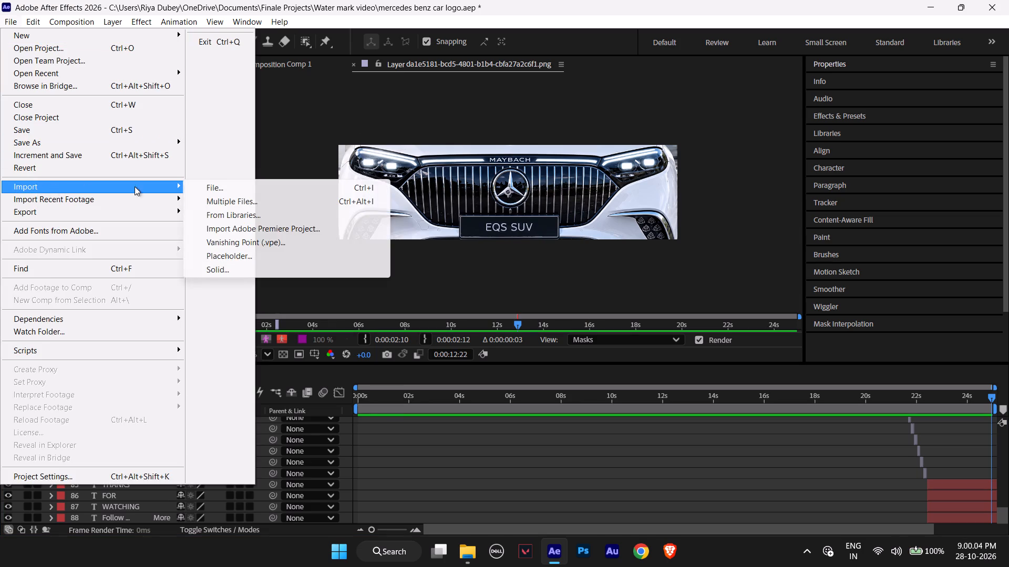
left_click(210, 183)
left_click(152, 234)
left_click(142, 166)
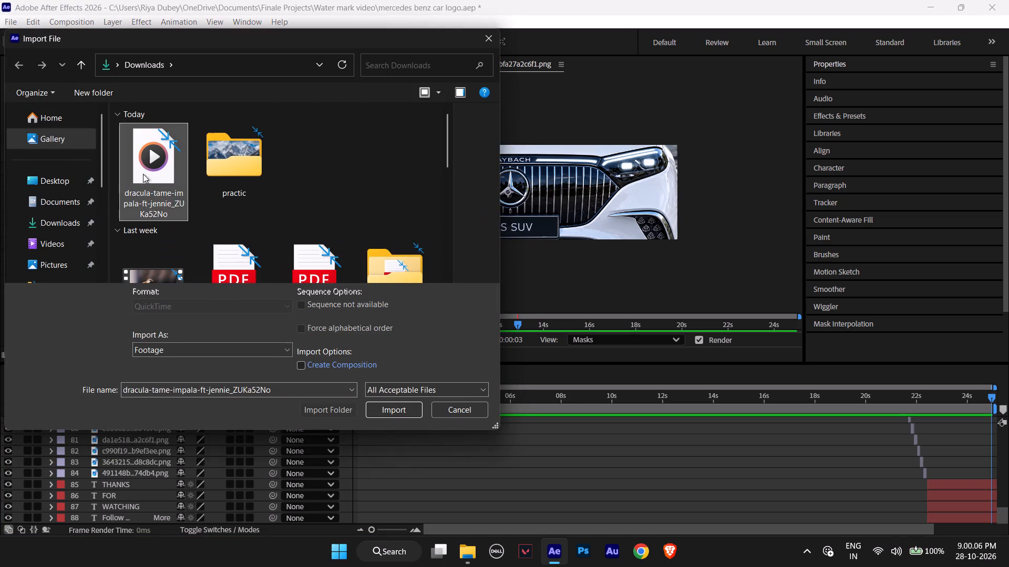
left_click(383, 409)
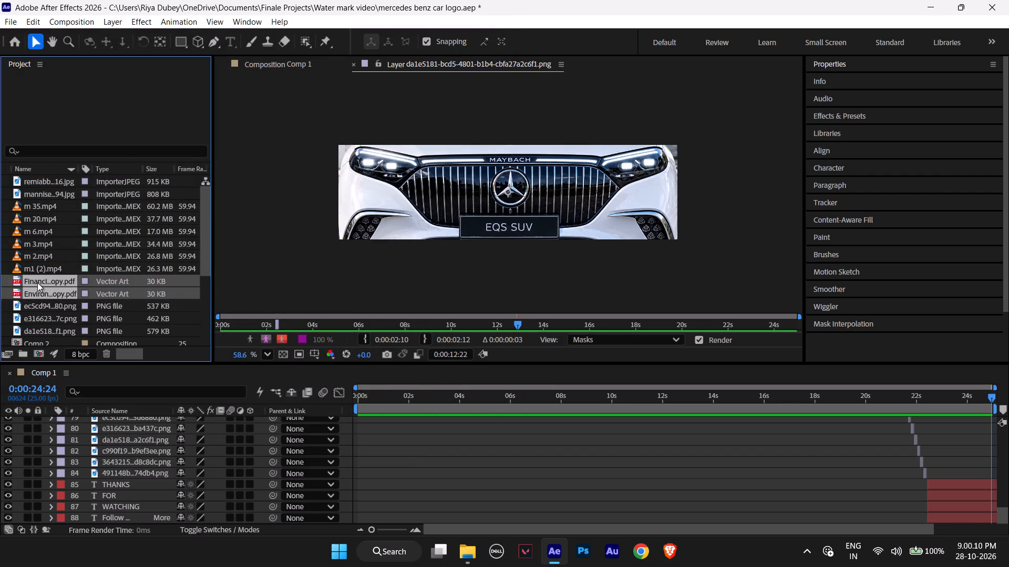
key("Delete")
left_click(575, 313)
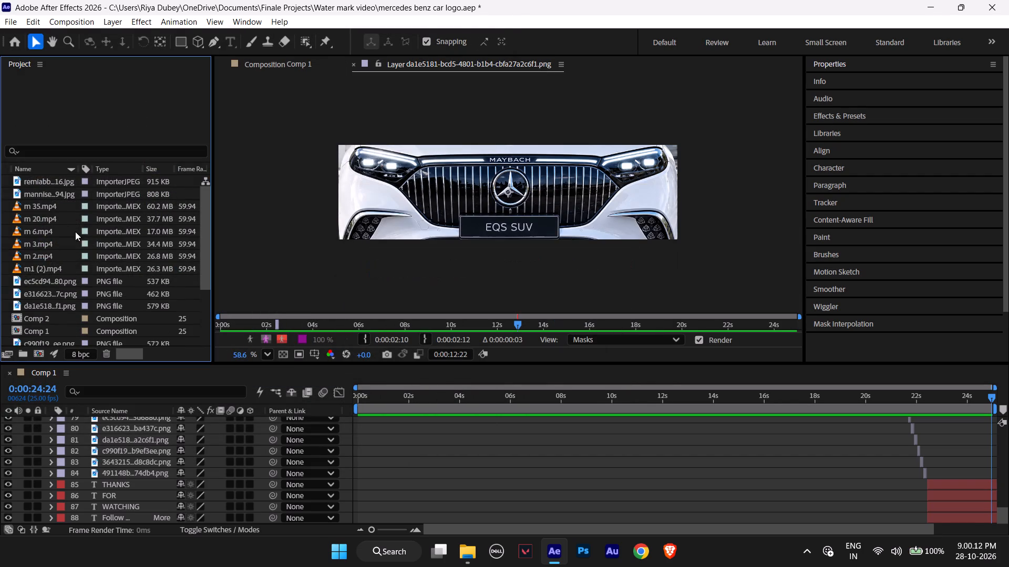
Import dracula-tame-impala-ft-jennie_ZUKa52No.m4a from Downloads into the project as footage.
left_click(9, 22)
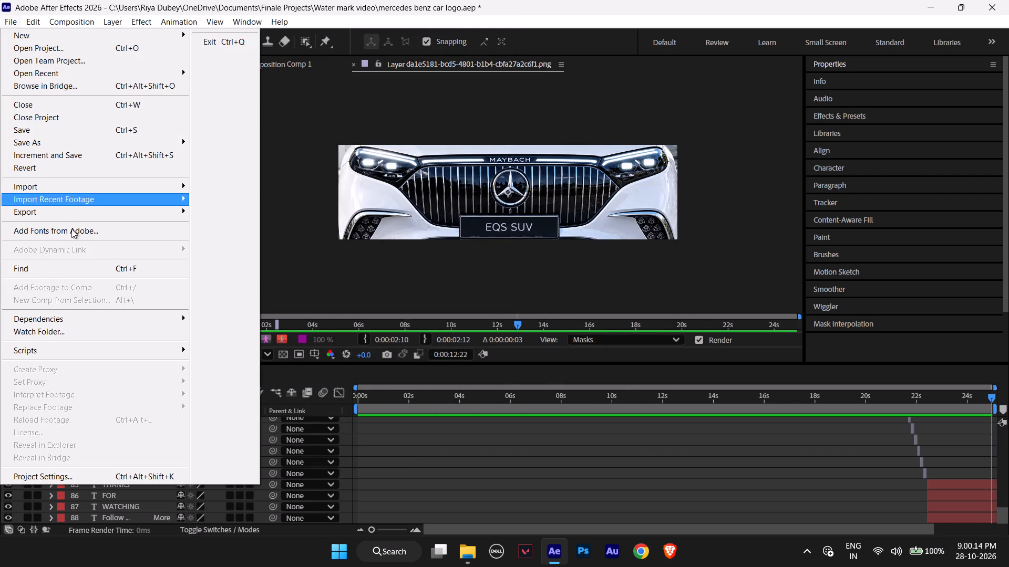
left_click(234, 187)
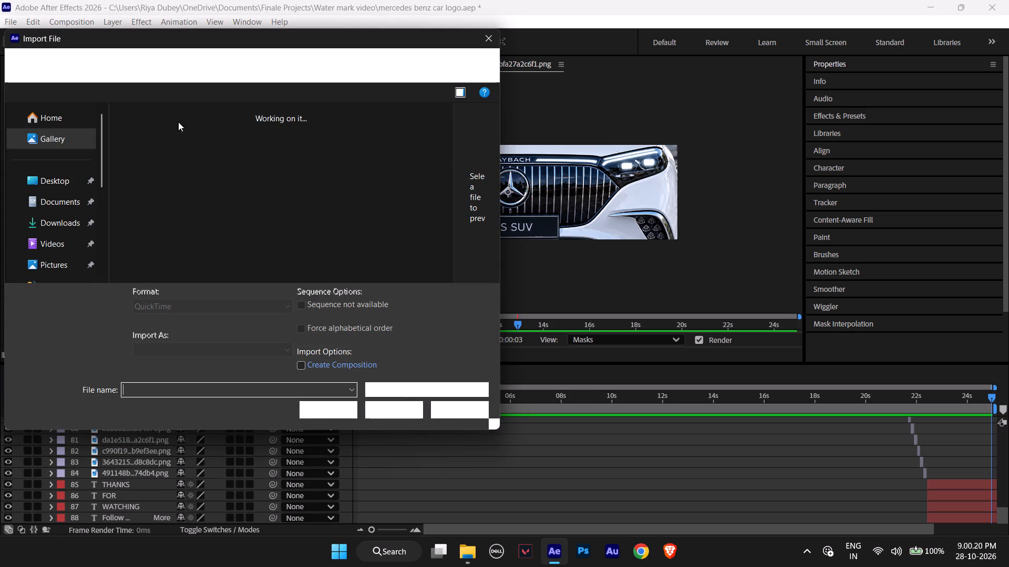
left_click(156, 162)
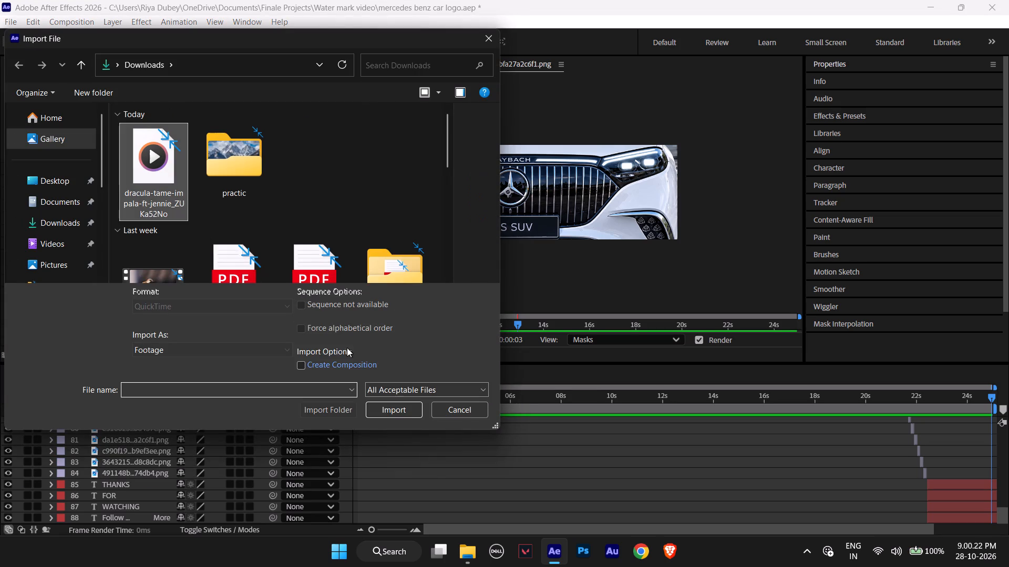
left_click(398, 412)
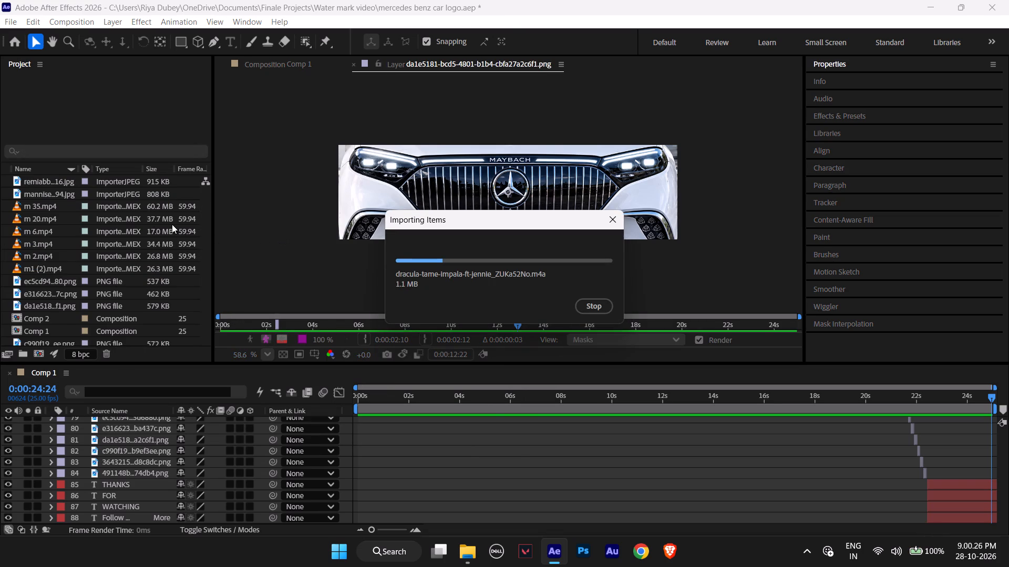
Add the cut Dracula audio to Comp 1 as the bottom layer, below the Follow text layer.
left_click_drag(43, 303, 45, 303)
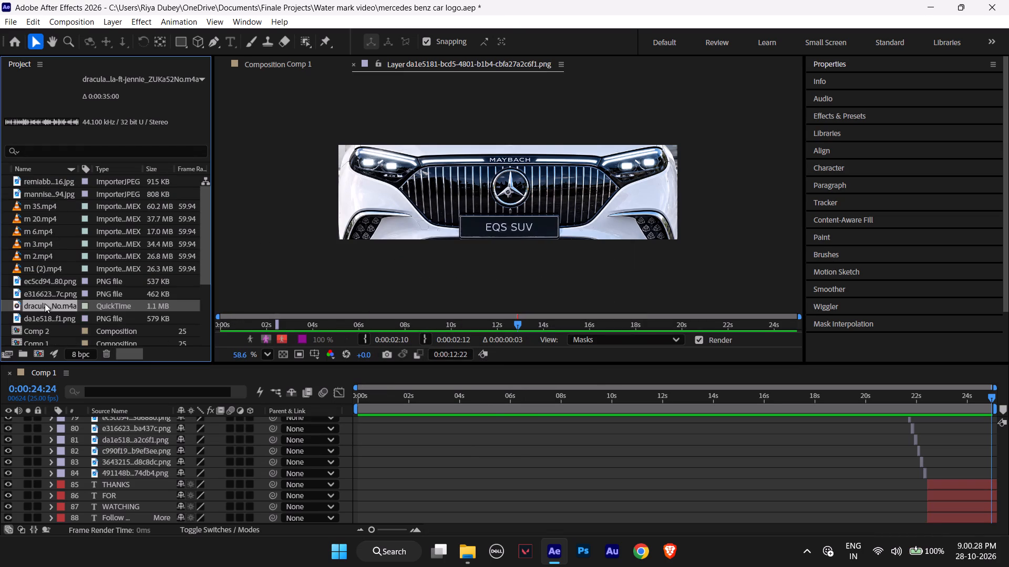
left_click_drag(45, 303, 155, 511)
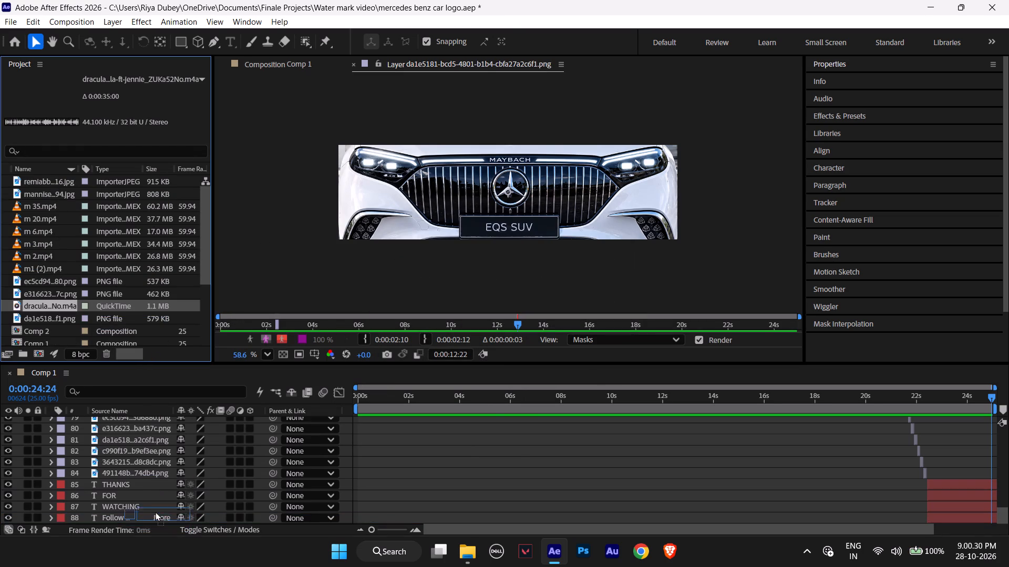
left_click_drag(155, 511, 155, 520)
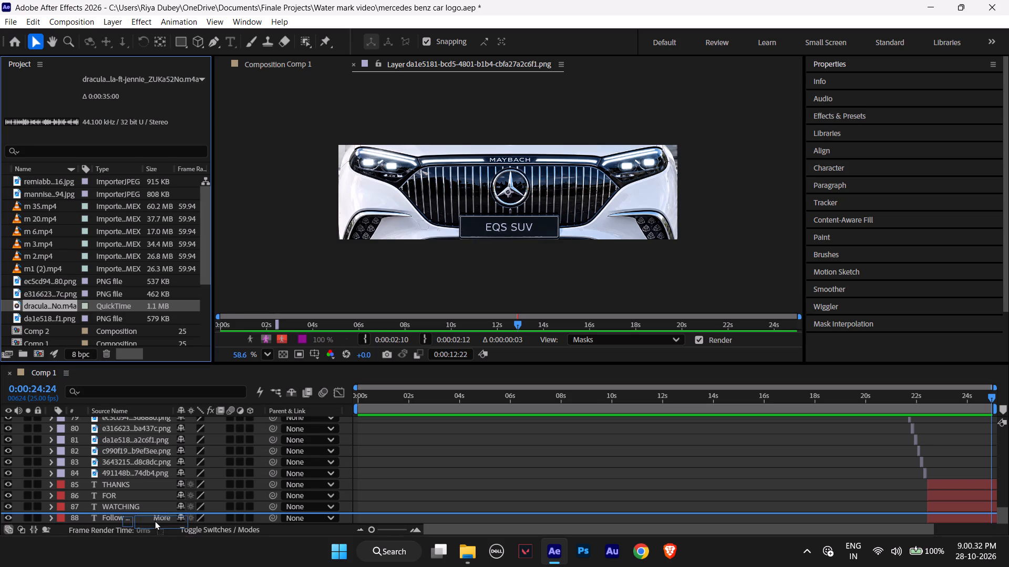
left_click_drag(155, 520, 155, 521)
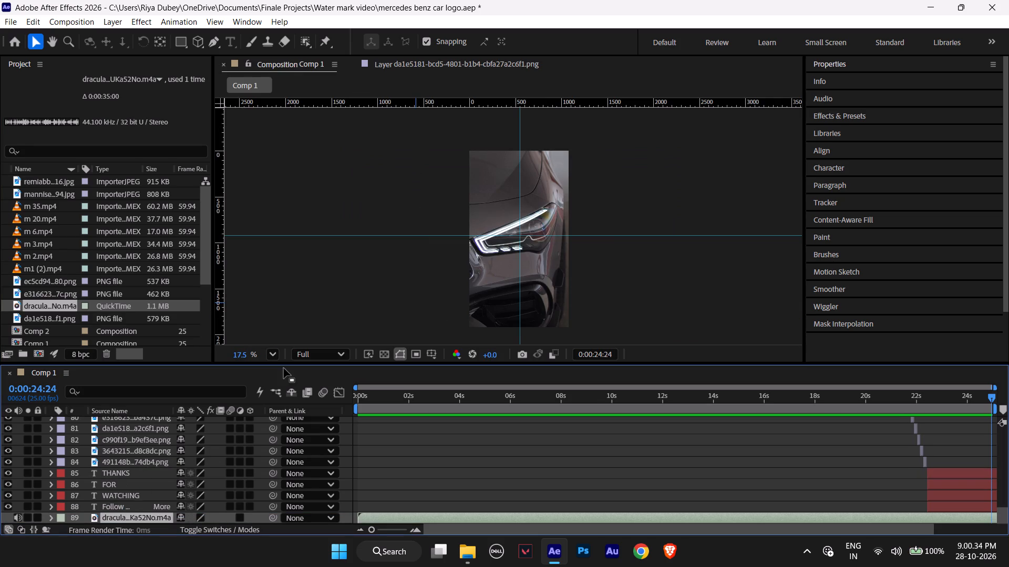
Preview Comp 1 with the new soundtrack, and play the Dracula audio layer on its own to check its ending.
key("space")
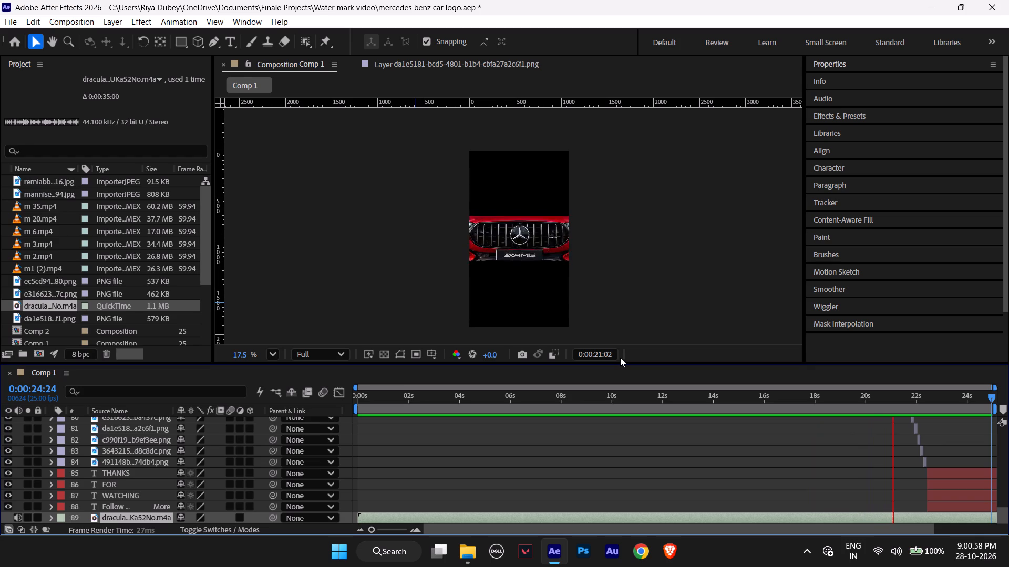
double_click(127, 520)
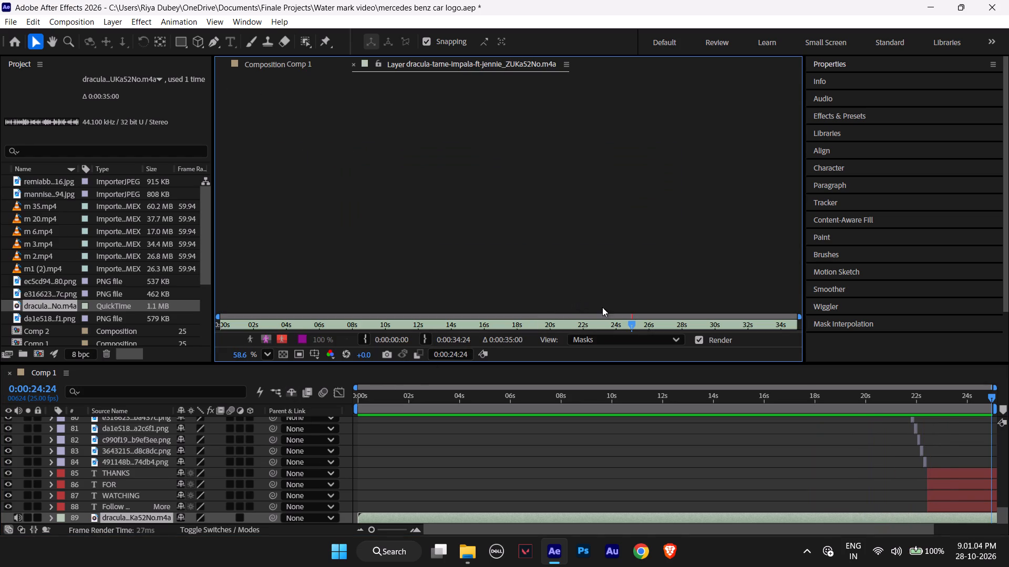
key("space")
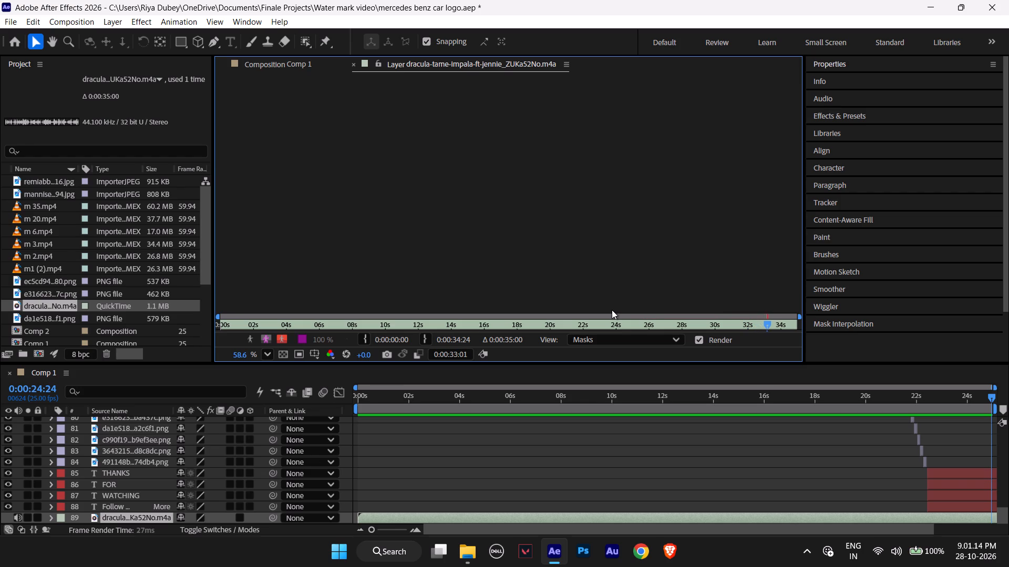
key("space")
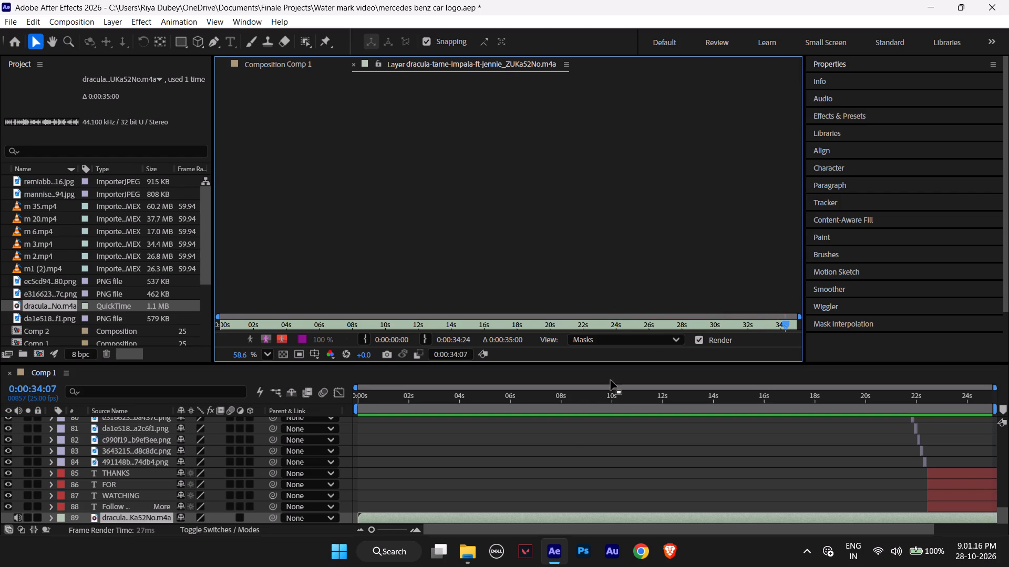
Switch to Chrome, reopen the closed Clideo export result page, and close the blank new-tab window.
left_click(650, 543)
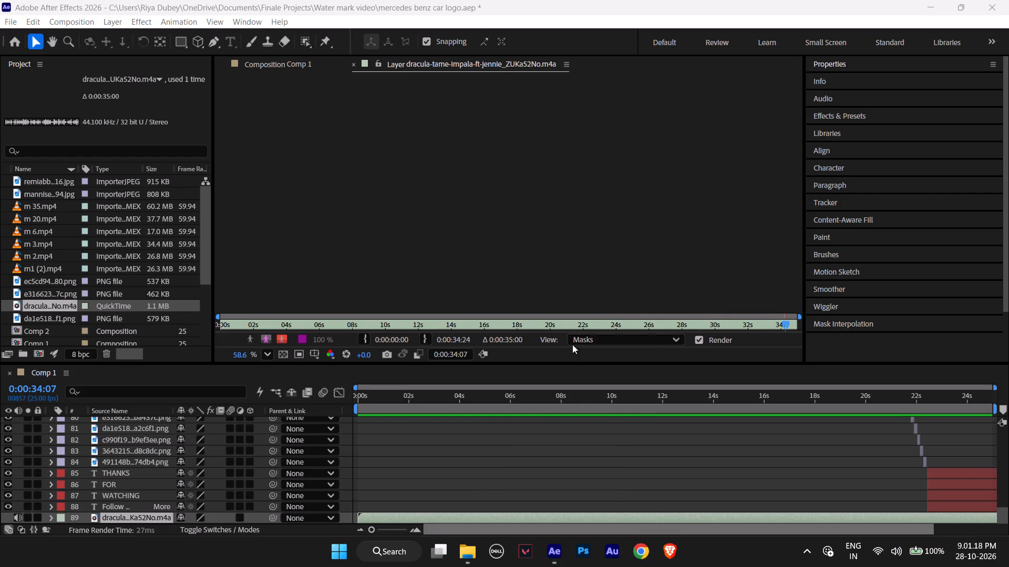
key("ctrl+shift+t")
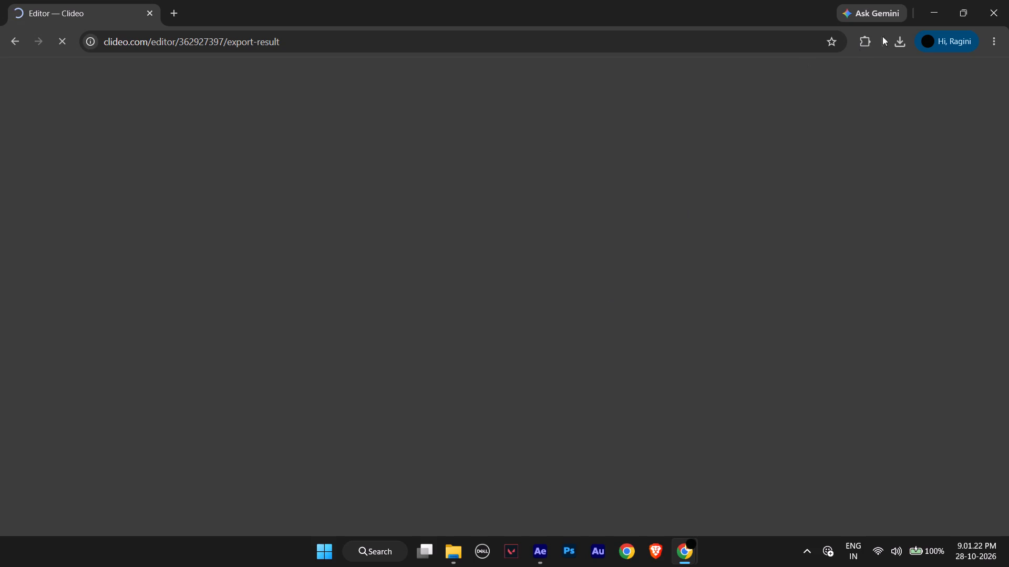
left_click(940, 6)
left_click(1001, 8)
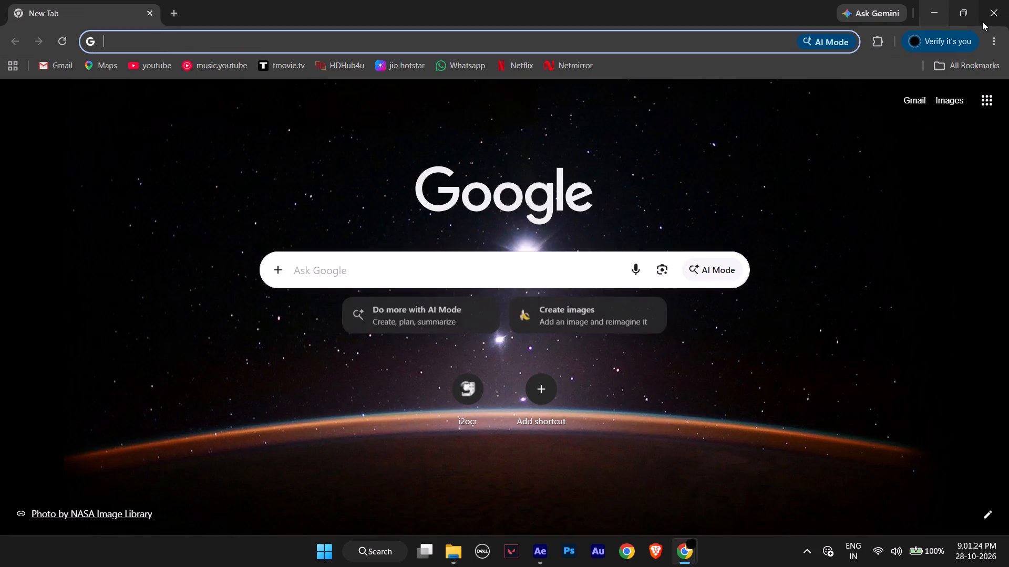
Switch to File Explorer and delete the dracula-tame-impala-ft-jennie_ZUKa52No audio file from Downloads.
left_click(685, 549)
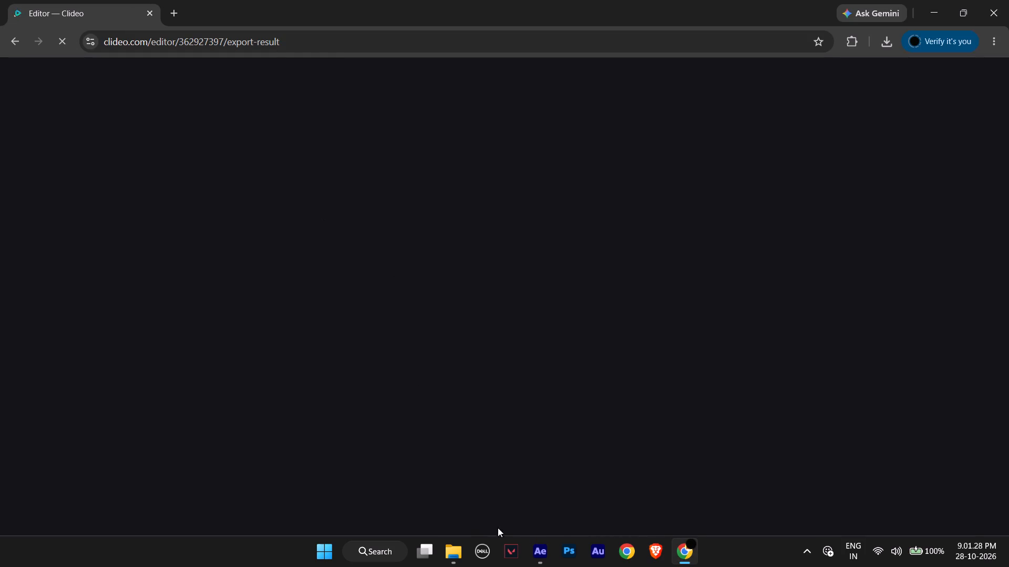
left_click(442, 499)
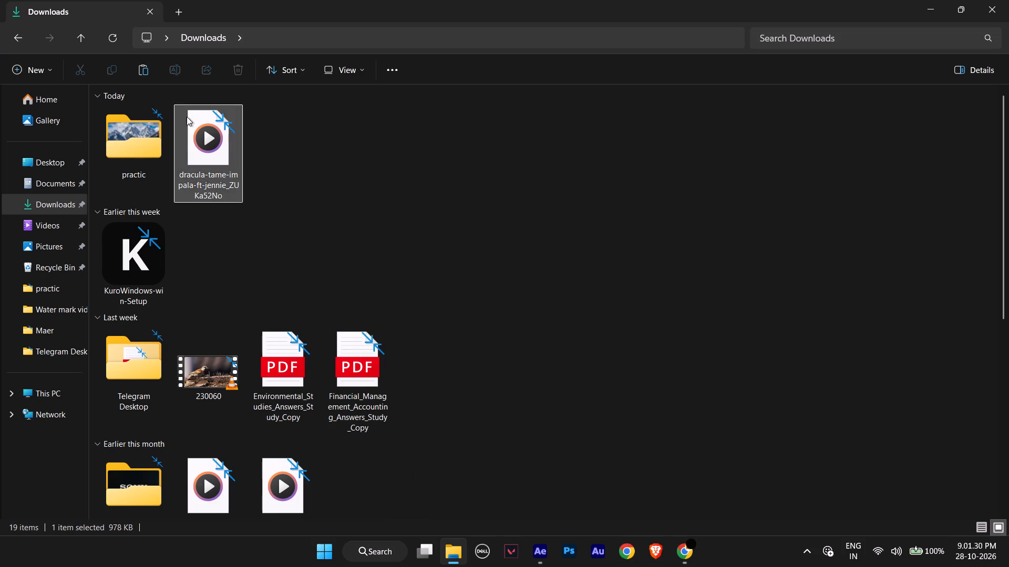
left_click(221, 146)
left_click(242, 65)
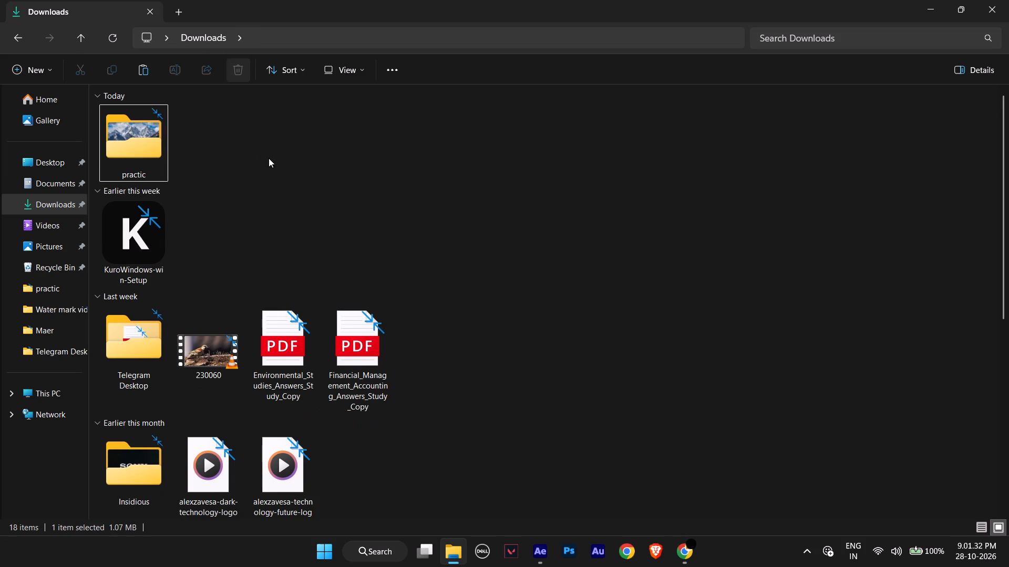
left_click(245, 218)
Empty the Recycle Bin and close the File Explorer window.
left_click(60, 269)
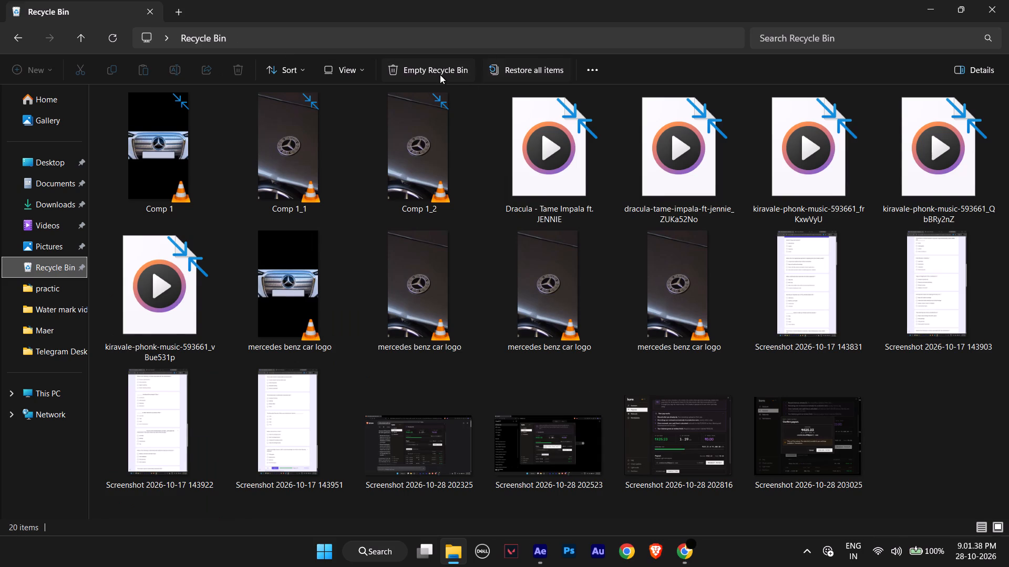
left_click(440, 75)
left_click(557, 283)
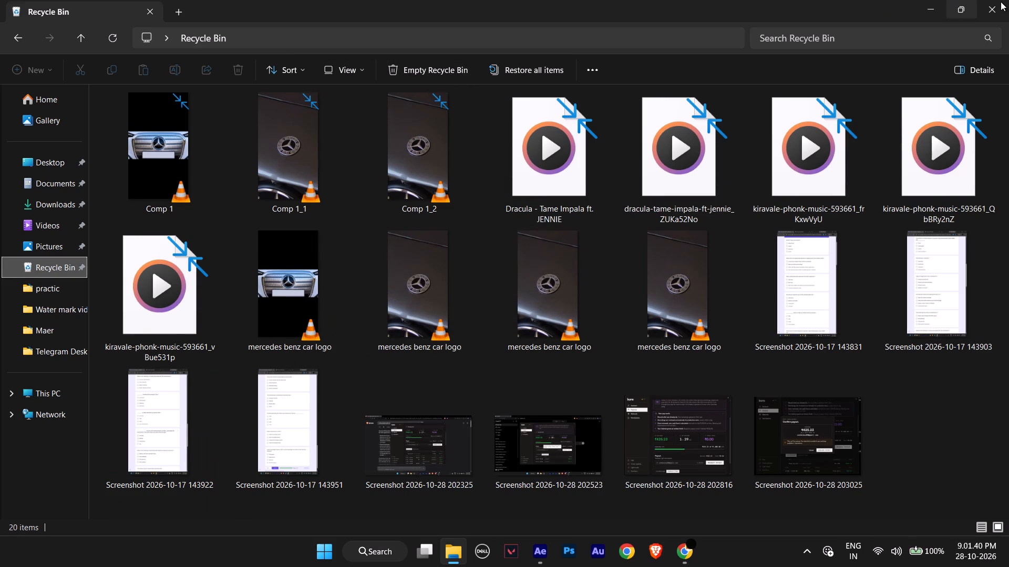
left_click(992, 7)
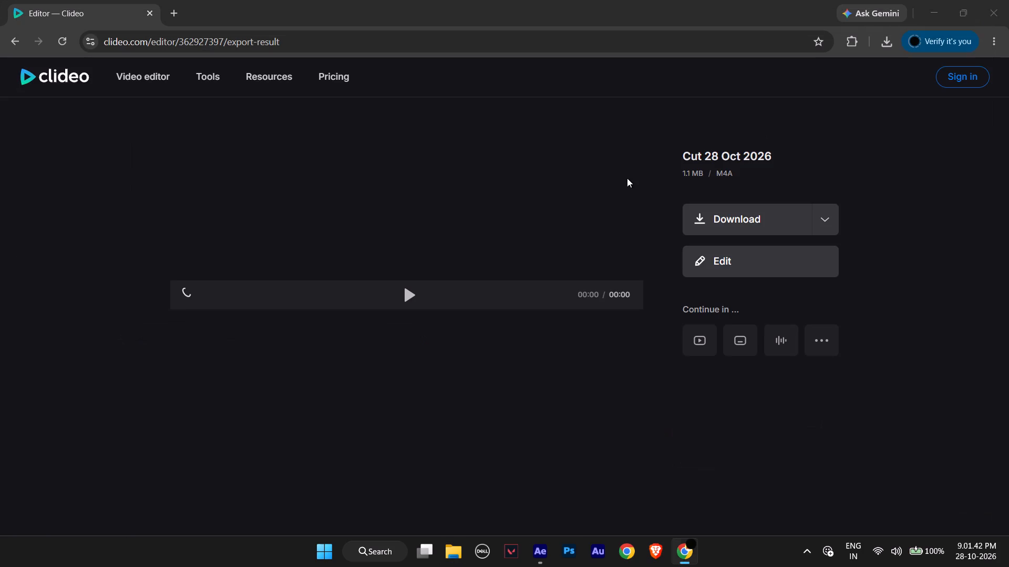
Reopen the Dracula cut for editing in Clideo and set the extracted range from 00:20.05 to 00:44.88.
left_click(735, 262)
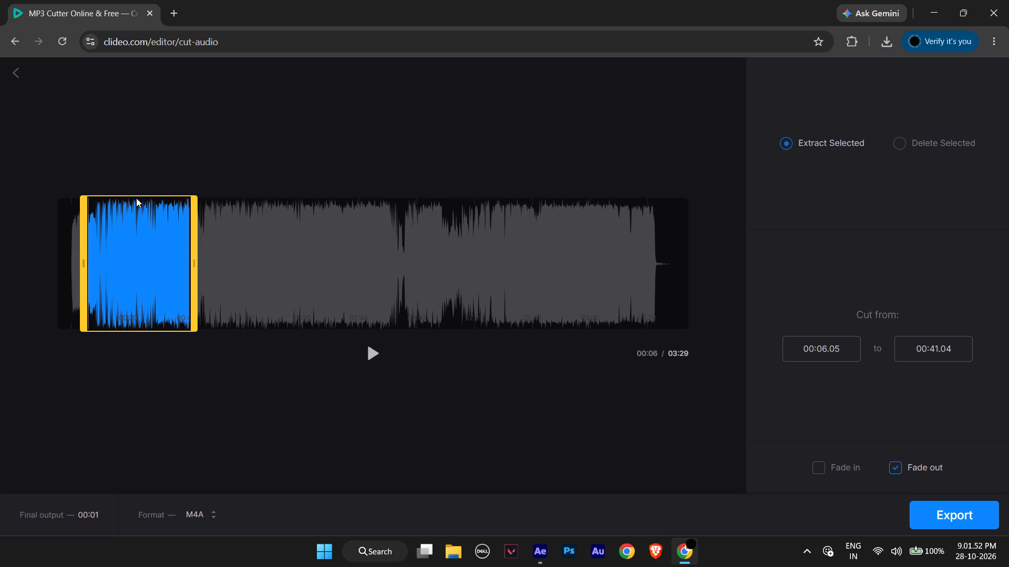
left_click_drag(137, 195, 143, 195)
left_click_drag(136, 246, 140, 246)
left_click_drag(140, 246, 142, 247)
left_click_drag(194, 272, 205, 275)
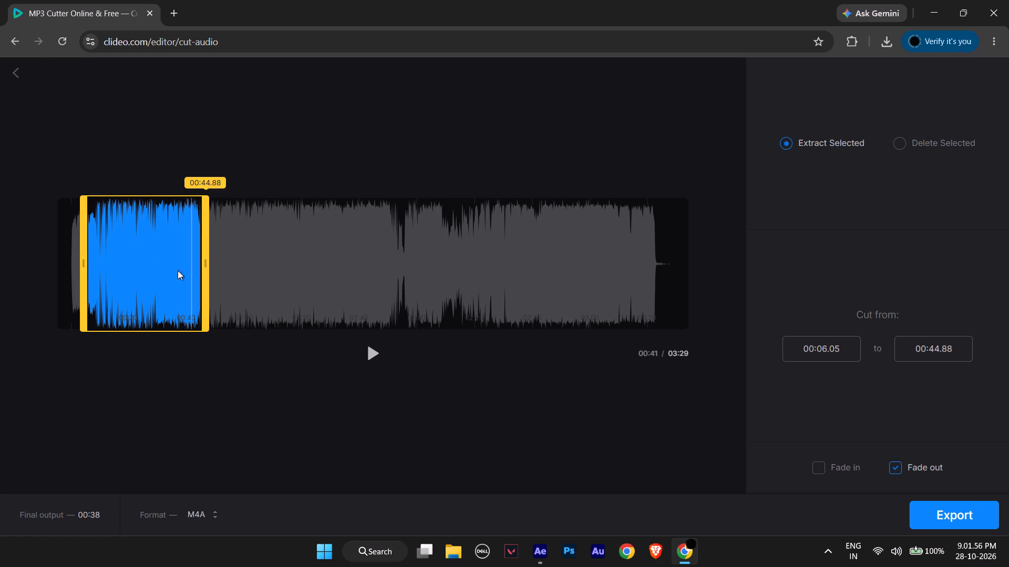
left_click_drag(83, 258, 119, 264)
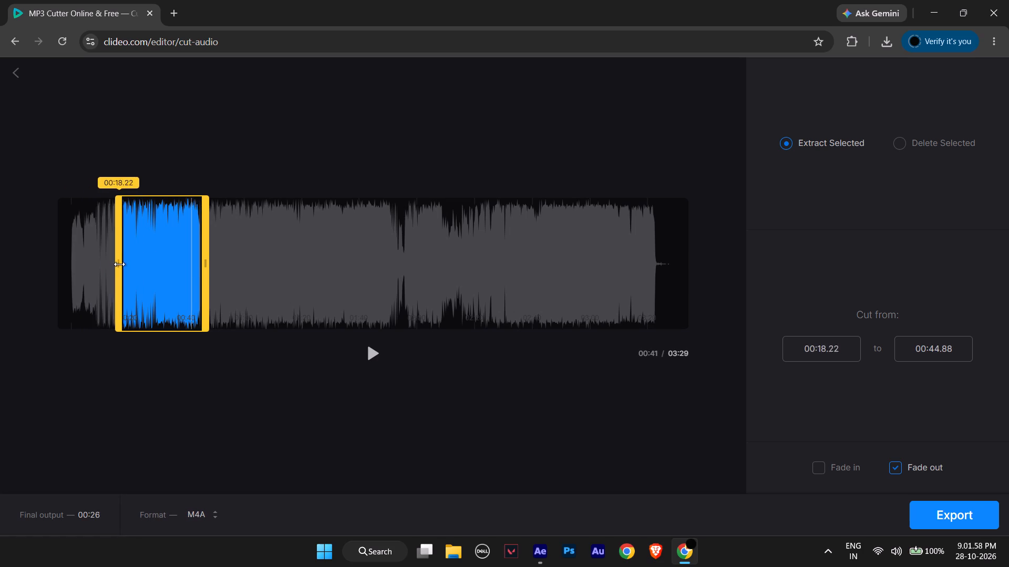
left_click_drag(119, 264, 125, 266)
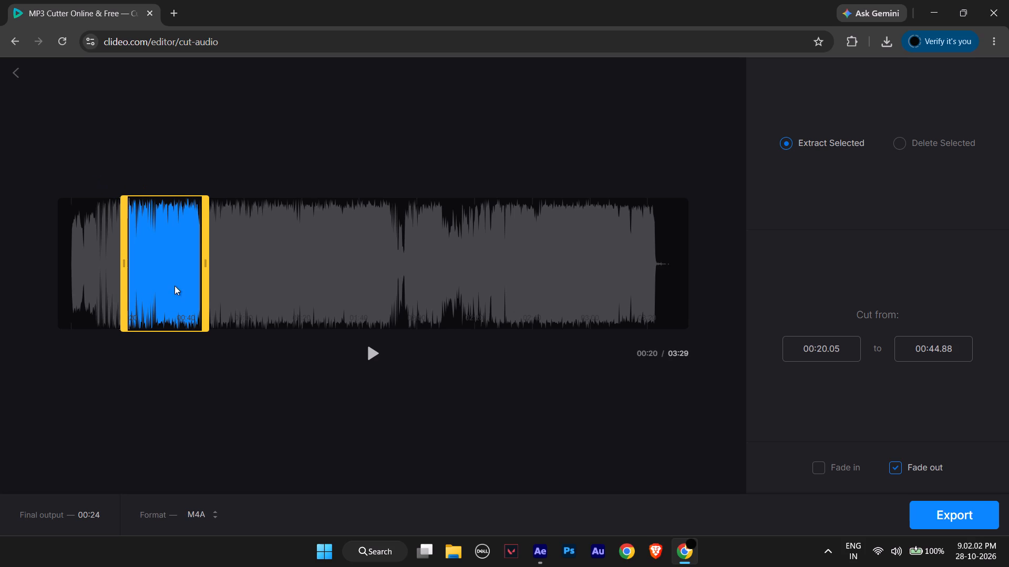
Play the selected passage from its start to check how it sounds.
key("space")
left_click(839, 354)
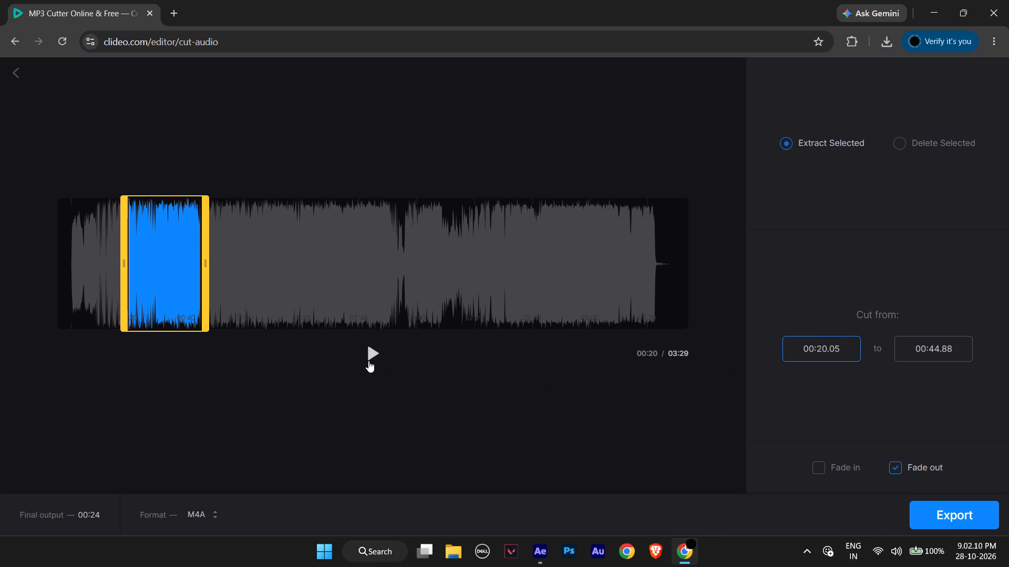
left_click(368, 360)
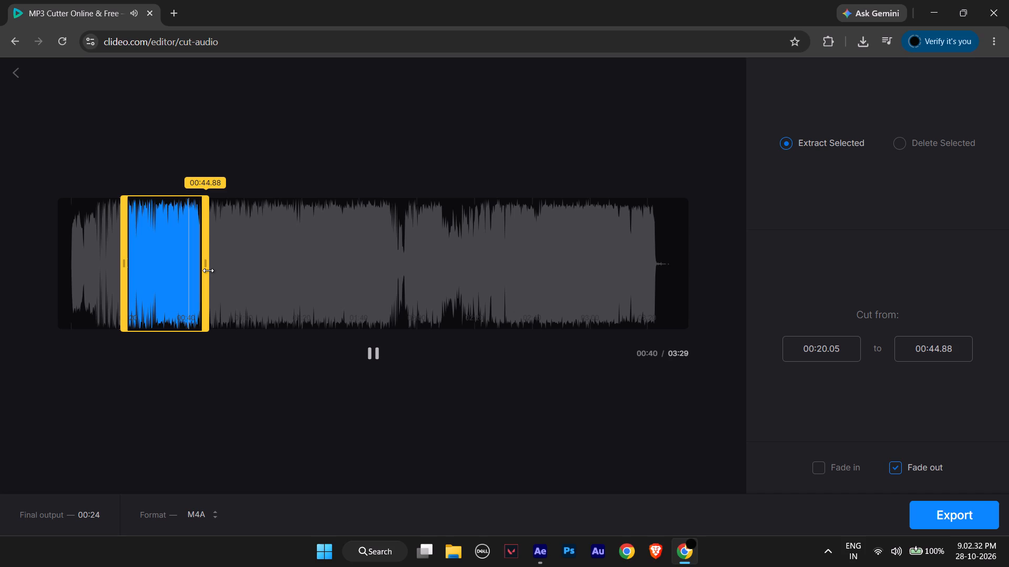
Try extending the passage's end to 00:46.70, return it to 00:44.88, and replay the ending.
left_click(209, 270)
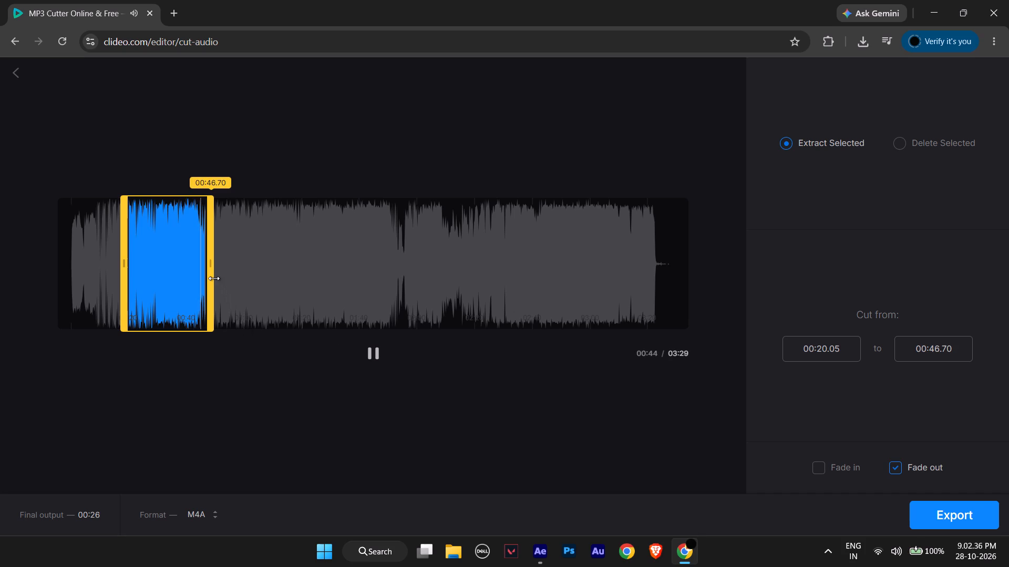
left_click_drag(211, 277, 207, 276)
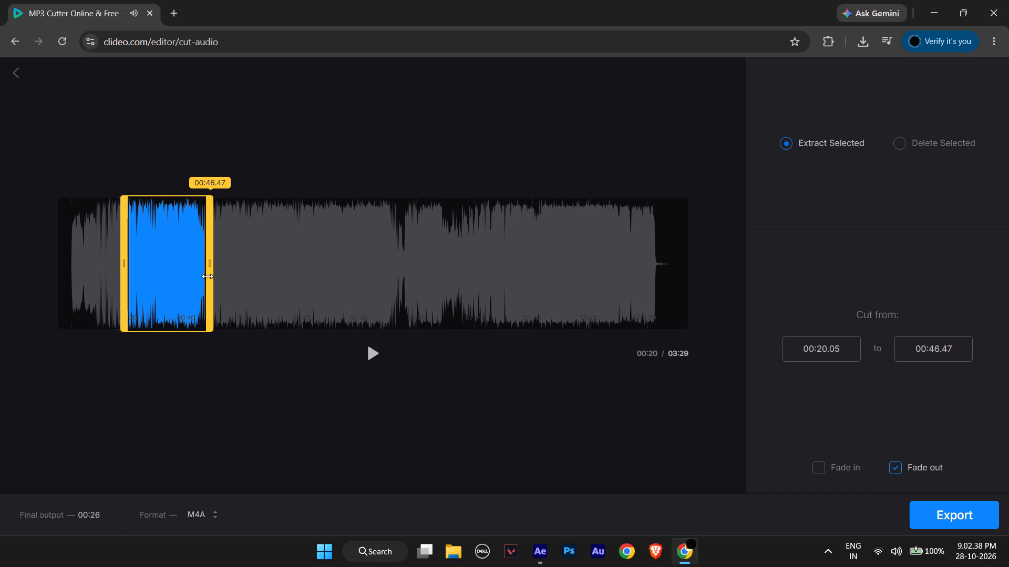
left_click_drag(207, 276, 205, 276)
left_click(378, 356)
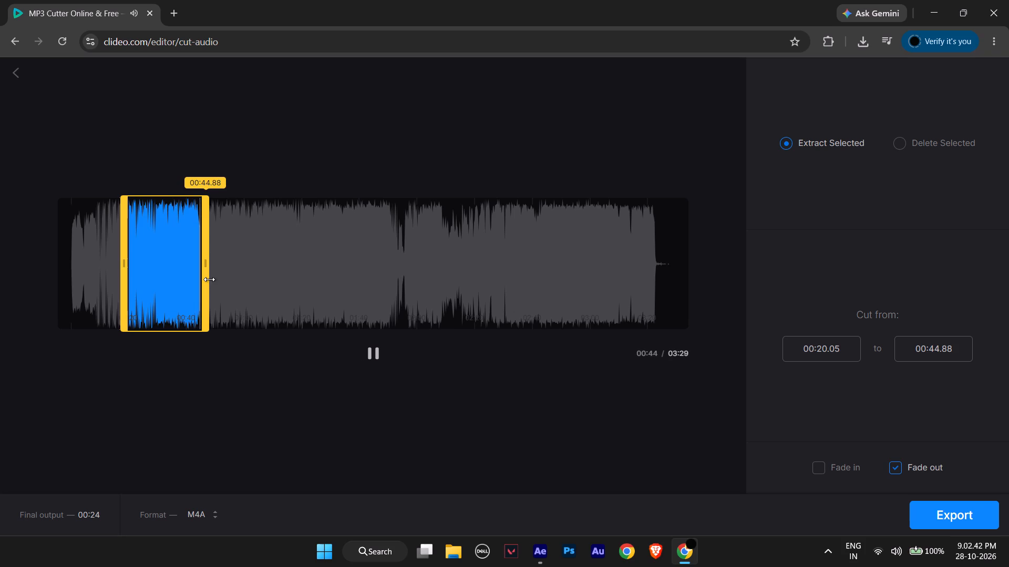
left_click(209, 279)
Export the selected passage as M4A with Fade out enabled.
left_click(900, 469)
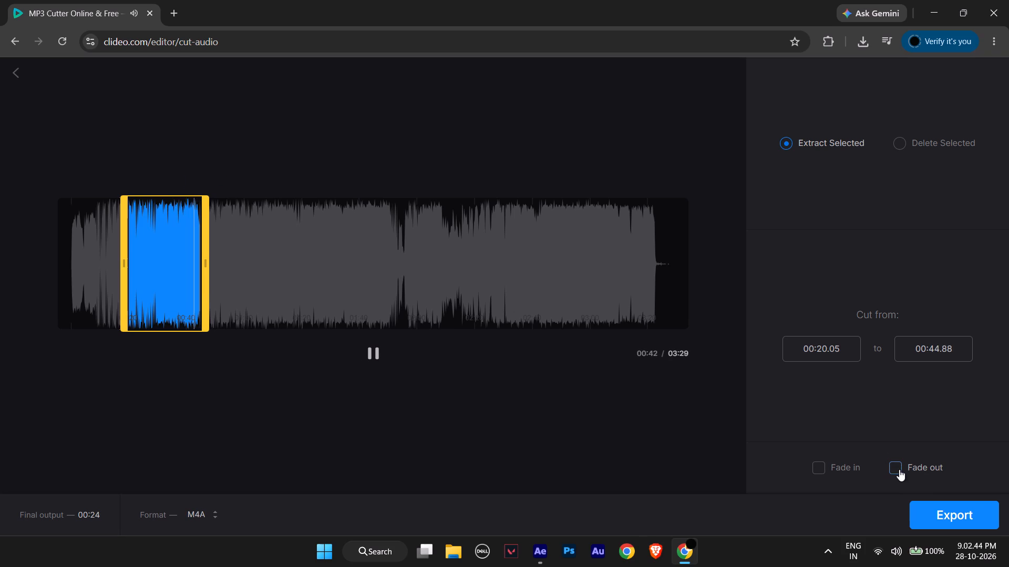
left_click(898, 469)
left_click(956, 522)
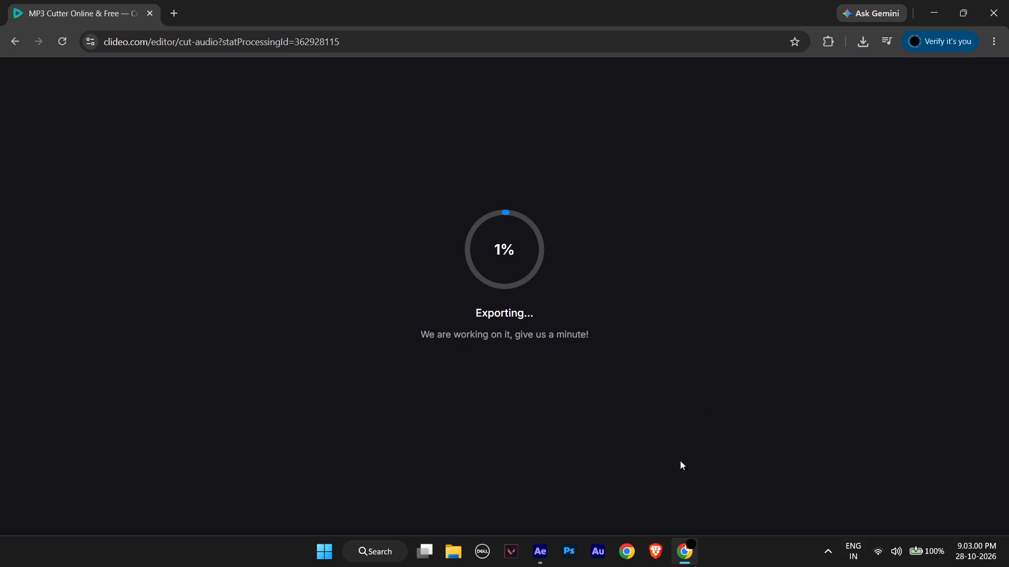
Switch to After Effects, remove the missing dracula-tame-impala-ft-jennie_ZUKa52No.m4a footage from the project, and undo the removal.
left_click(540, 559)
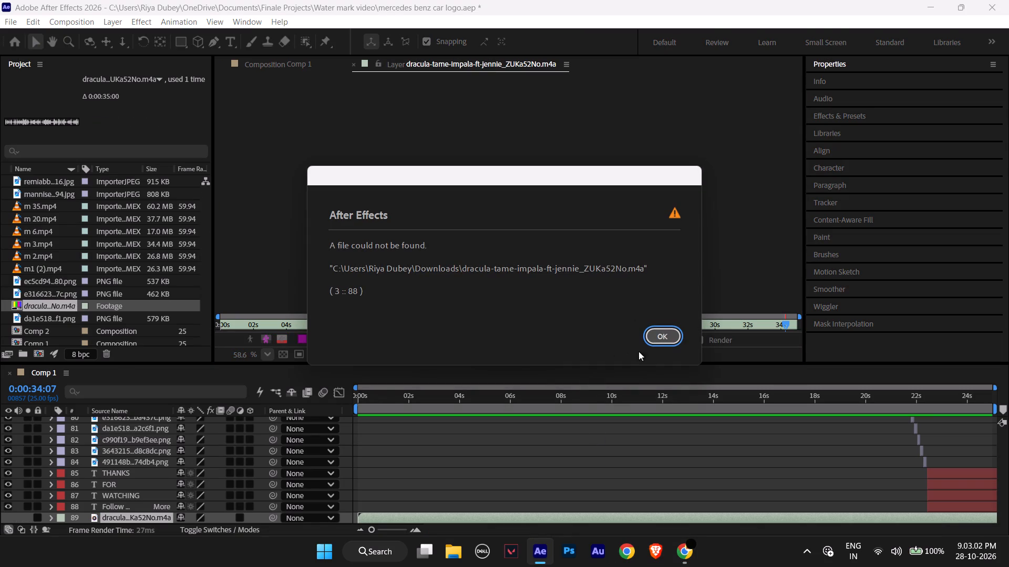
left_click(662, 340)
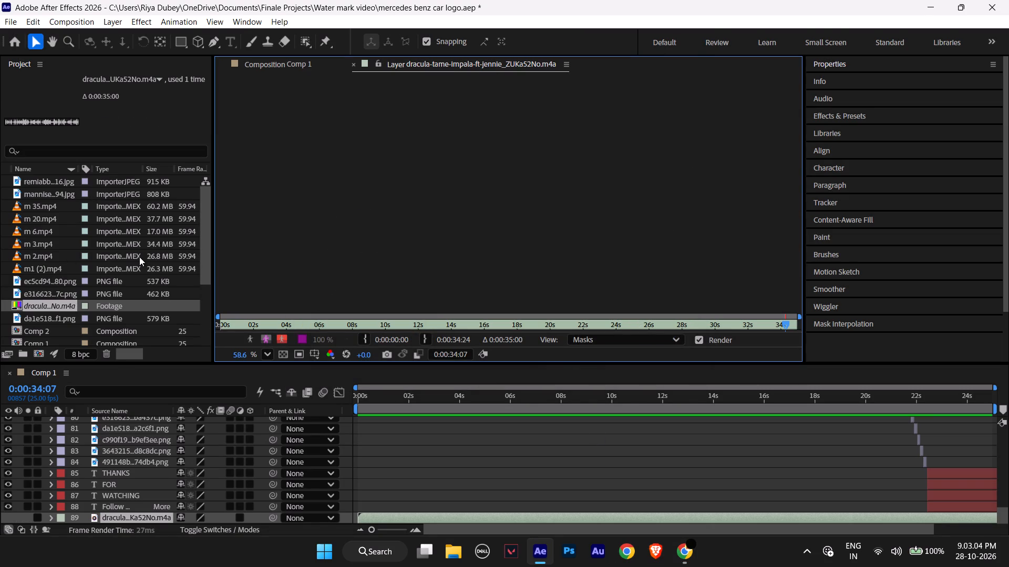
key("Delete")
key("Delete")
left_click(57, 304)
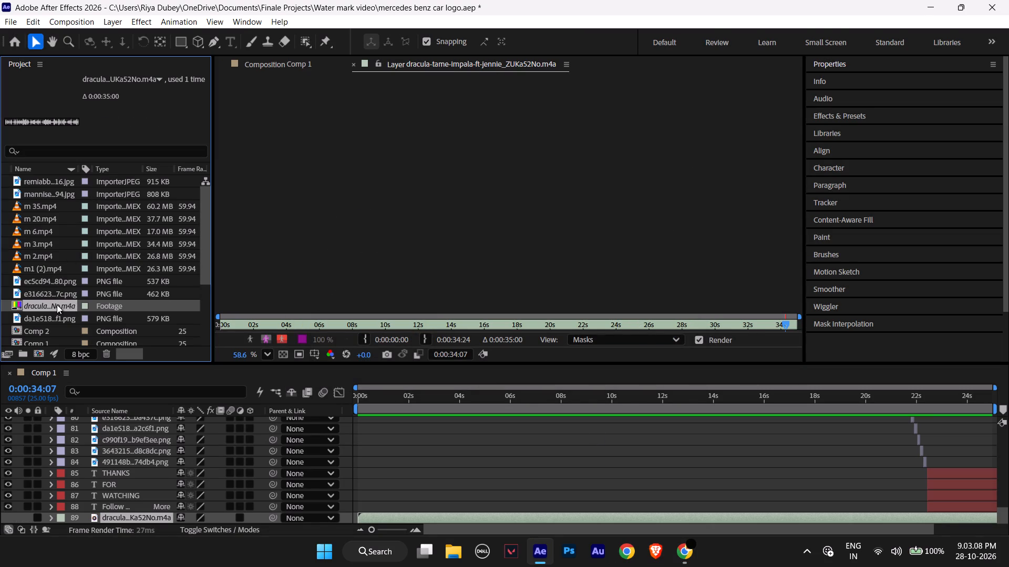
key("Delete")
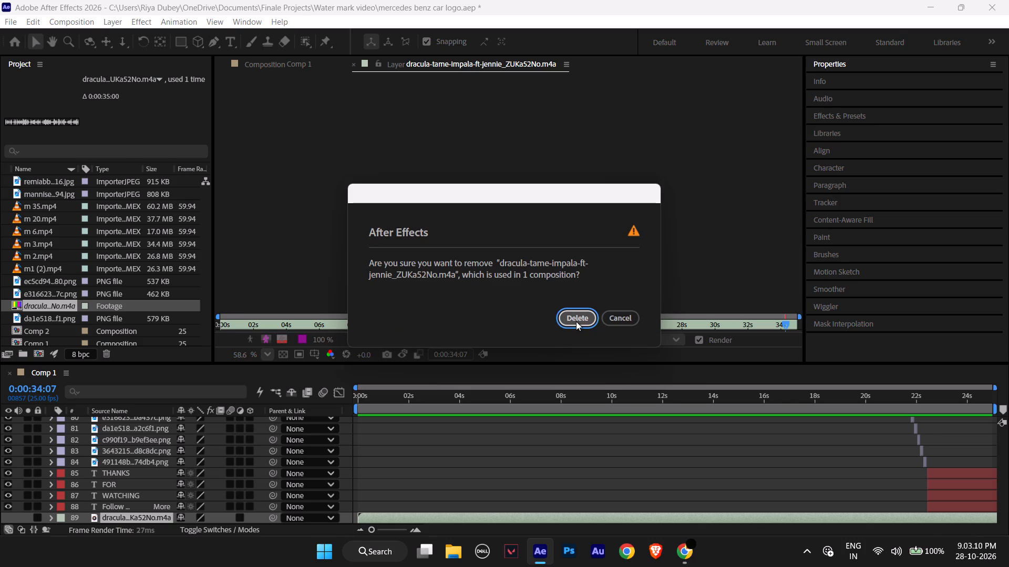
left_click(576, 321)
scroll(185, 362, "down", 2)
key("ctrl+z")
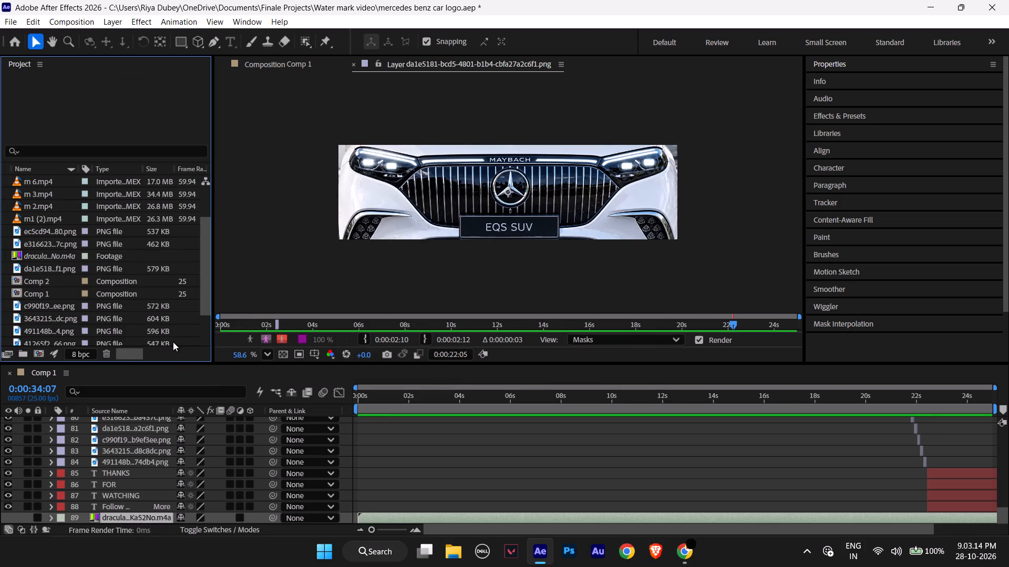
Delete the dracula-tame-impala-ft-jennie_ZUKa52No.m4a footage from the project, including its layer in Comp 1.
left_click(68, 256)
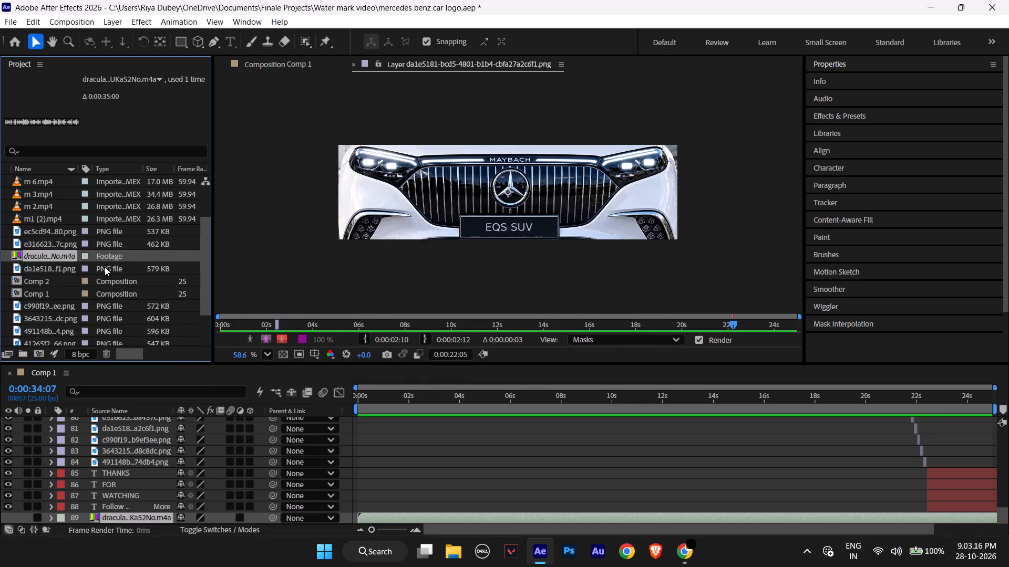
key("Delete")
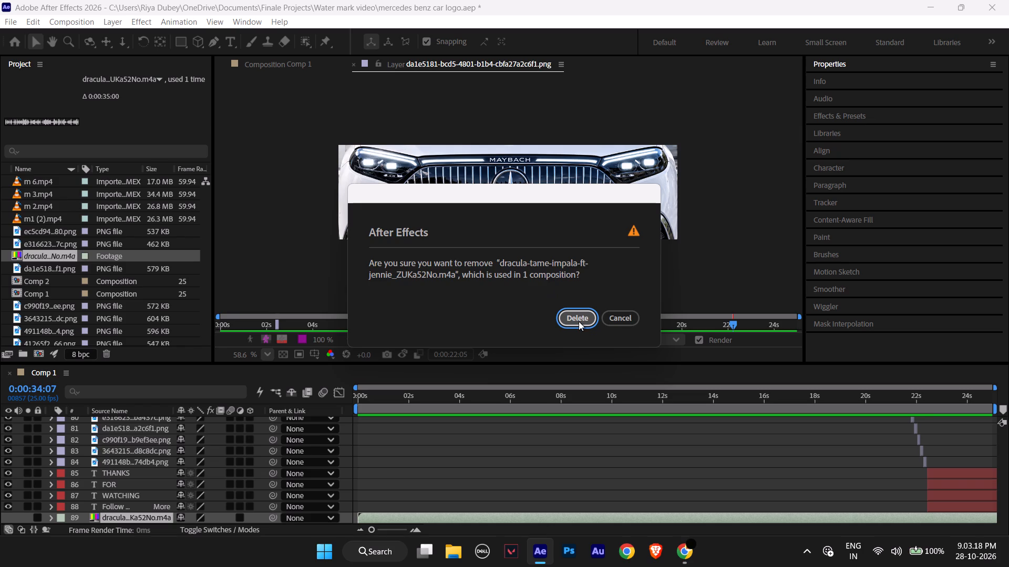
left_click(576, 321)
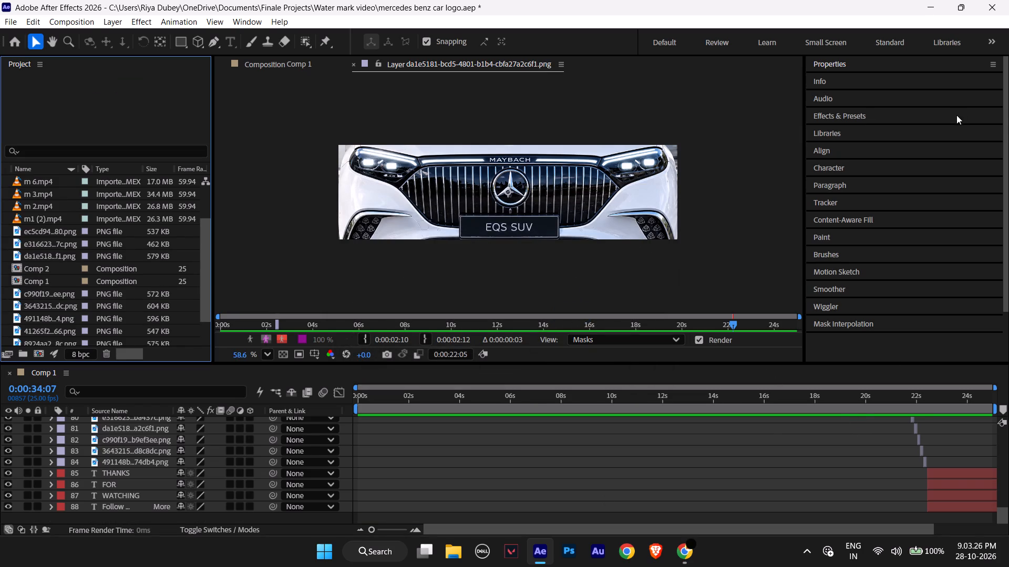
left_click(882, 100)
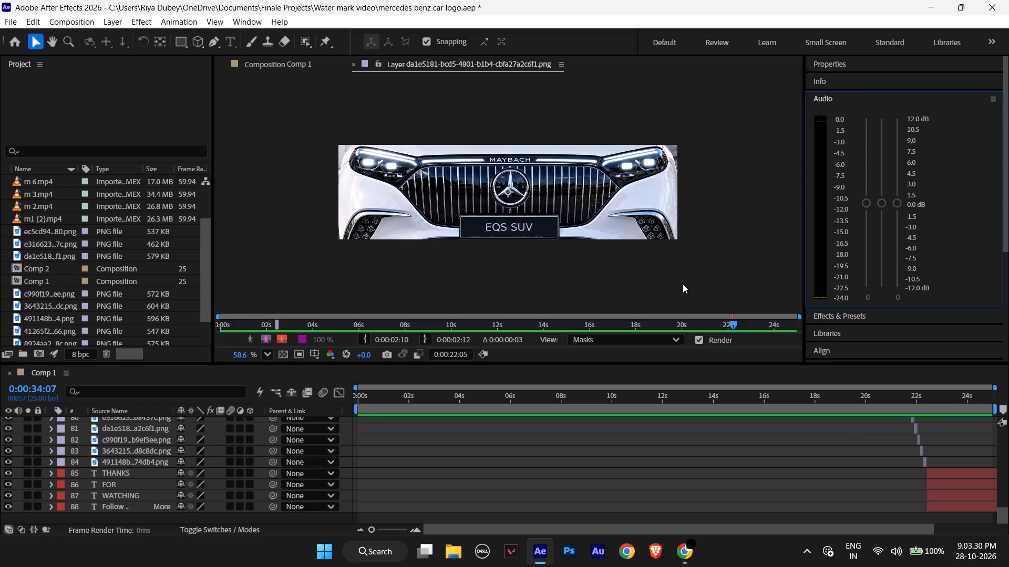
Switch to Chrome, download the newly exported Dracula cut from Clideo, and minimize the browser.
left_click(690, 543)
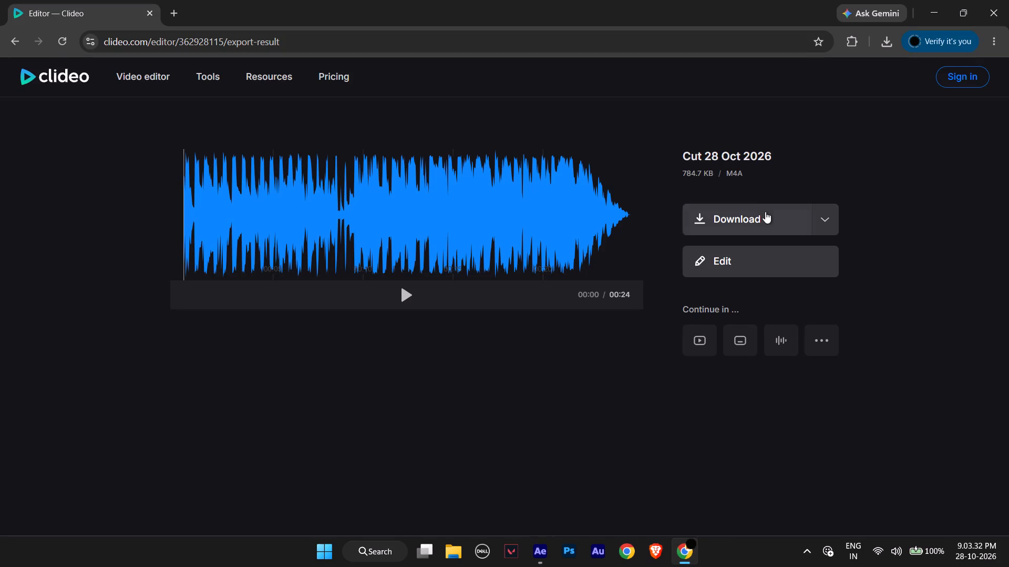
left_click(765, 212)
left_click(945, 6)
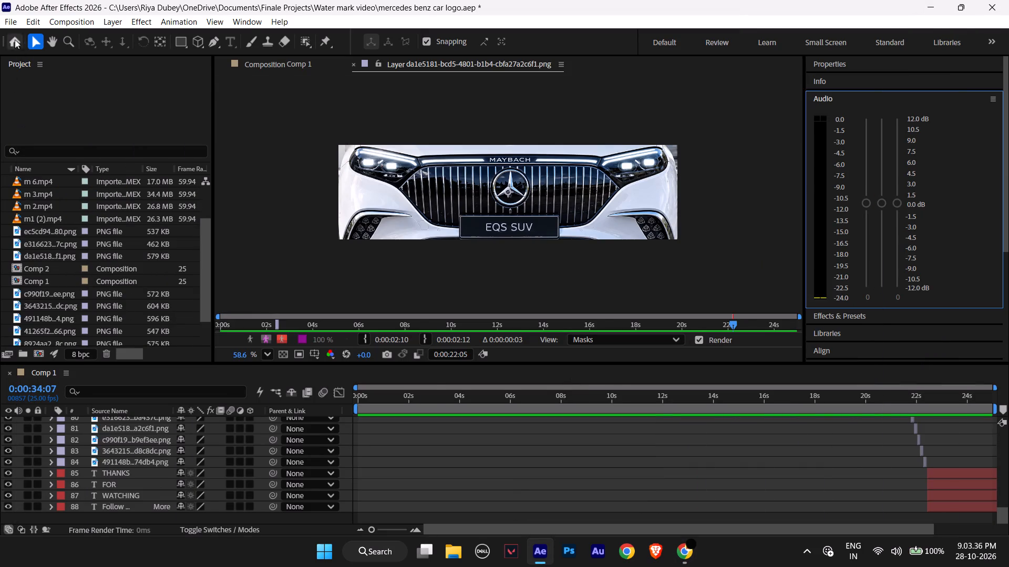
Import dracula-tame-impala-ft-jennie_n6hQrLul.m4a from Downloads into the After Effects project as footage.
left_click(14, 16)
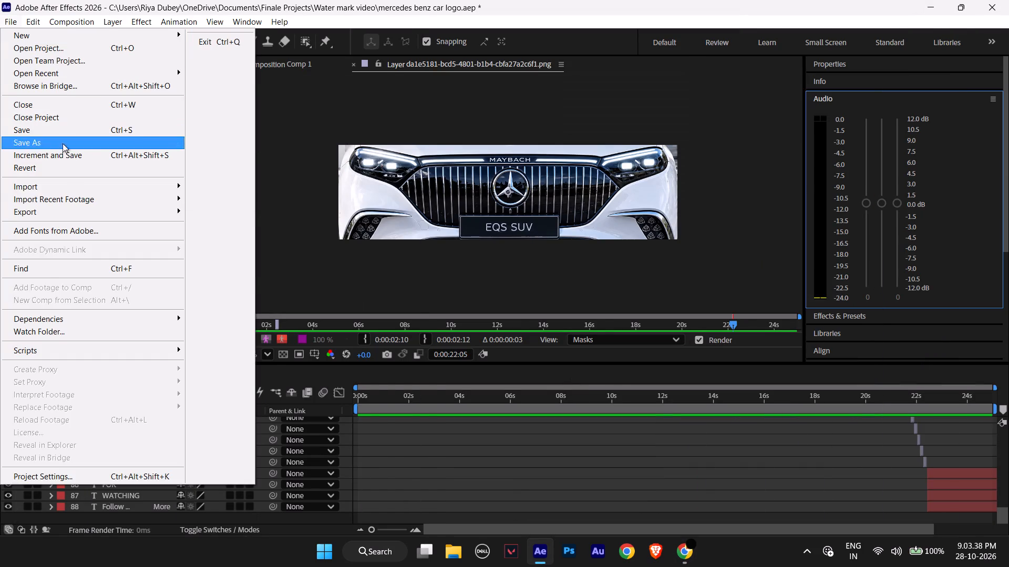
left_click(217, 186)
left_click(138, 163)
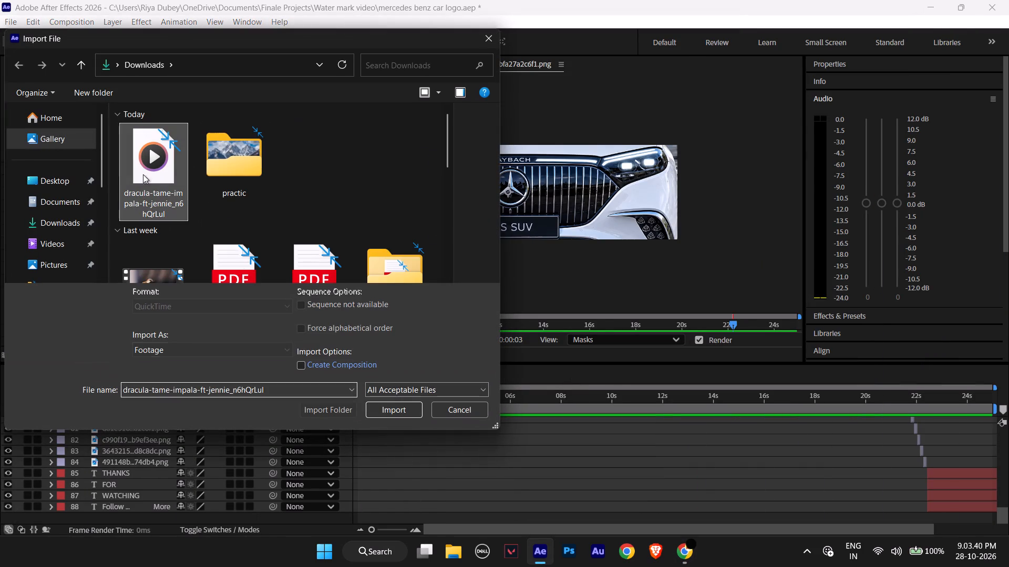
left_click(387, 411)
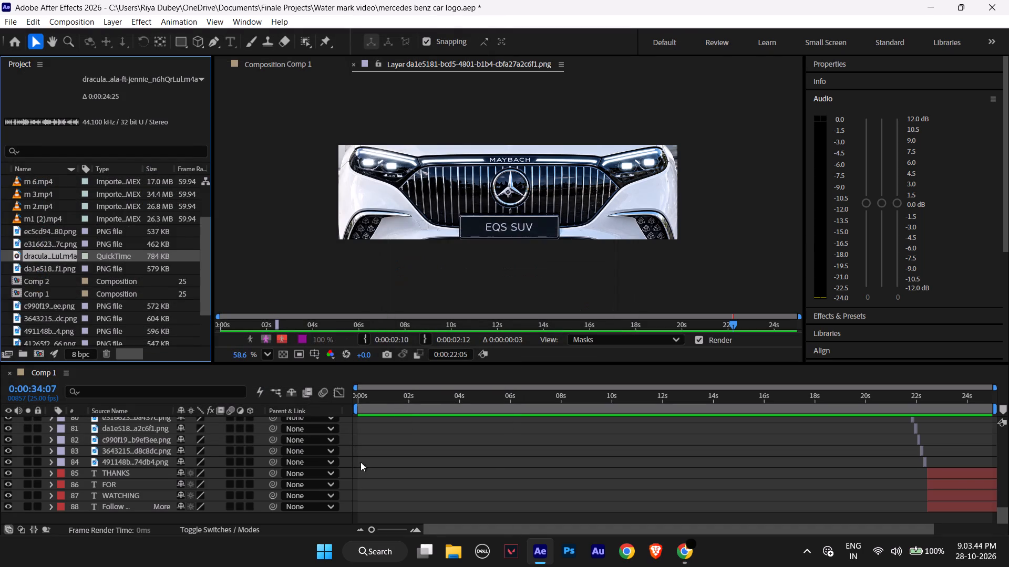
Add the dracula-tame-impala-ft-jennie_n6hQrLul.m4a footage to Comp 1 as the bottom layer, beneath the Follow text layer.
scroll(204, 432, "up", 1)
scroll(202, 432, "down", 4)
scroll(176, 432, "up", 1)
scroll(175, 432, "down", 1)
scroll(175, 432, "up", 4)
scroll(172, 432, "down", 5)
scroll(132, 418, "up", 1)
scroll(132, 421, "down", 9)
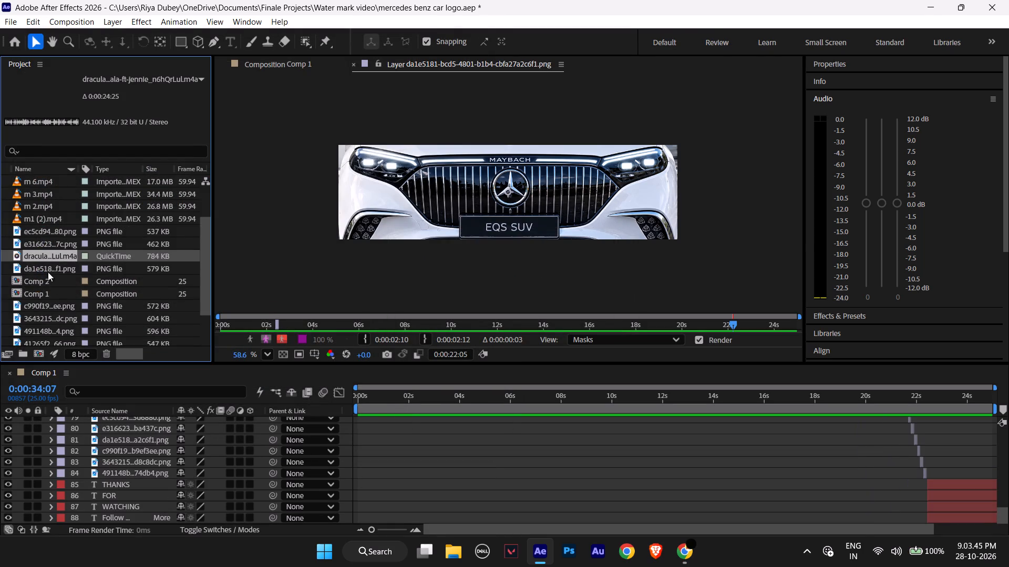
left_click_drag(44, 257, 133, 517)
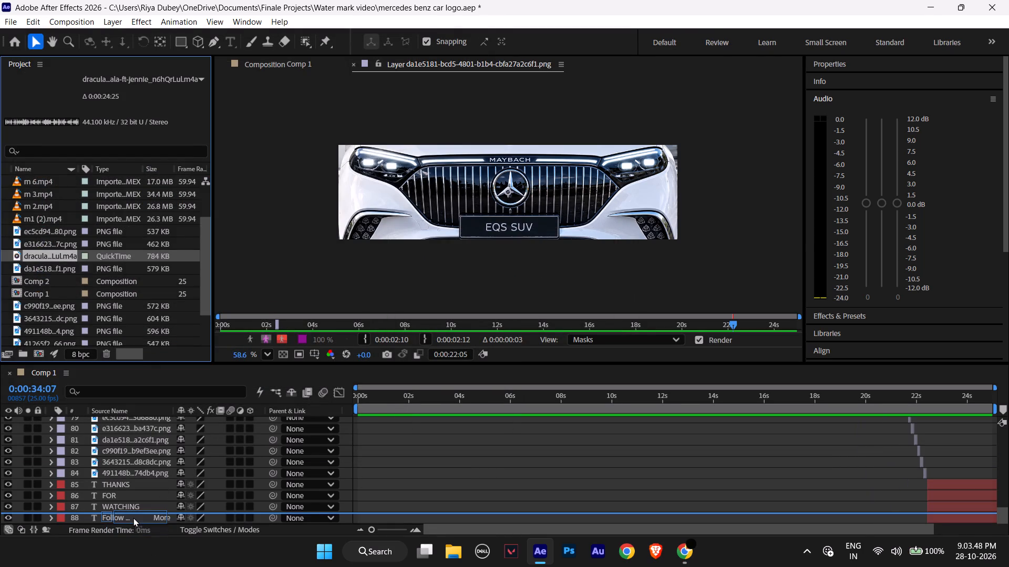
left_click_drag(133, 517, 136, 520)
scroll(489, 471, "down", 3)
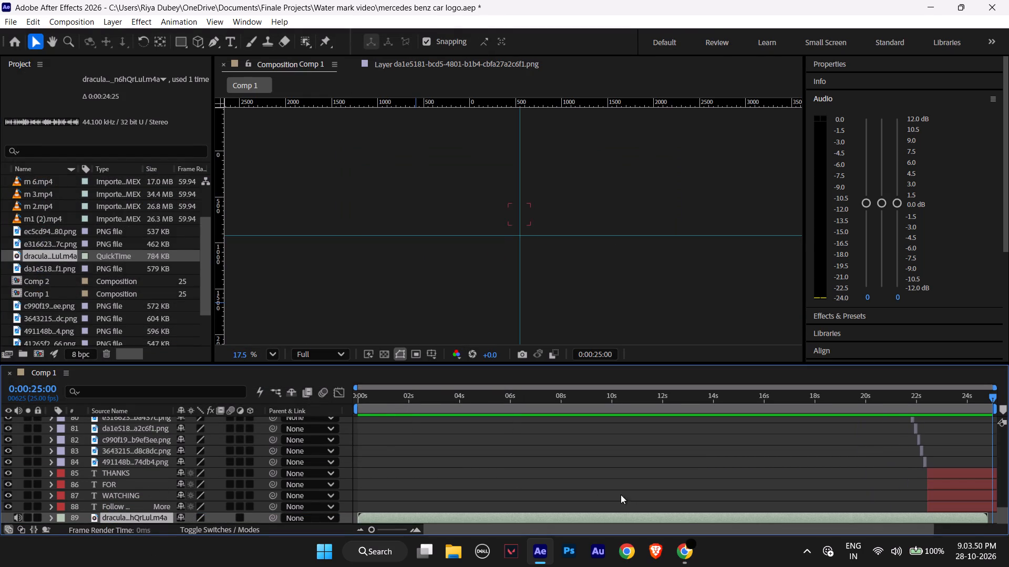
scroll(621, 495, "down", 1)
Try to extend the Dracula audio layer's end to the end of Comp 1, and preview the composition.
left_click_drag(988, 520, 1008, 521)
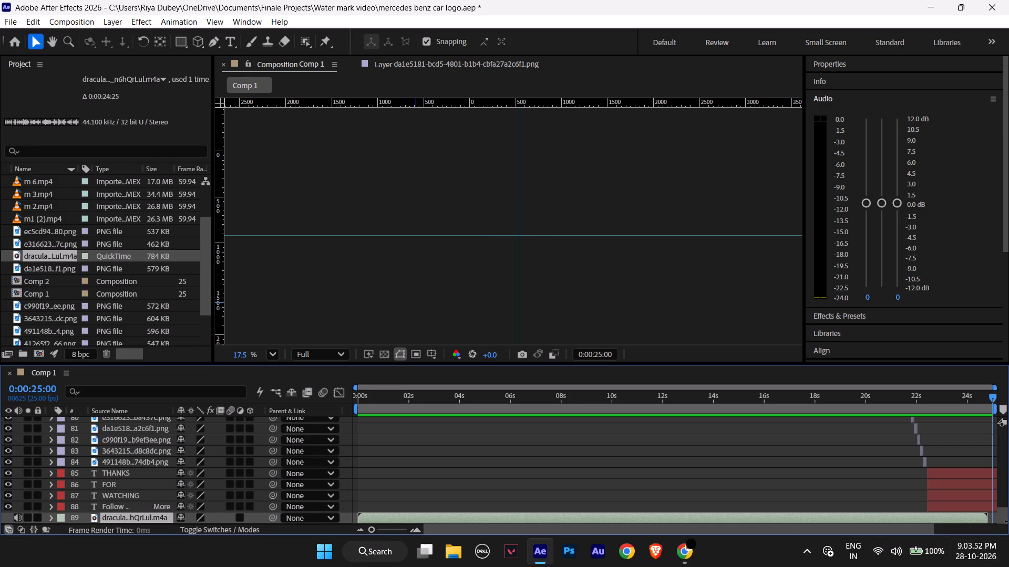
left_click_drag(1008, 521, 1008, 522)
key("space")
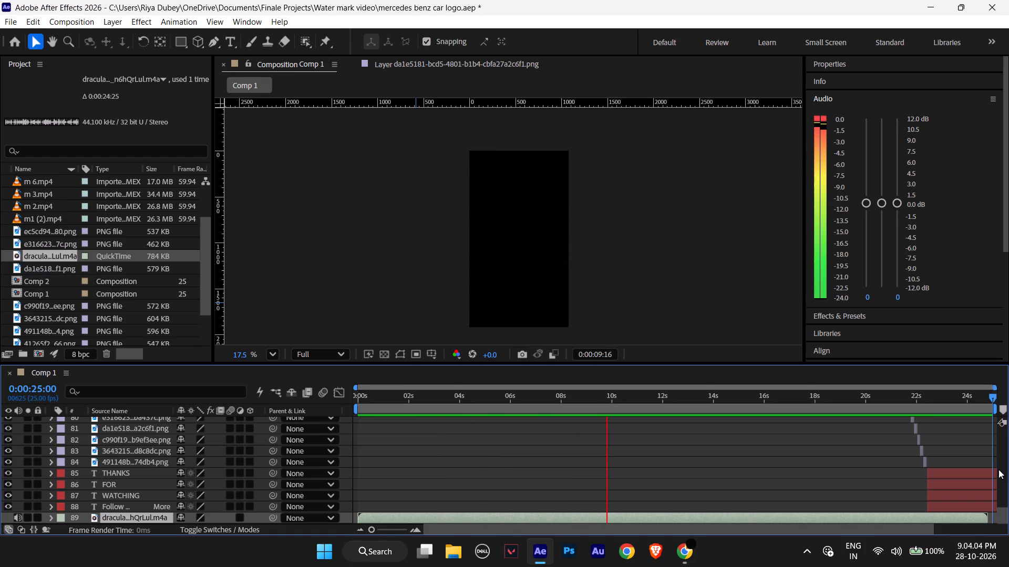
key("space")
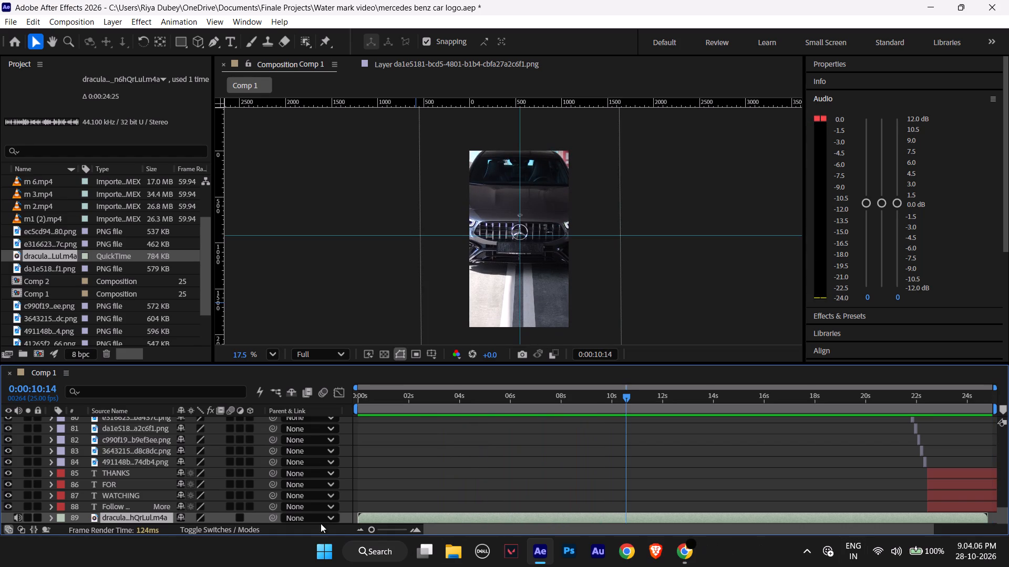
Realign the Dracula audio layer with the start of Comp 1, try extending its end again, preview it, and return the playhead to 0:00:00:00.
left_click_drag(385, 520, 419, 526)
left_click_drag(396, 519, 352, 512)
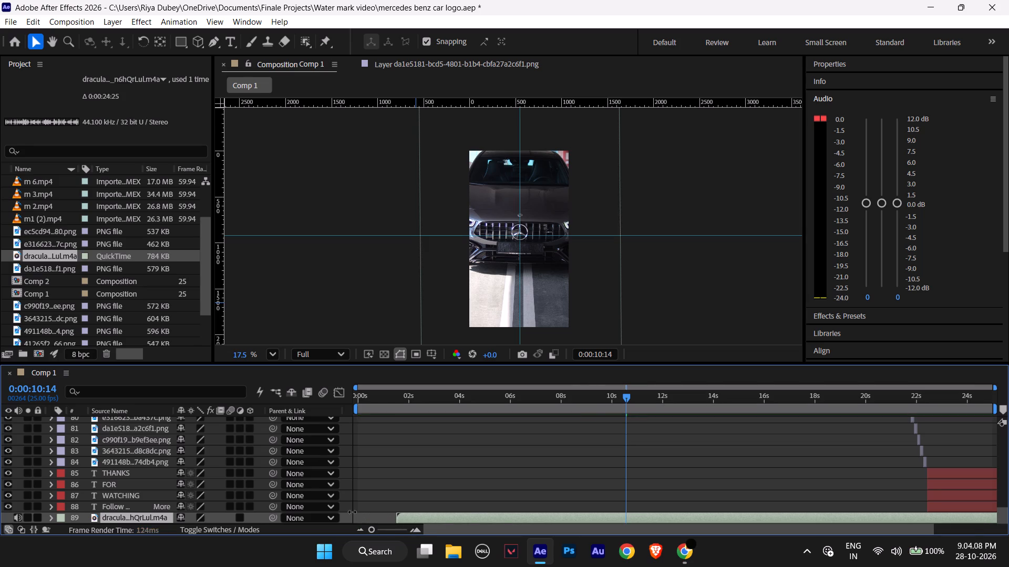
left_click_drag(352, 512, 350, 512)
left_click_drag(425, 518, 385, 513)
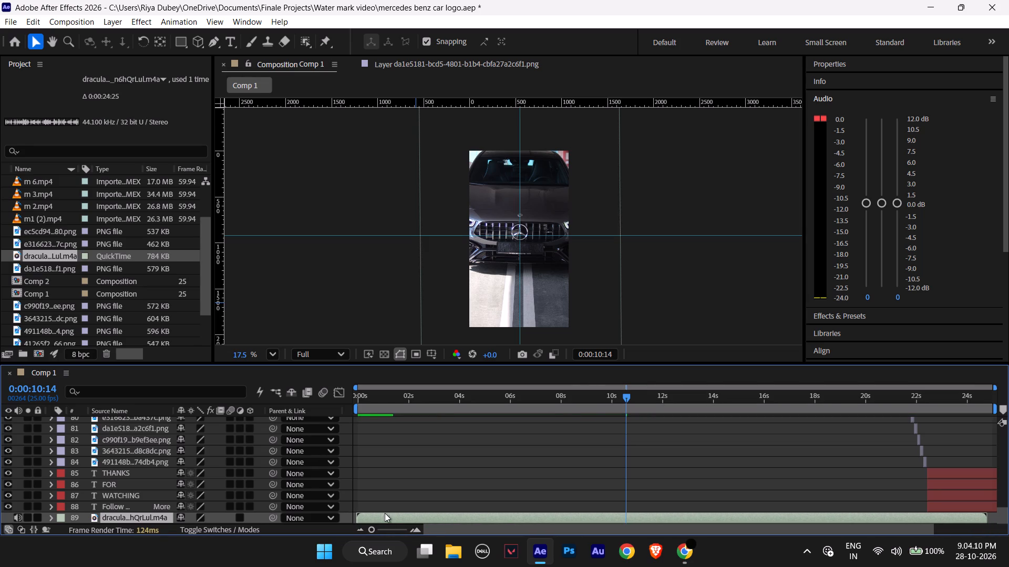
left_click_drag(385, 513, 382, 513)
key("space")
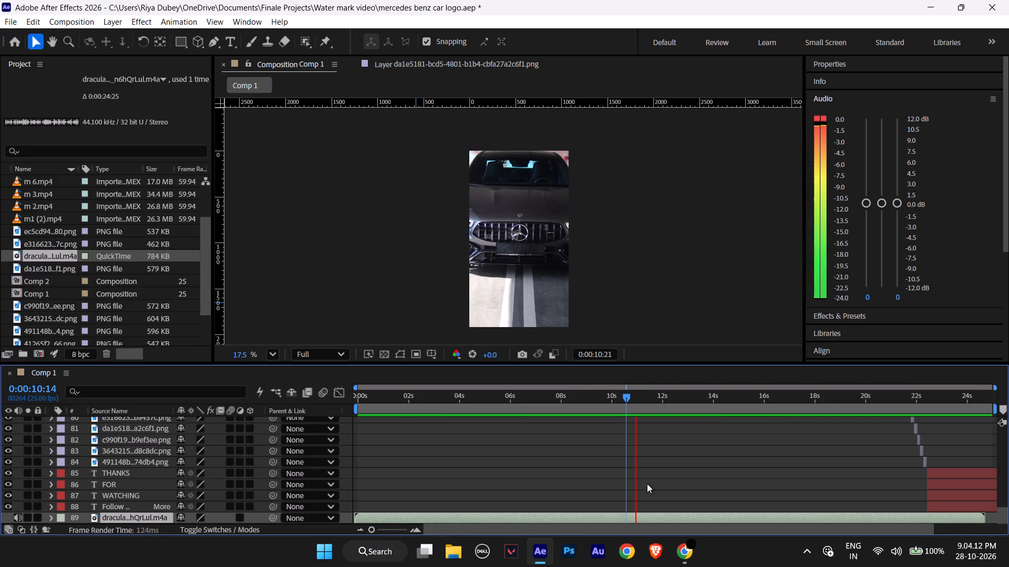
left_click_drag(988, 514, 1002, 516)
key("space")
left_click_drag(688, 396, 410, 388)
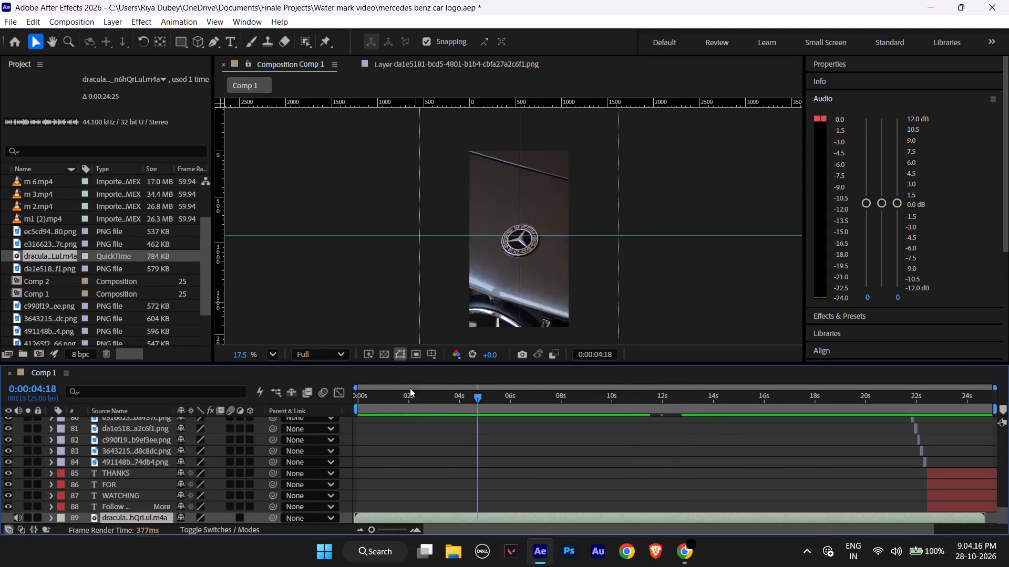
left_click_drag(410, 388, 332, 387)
Switch to Chrome, reopen the Dracula cut for editing in Clideo, and set the extracted range from 00:00.00 to 03:26.39.
left_click(686, 547)
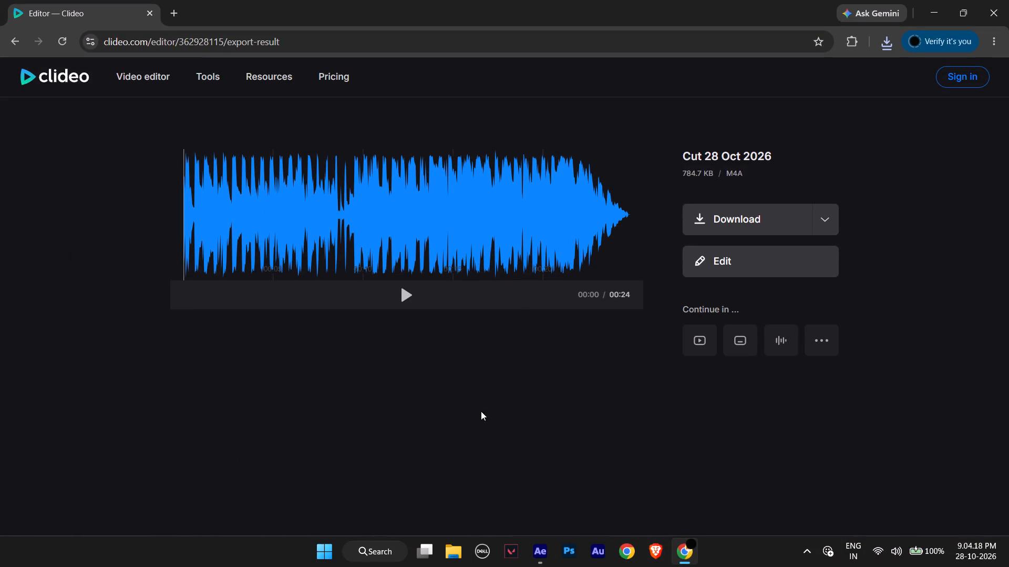
left_click(733, 264)
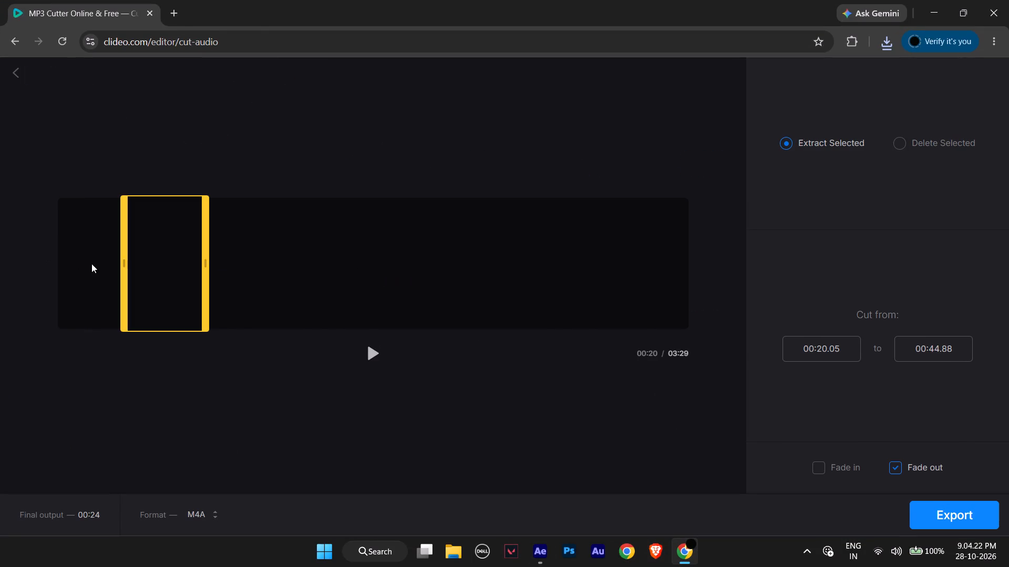
left_click_drag(127, 262, 0, 261)
left_click_drag(208, 255, 231, 259)
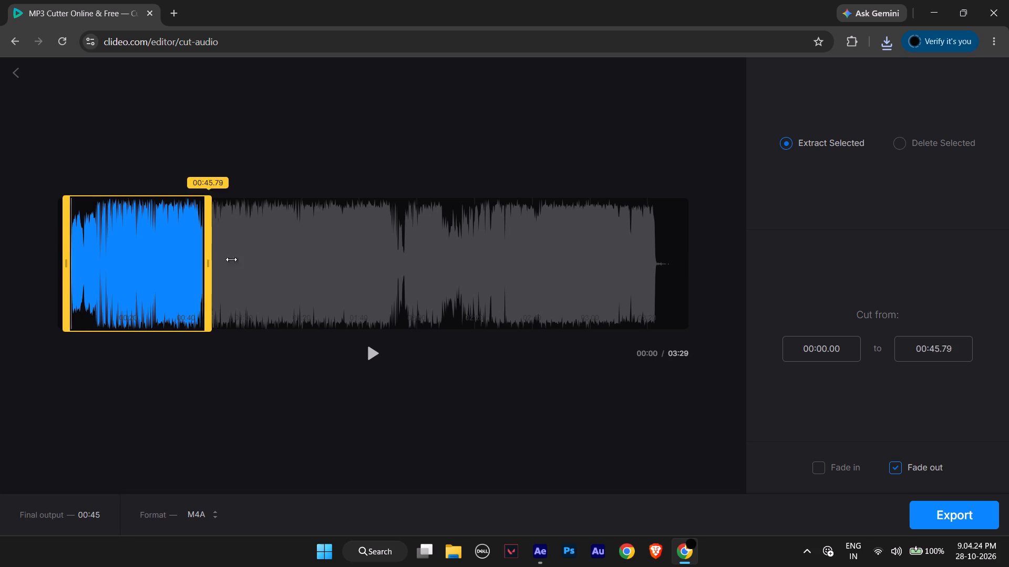
left_click_drag(231, 259, 1008, 270)
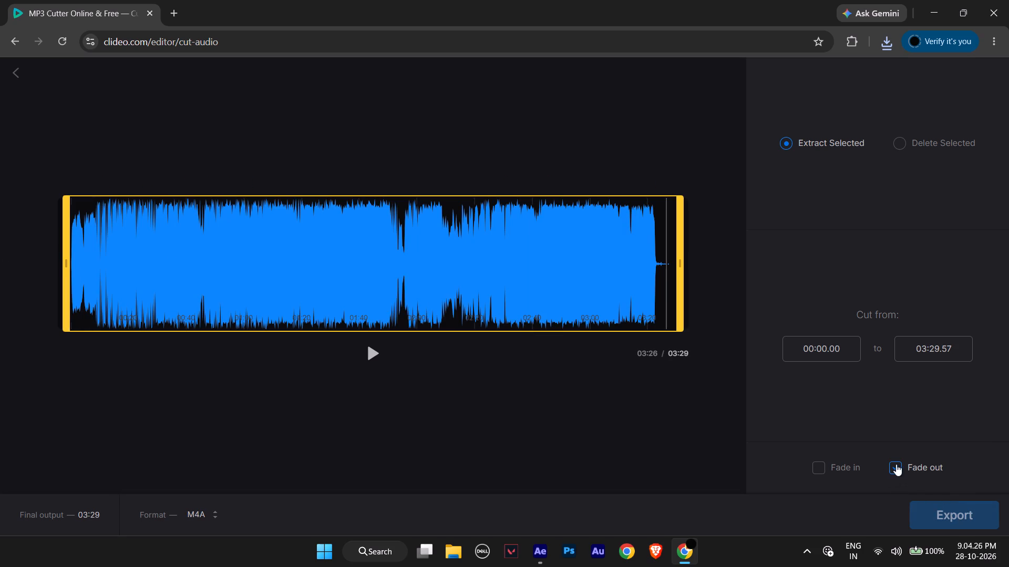
left_click_drag(678, 258, 671, 258)
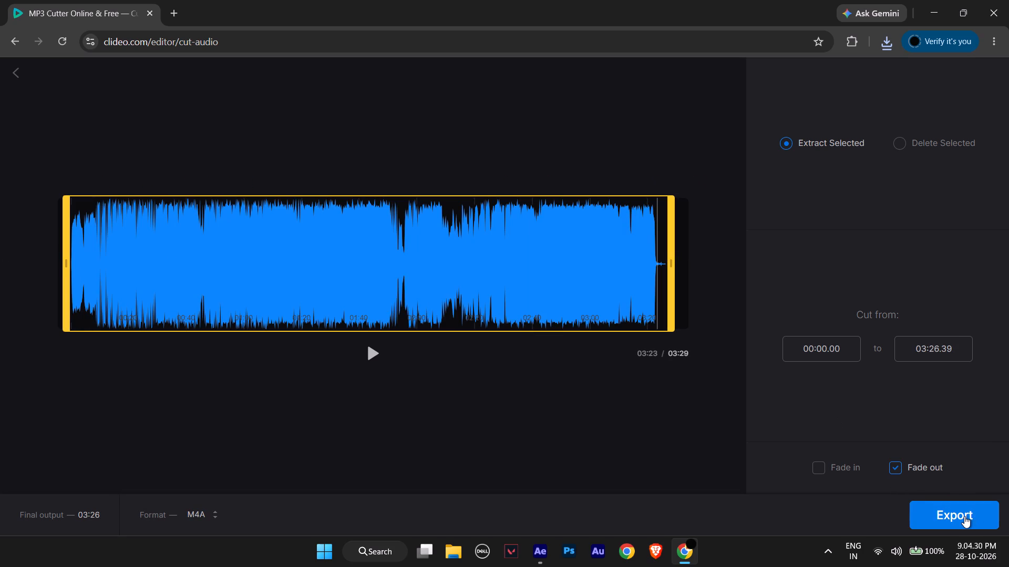
Export the longer Dracula cut from Clideo as M4A, download it, and check it in the recent downloads.
left_click(964, 516)
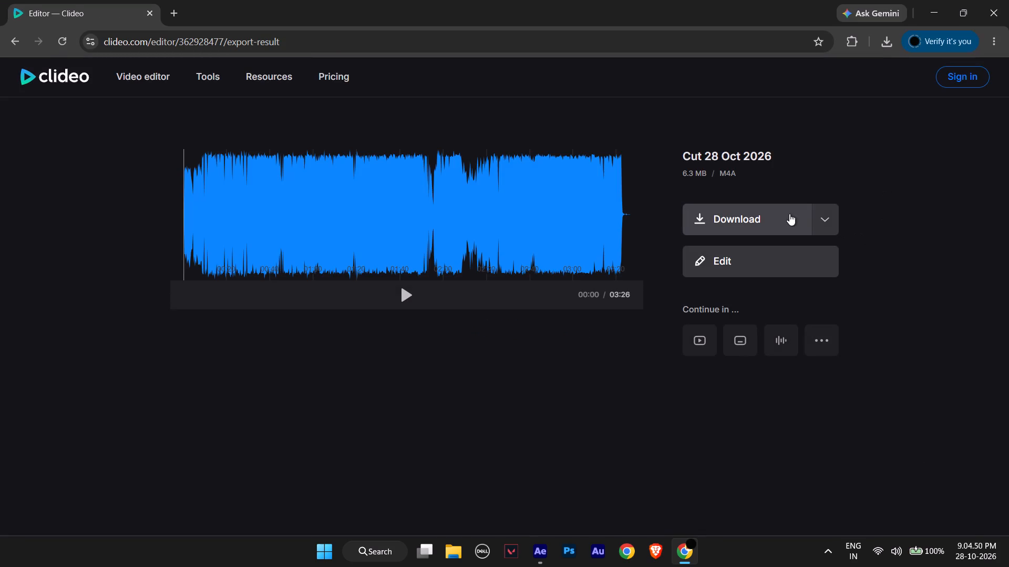
left_click(789, 214)
left_click(886, 40)
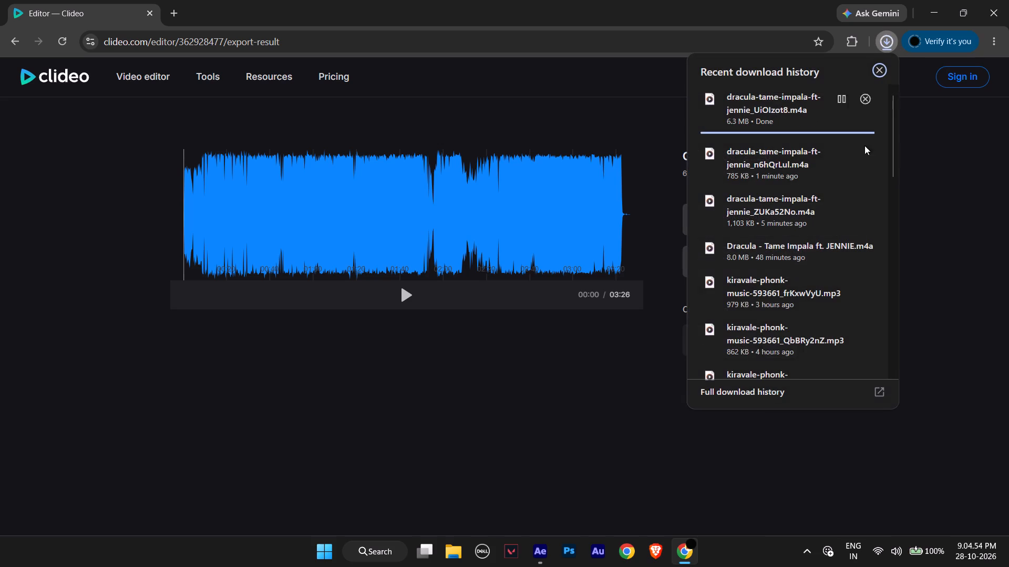
left_click(954, 348)
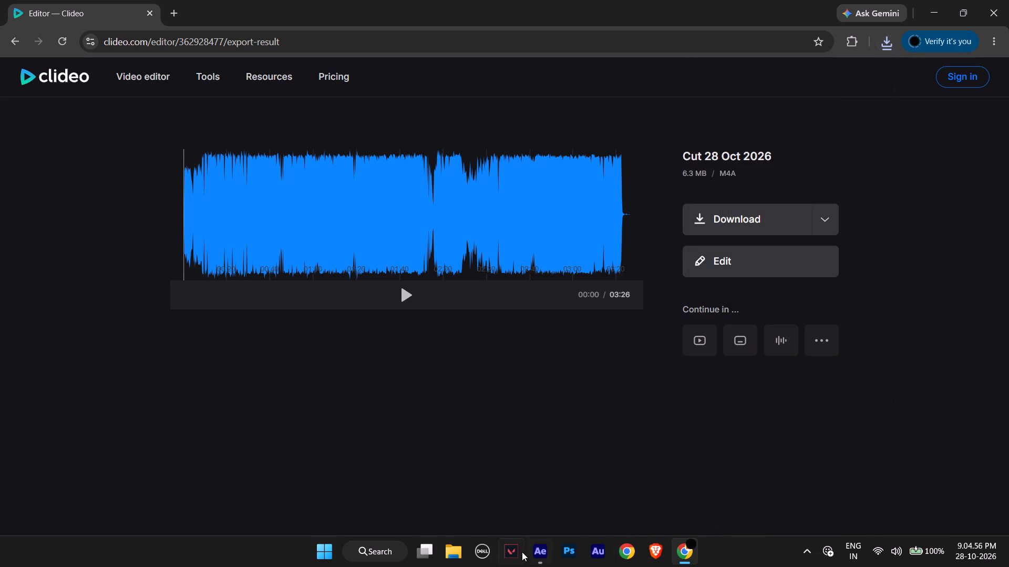
Open the Downloads folder in File Explorer and delete the dracula-tame-impala-ft-jennie_n6hQrLul file.
left_click(536, 552)
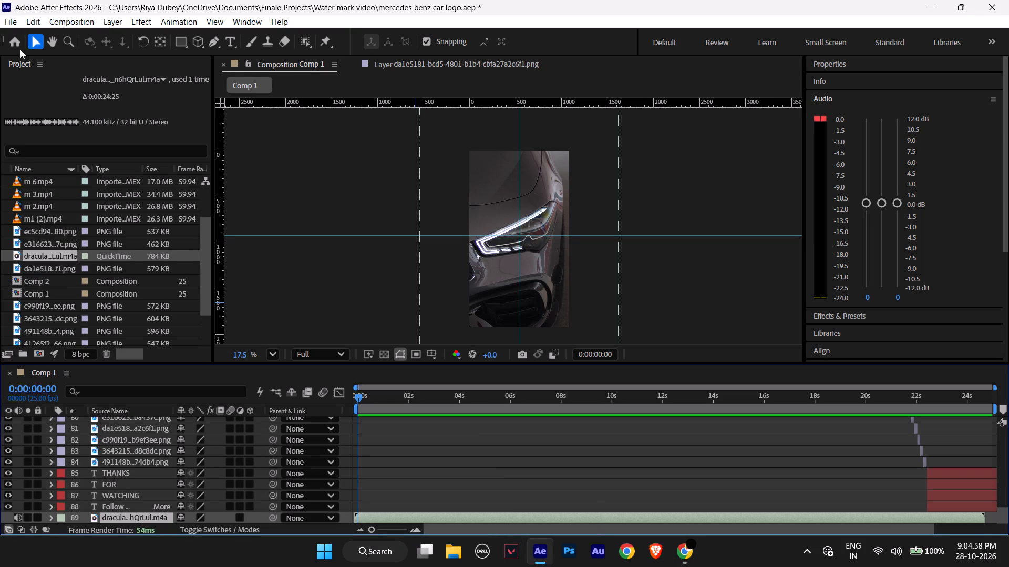
left_click(438, 558)
left_click(433, 557)
left_click(447, 551)
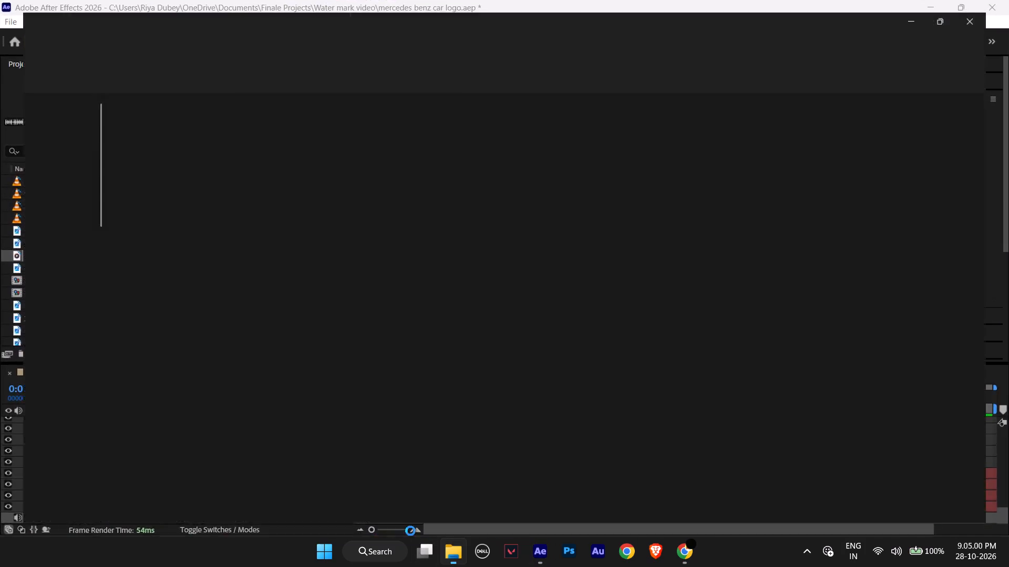
left_click(53, 207)
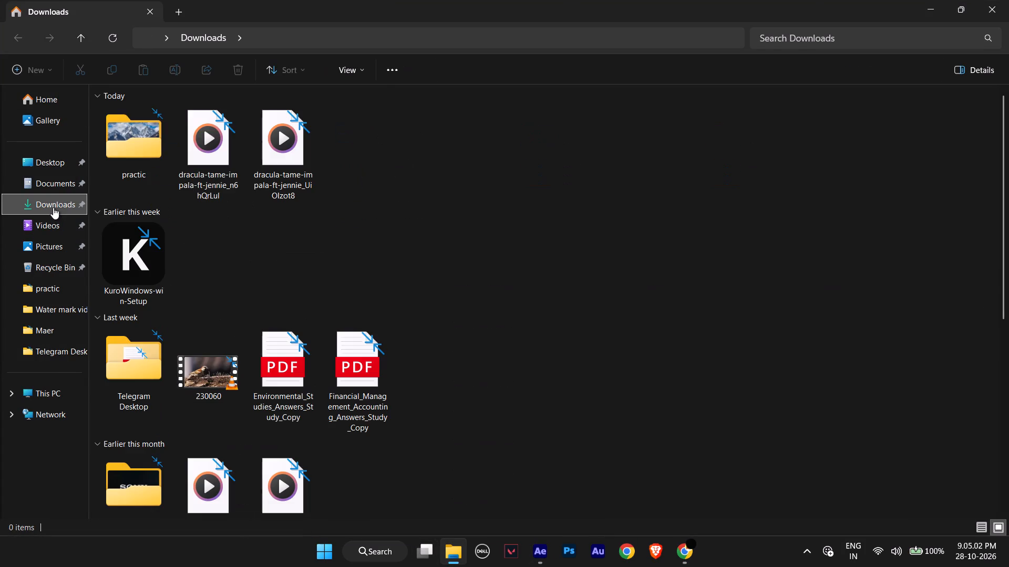
left_click_drag(438, 145, 420, 174)
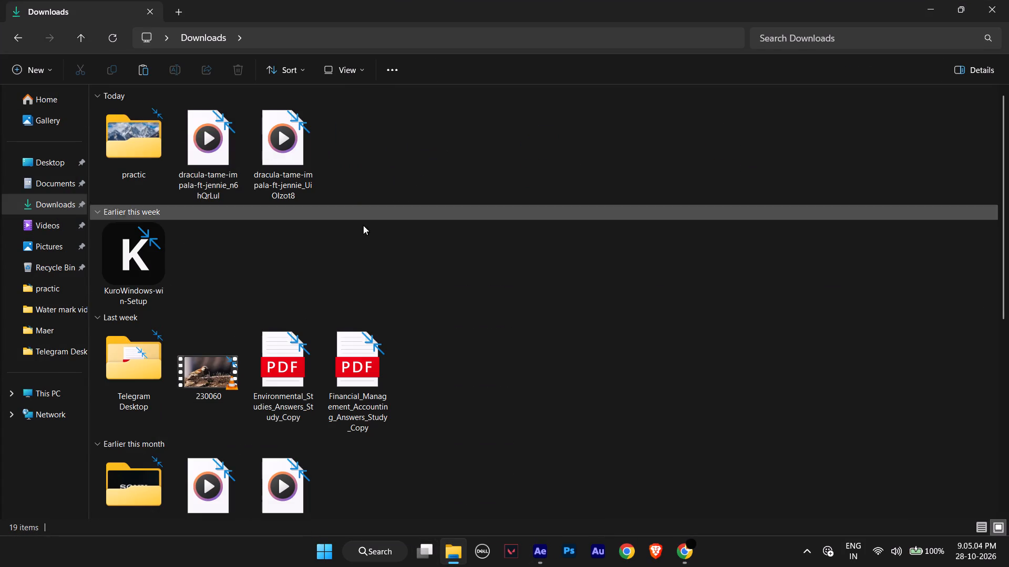
left_click(202, 149)
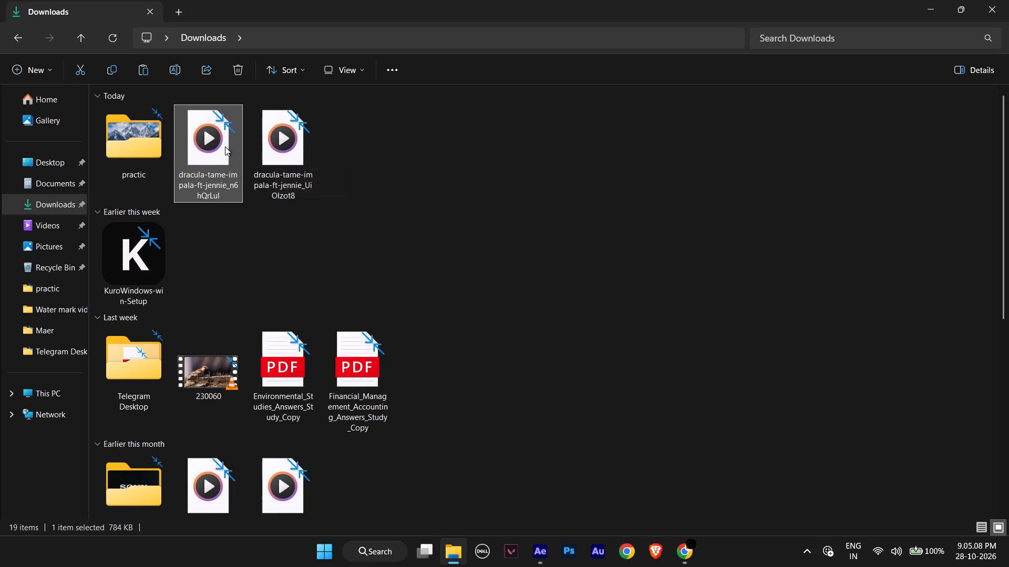
left_click(237, 63)
Empty the Recycle Bin to permanently remove the deleted Dracula audio file.
left_click(73, 277)
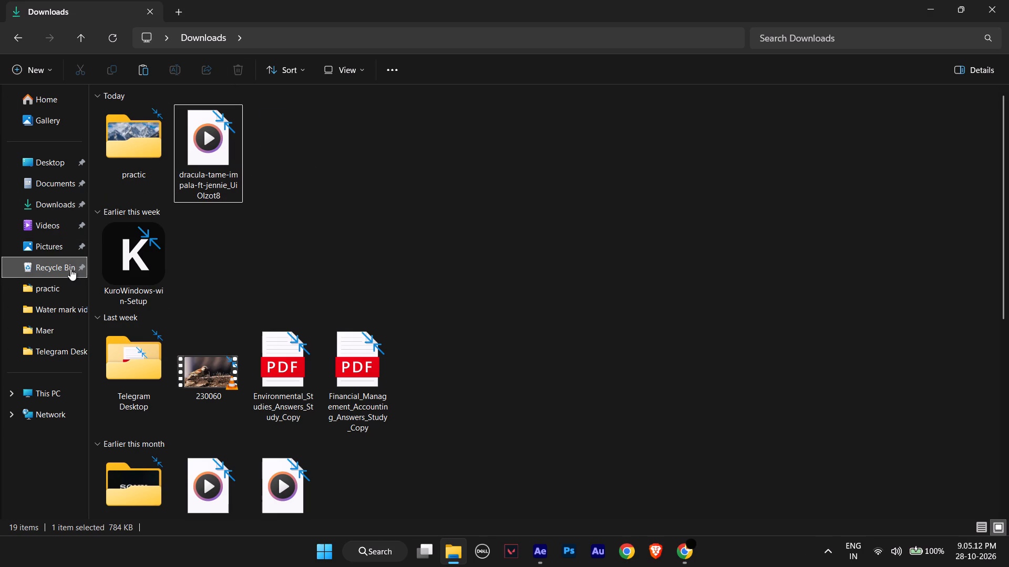
left_click(425, 62)
left_click(548, 318)
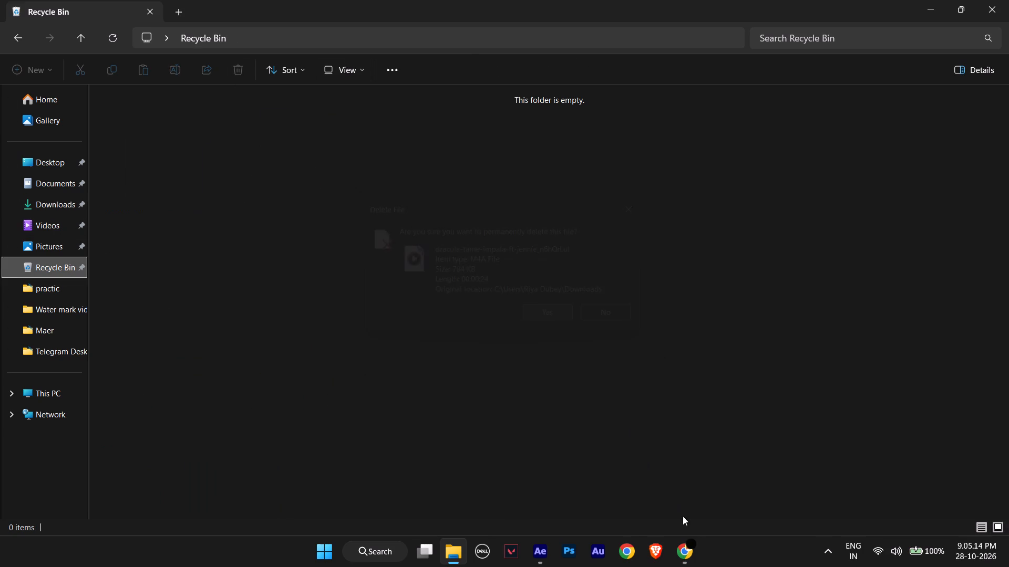
Minimize Chrome, return to After Effects, and delete the missing n6hQrLul Dracula audio from both Comp 1 and the project.
left_click(684, 541)
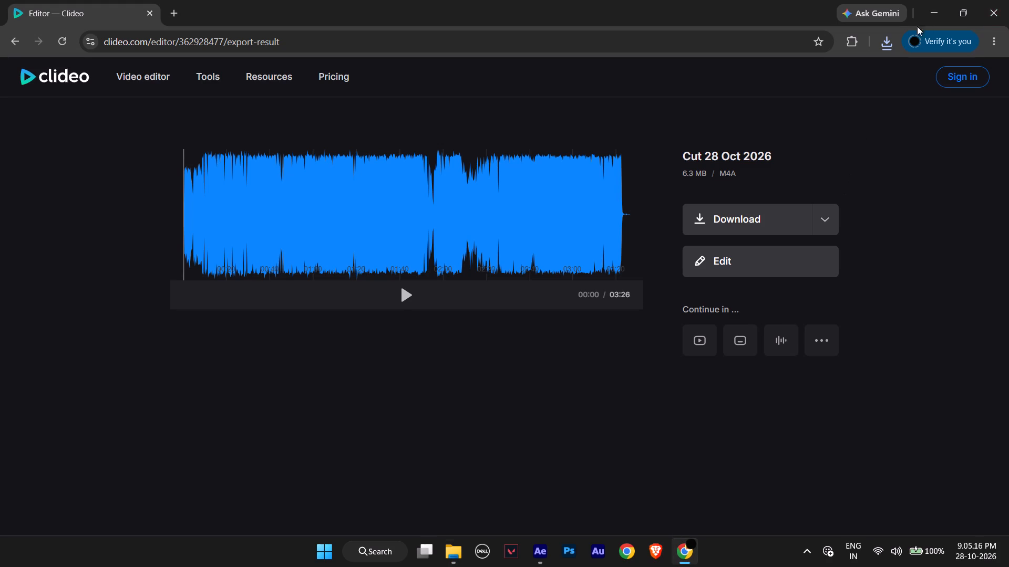
left_click(940, 7)
left_click(542, 549)
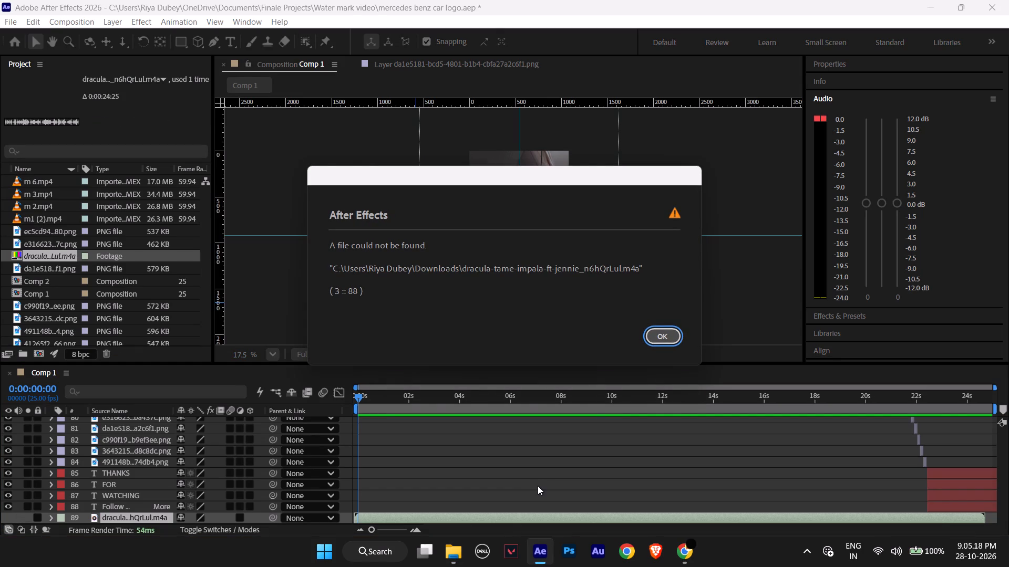
left_click(654, 338)
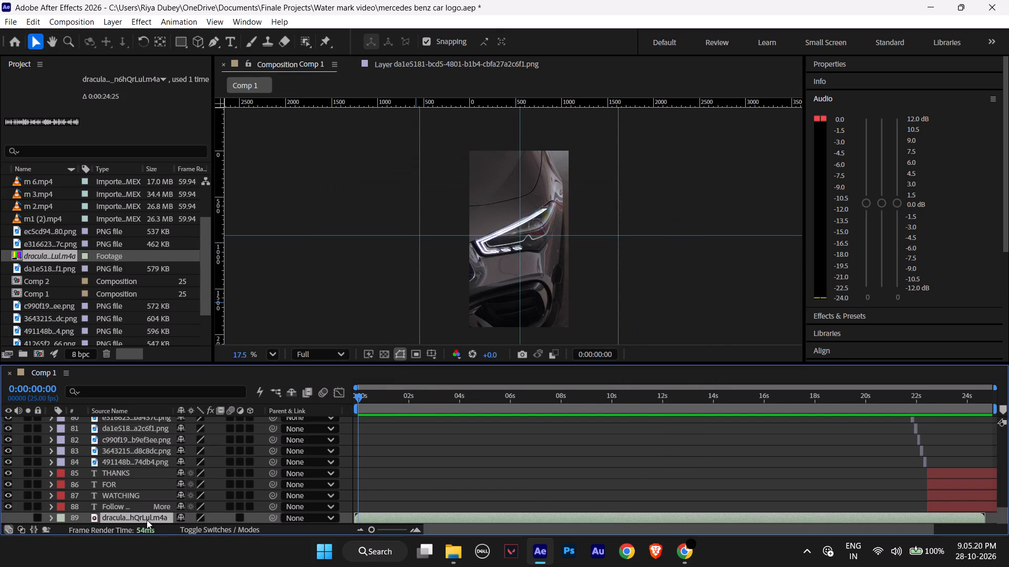
key("Delete")
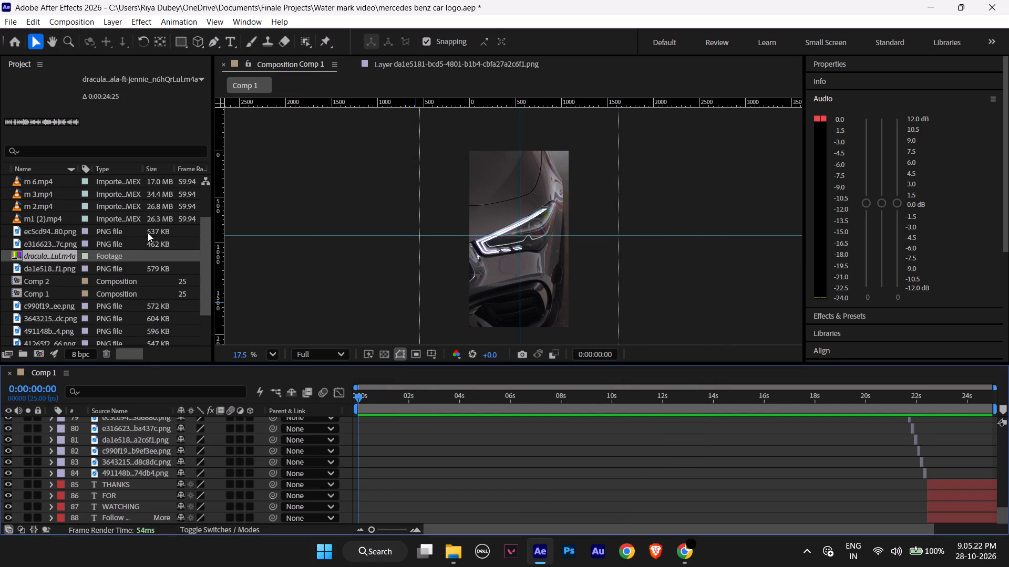
left_click(65, 251)
key("Delete")
Import dracula-tame-impala-ft-jennie_UiOIzot8.m4a from Downloads into the project as footage.
left_click(9, 16)
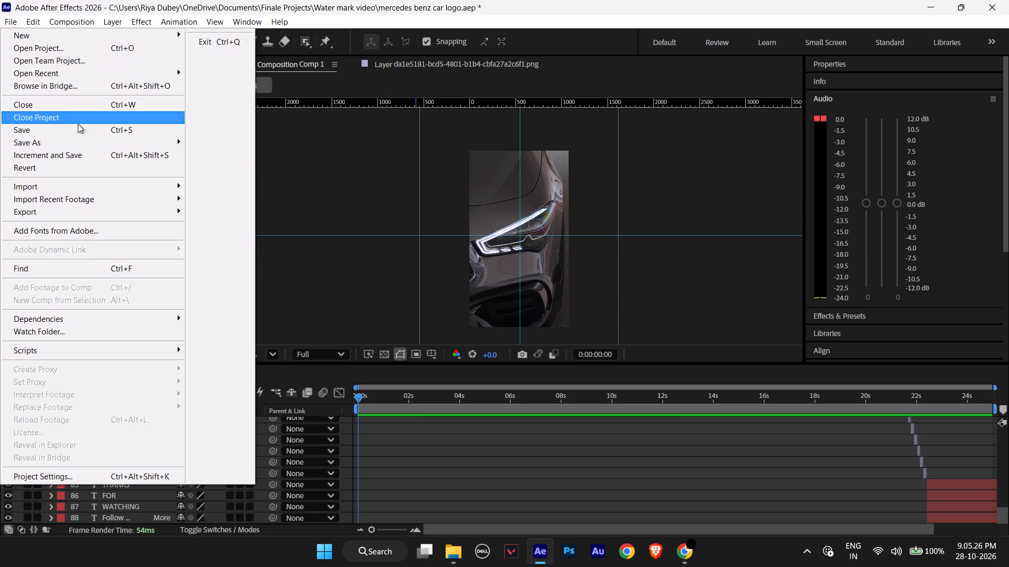
left_click(202, 188)
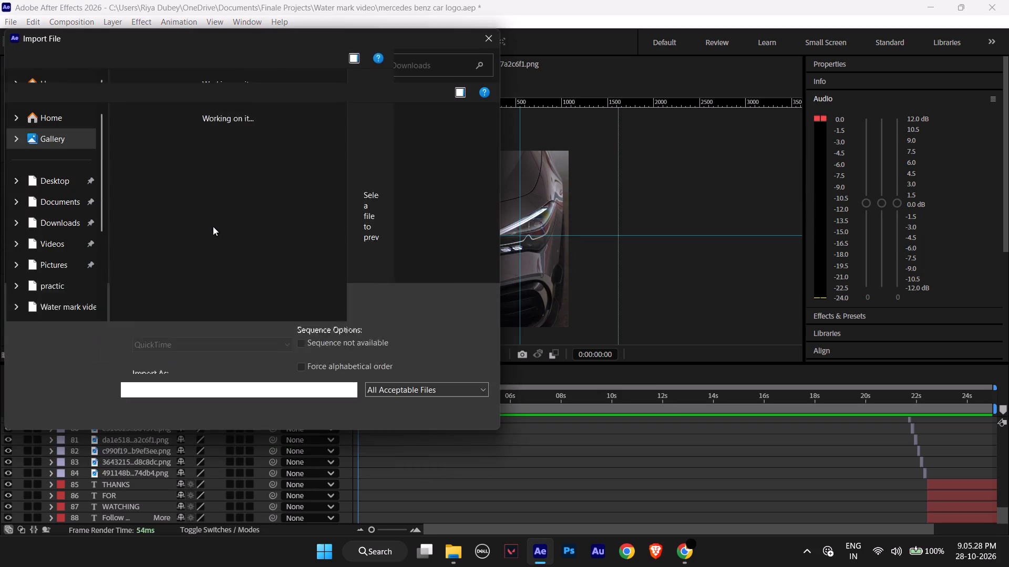
left_click(149, 162)
left_click(395, 409)
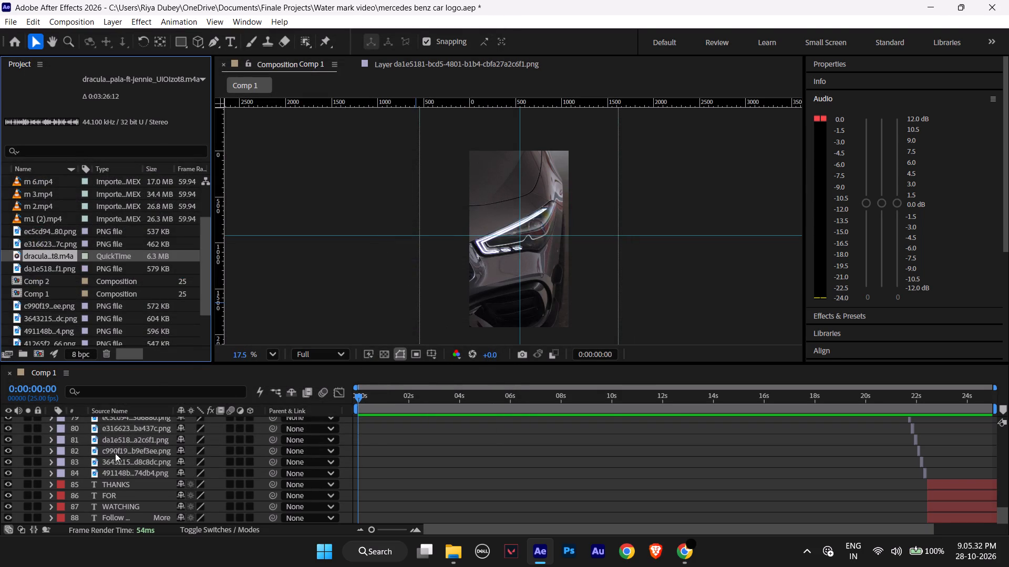
Add the dracula-tame-impala-ft-jennie_UiOIzot8.m4a audio to Comp 1 as the bottom layer, beneath the Follow text layer.
scroll(98, 451, "down", 6)
left_click_drag(41, 253, 154, 491)
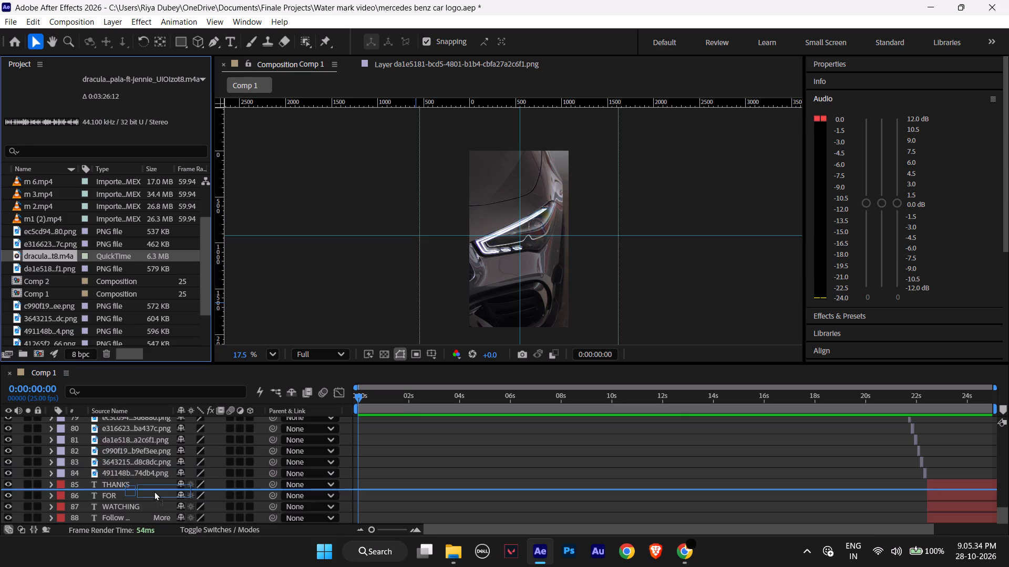
left_click_drag(154, 491, 156, 520)
scroll(152, 484, "down", 5)
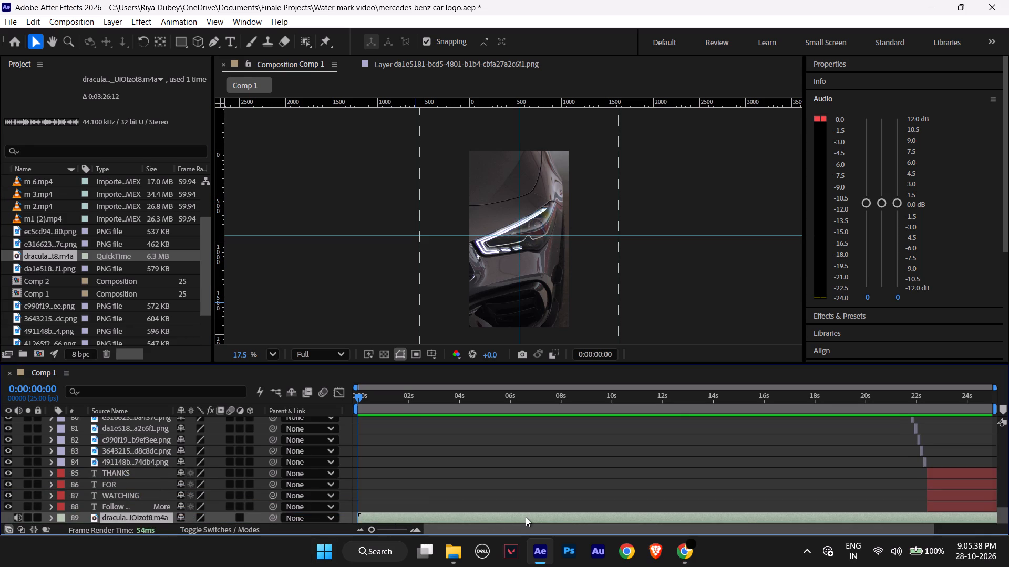
Preview the end section of Comp 1 and trim the start of the Dracula audio layer at 0:00:20:01.
left_click_drag(357, 401, 642, 421)
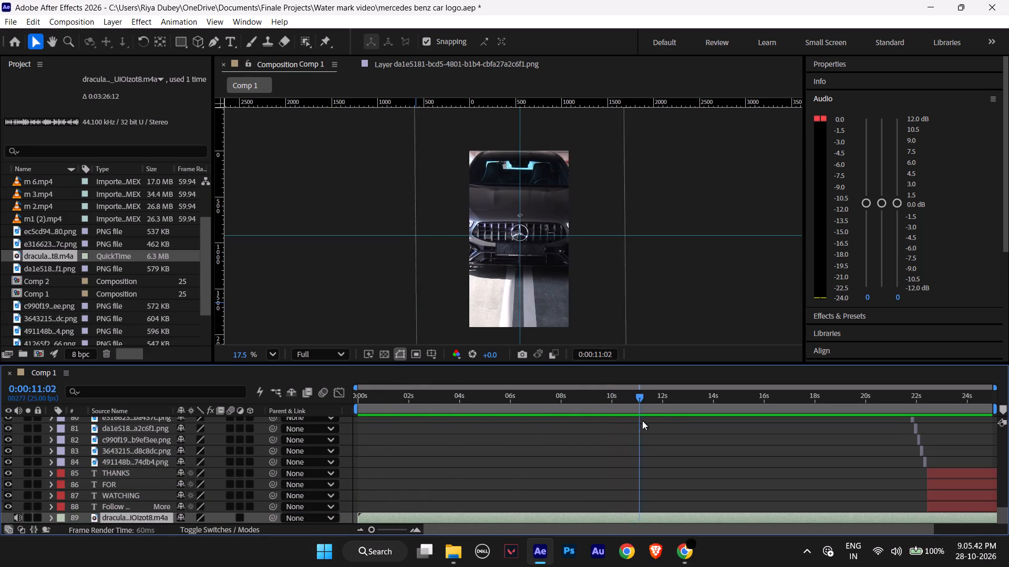
left_click_drag(642, 421, 864, 436)
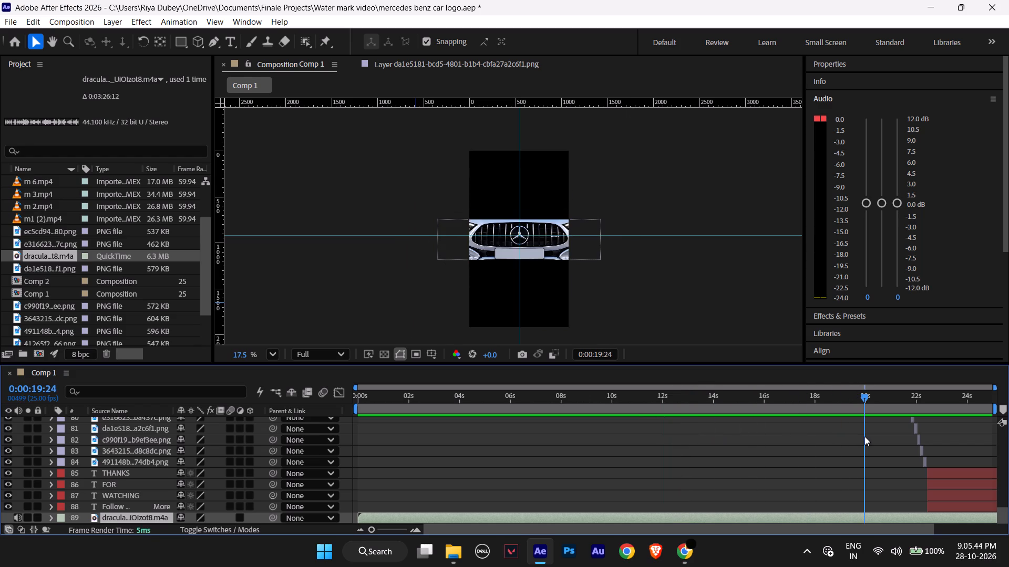
left_click_drag(864, 436, 866, 436)
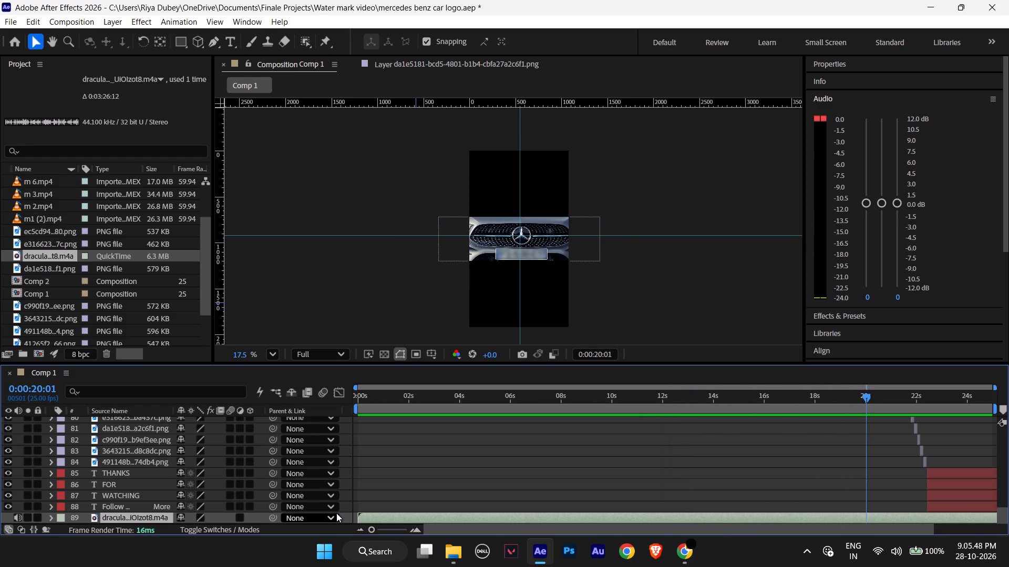
left_click_drag(861, 402, 823, 403)
key("space")
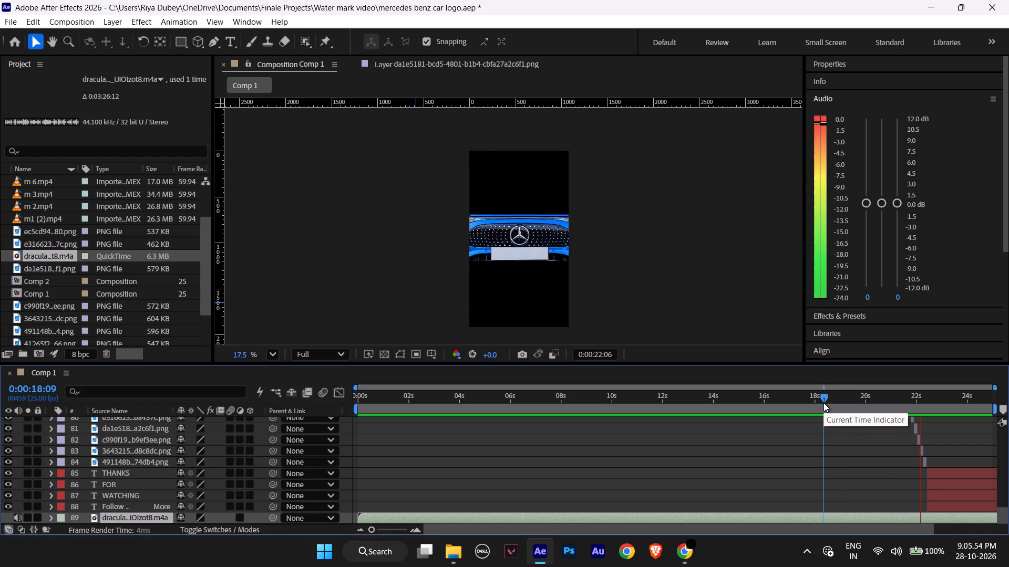
key("space")
left_click_drag(932, 396, 885, 408)
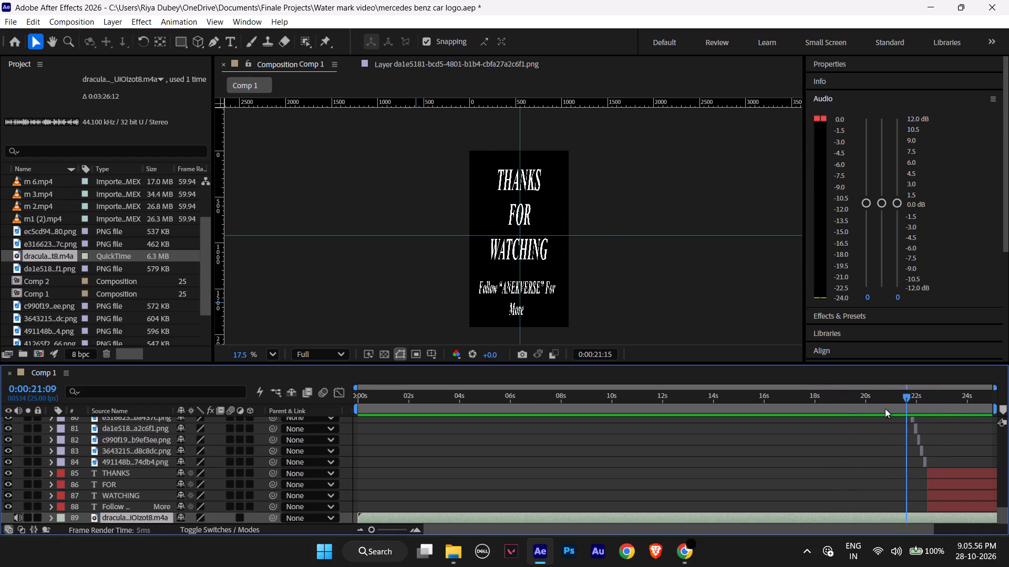
left_click_drag(885, 408, 866, 409)
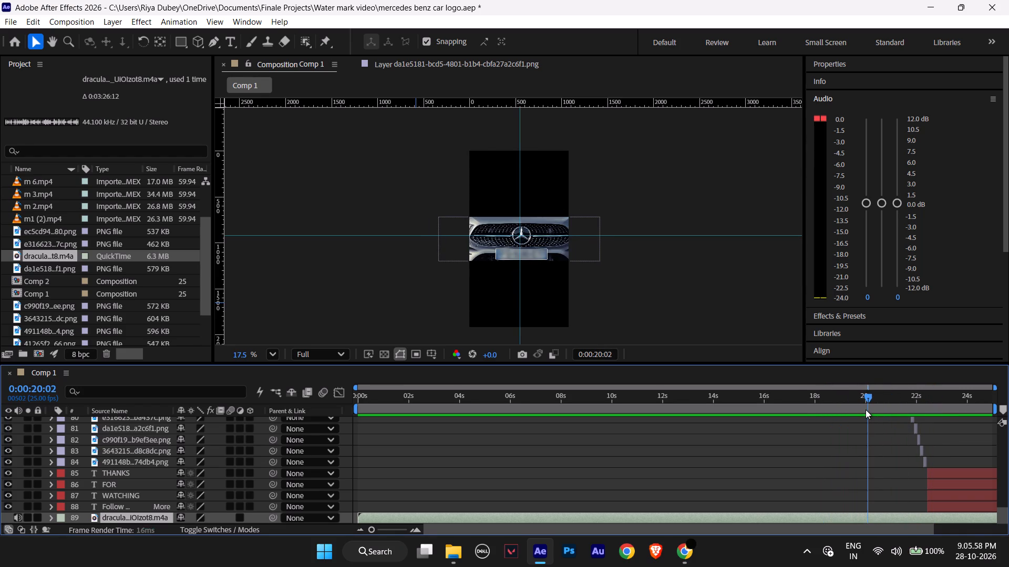
left_click_drag(866, 409, 864, 410)
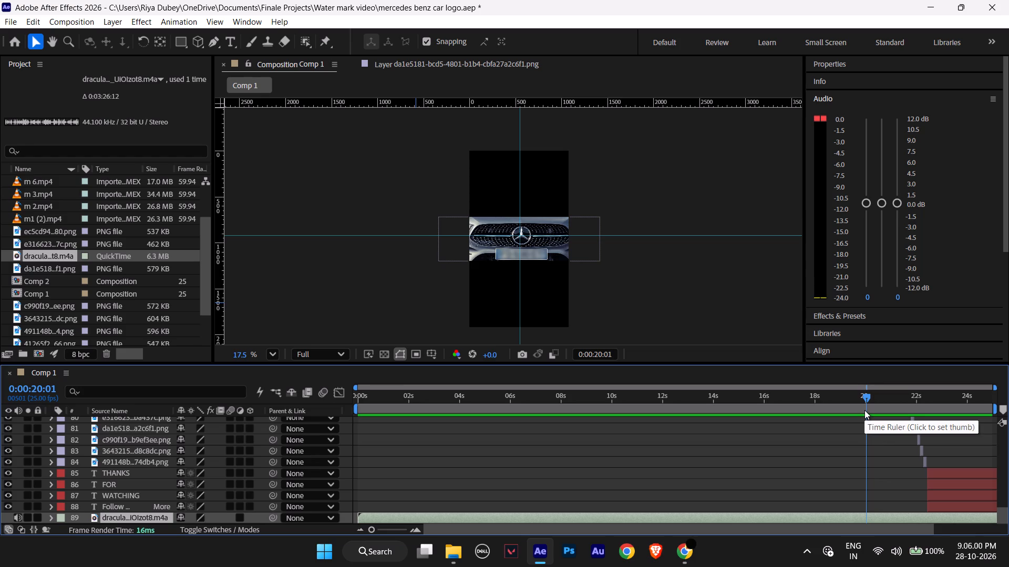
key("alt+bracketleft")
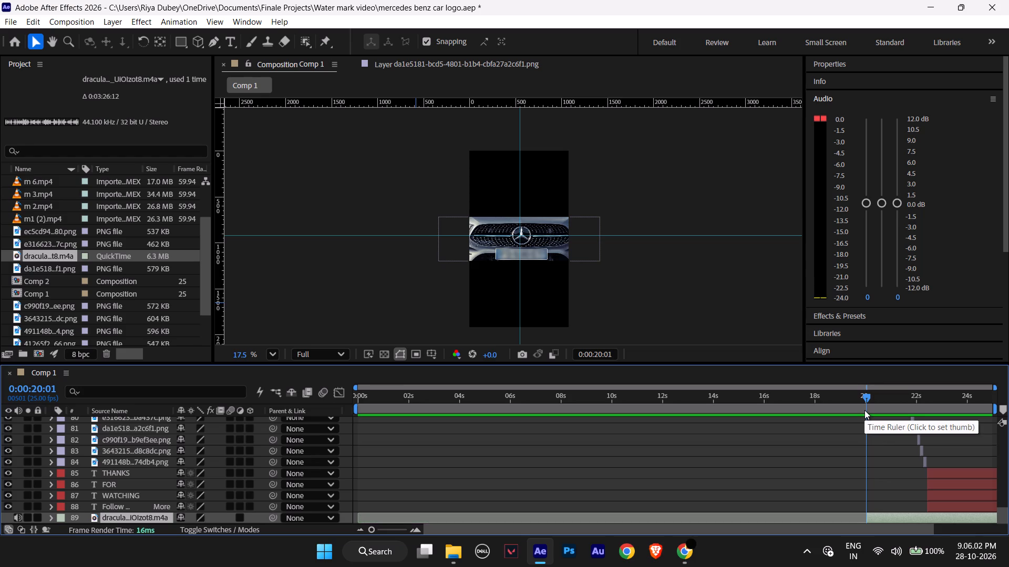
Slide the trimmed Dracula audio layer back so its audible part starts at the beginning of Comp 1.
left_click_drag(907, 517, 914, 518)
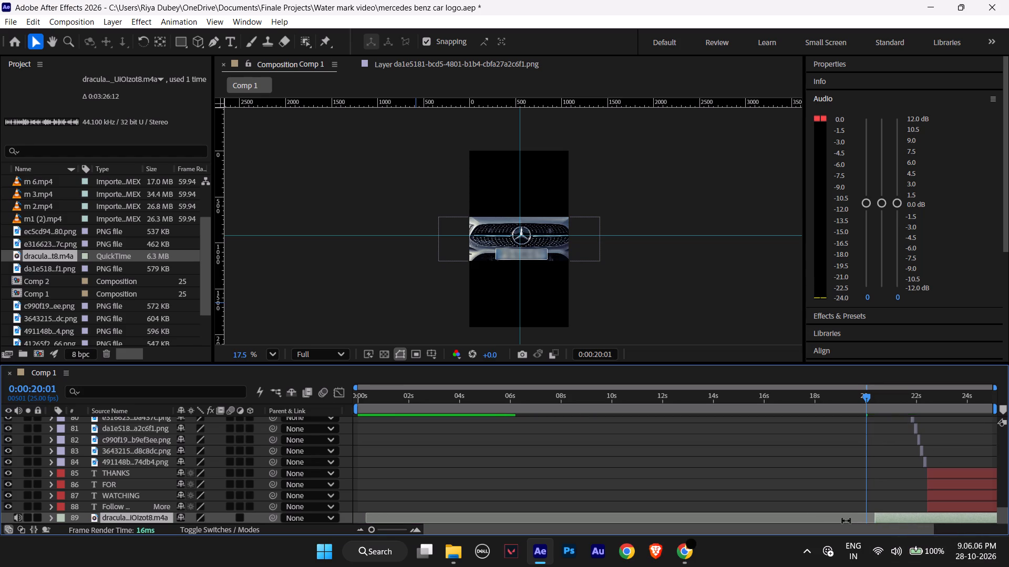
left_click_drag(845, 517, 678, 523)
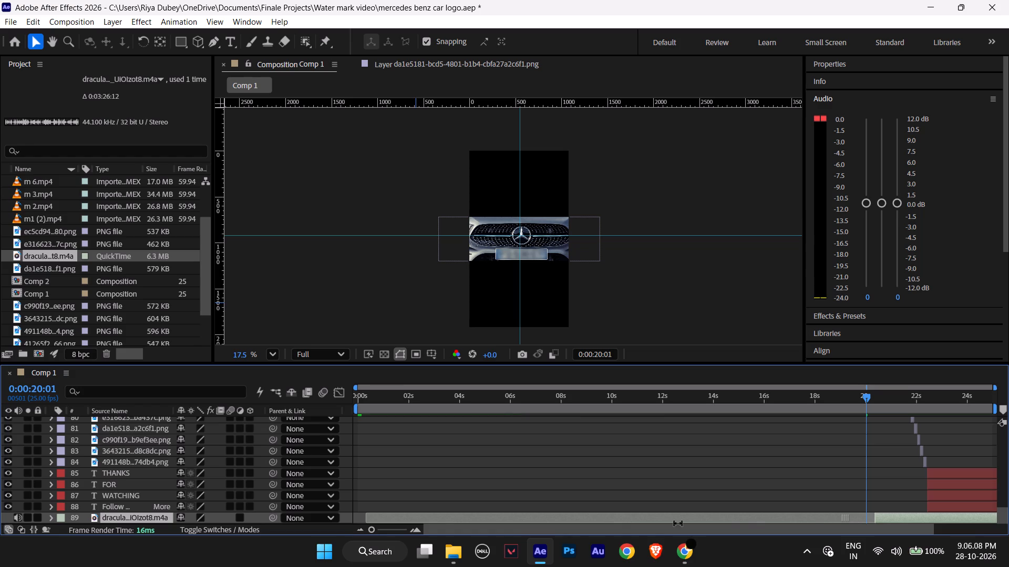
left_click_drag(678, 523, 480, 534)
left_click_drag(897, 518, 625, 517)
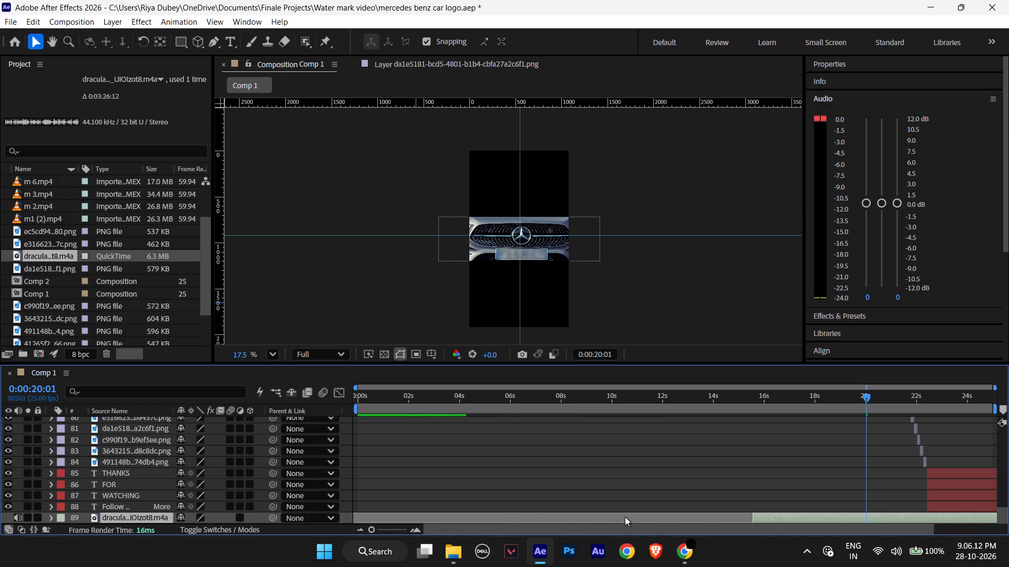
left_click_drag(625, 517, 385, 517)
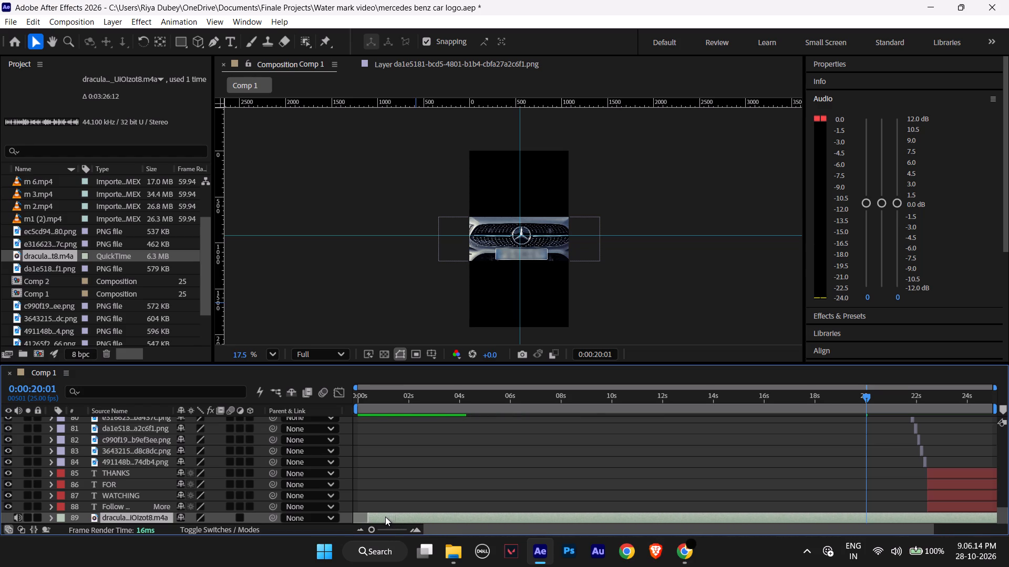
left_click_drag(385, 517, 377, 514)
left_click_drag(377, 514, 375, 514)
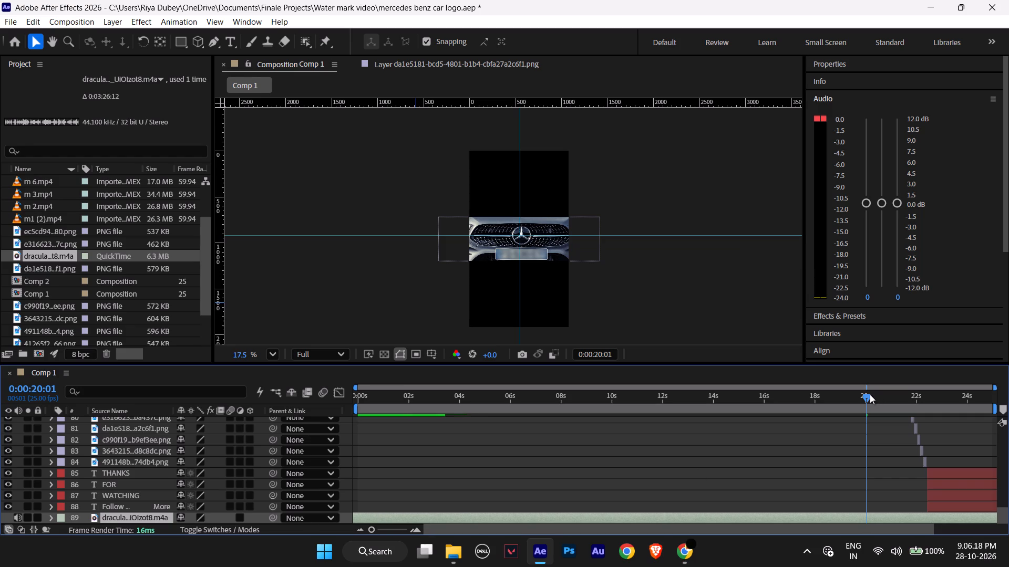
Play Comp 1 from the beginning to about 0:00:09:10 to check the Dracula audio against the clips.
left_click_drag(868, 394, 320, 409)
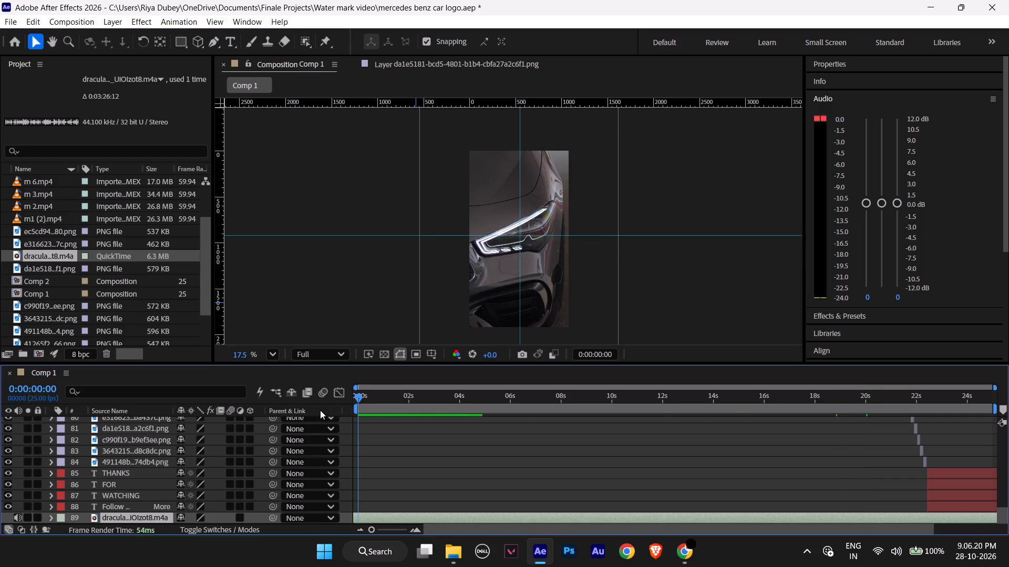
key("space")
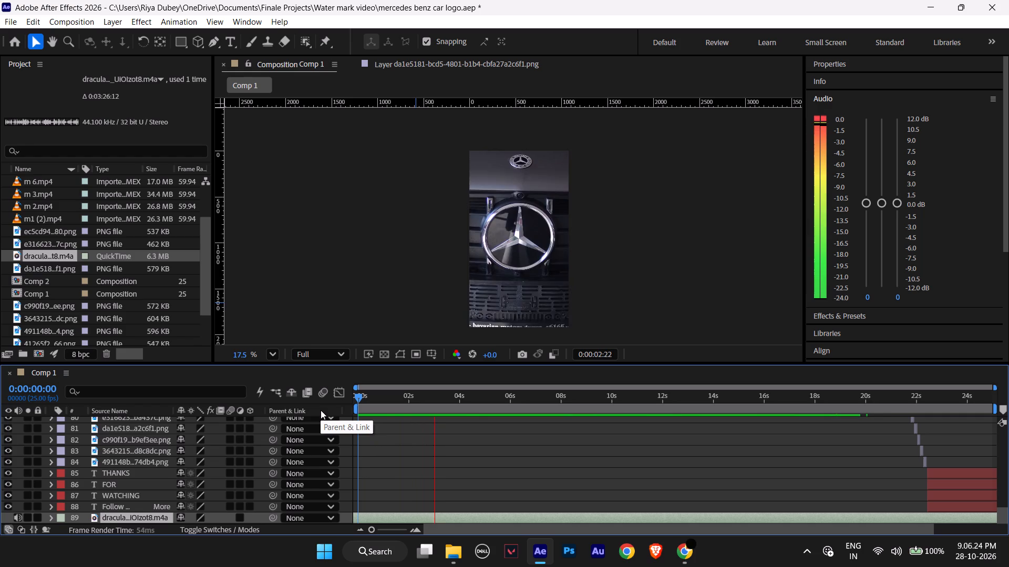
key("space")
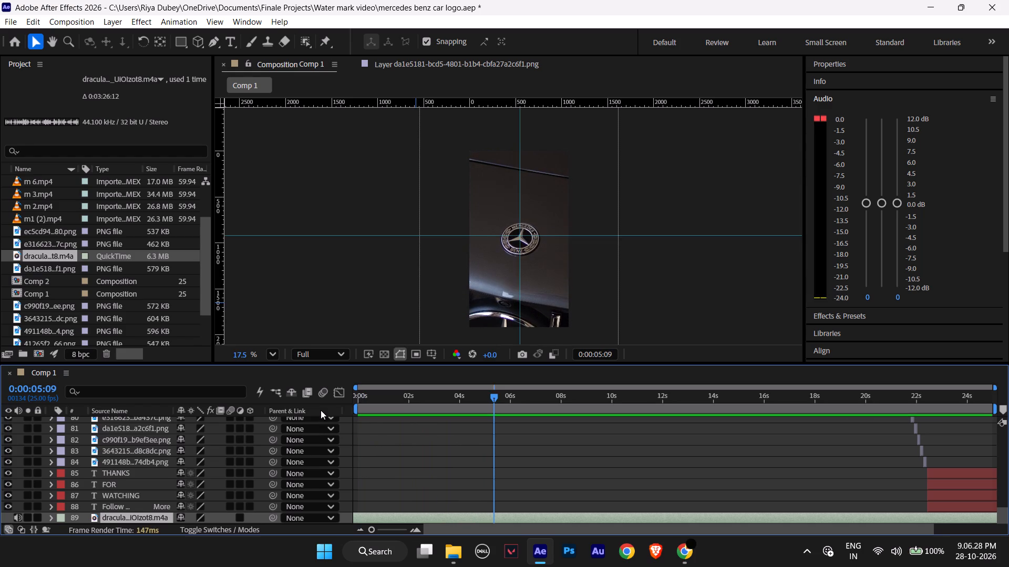
key("space")
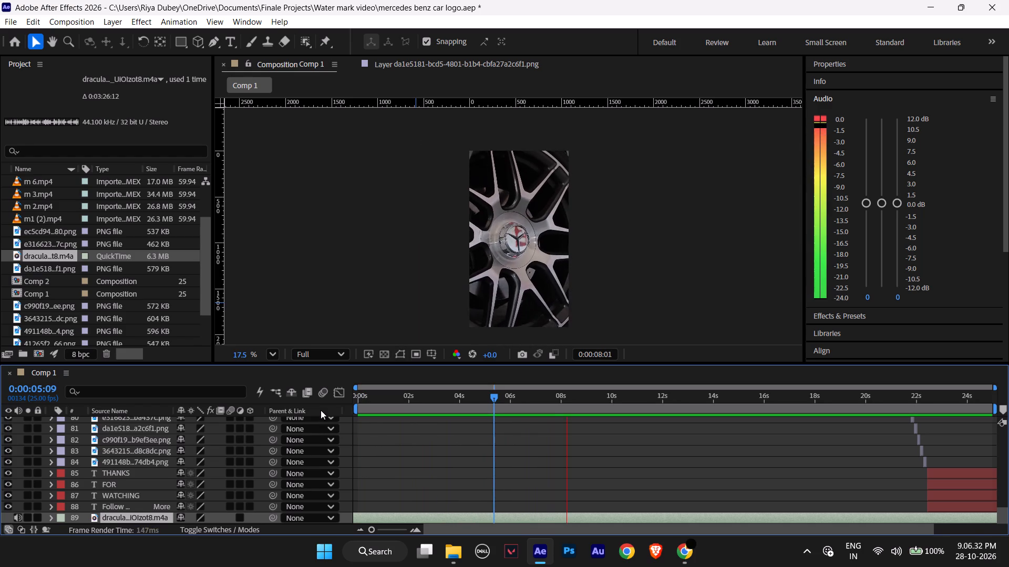
key("space")
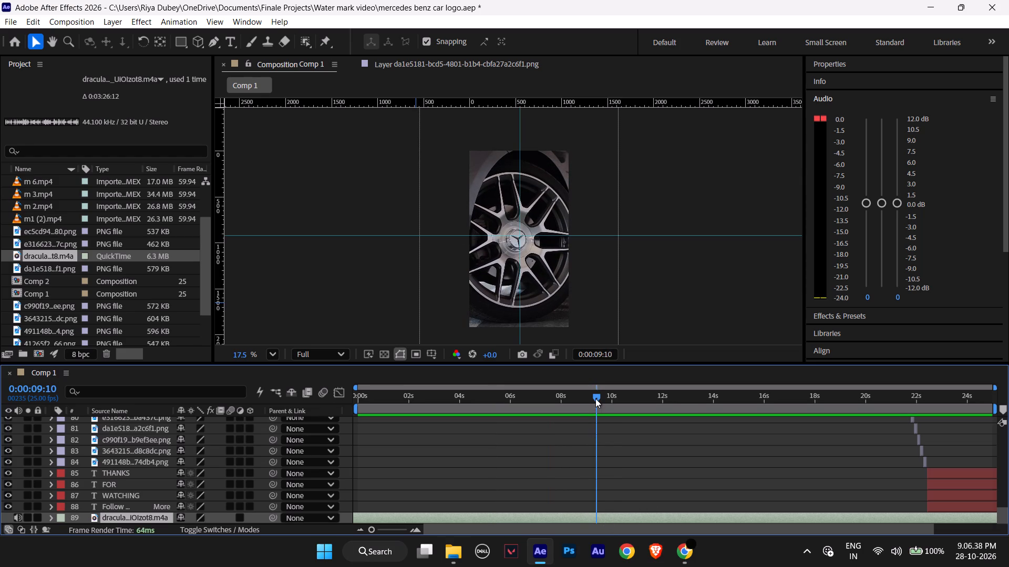
Shift the Dracula audio layer later so it starts at about 2 seconds, previewing its timing around the cut to black near 0:00:12:20.
left_click_drag(596, 400, 622, 403)
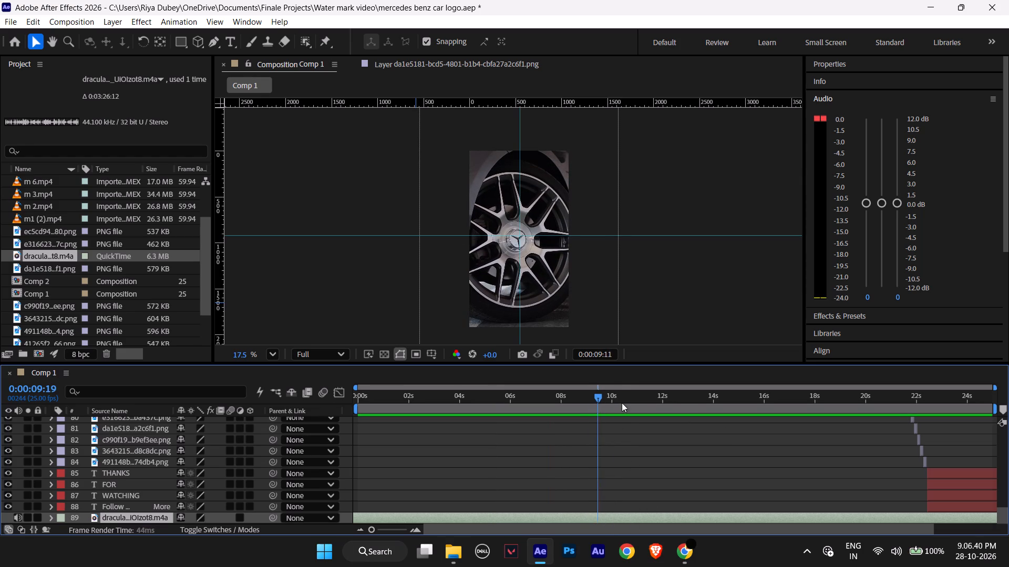
left_click_drag(622, 403, 657, 408)
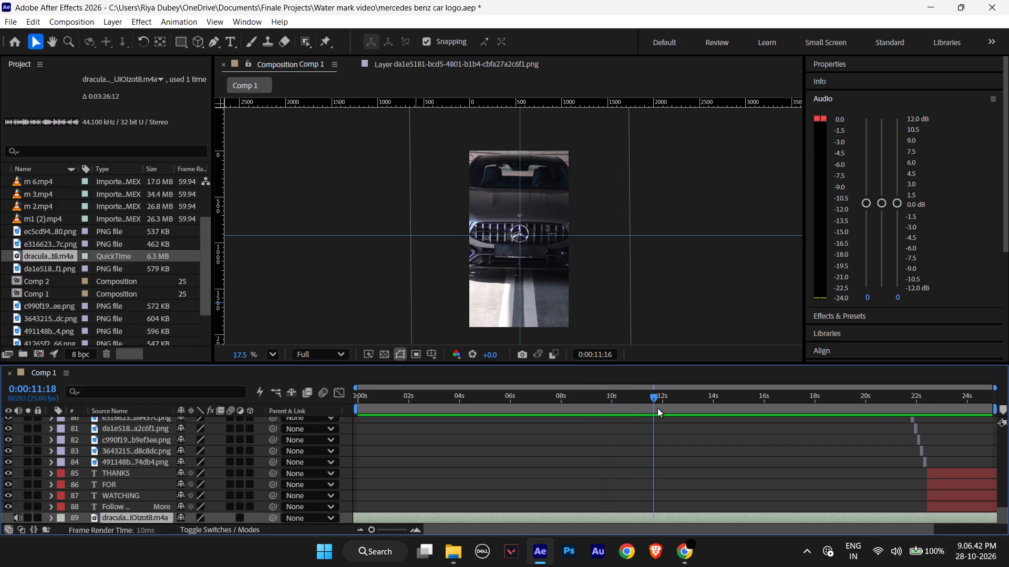
left_click_drag(657, 408, 667, 409)
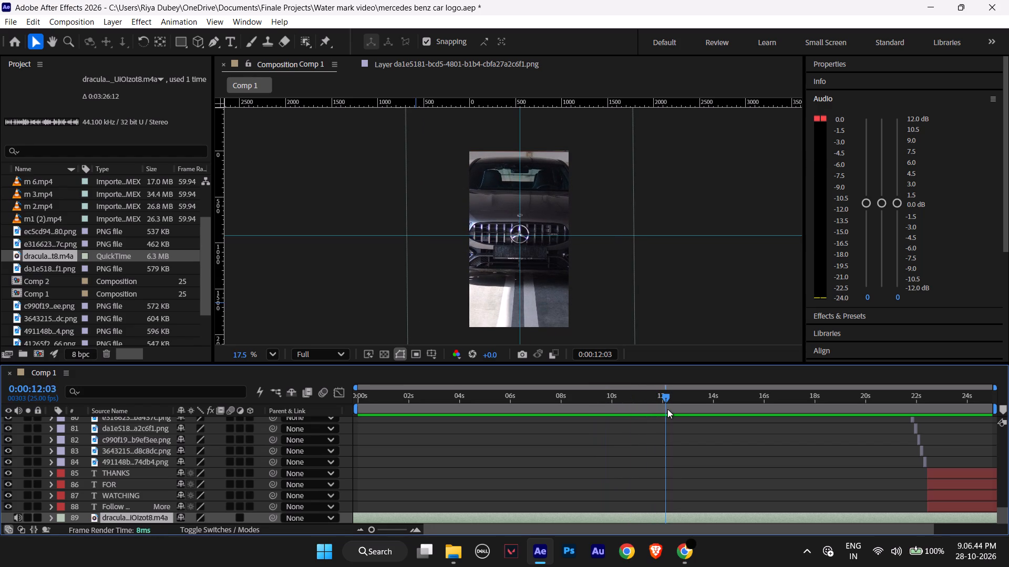
left_click_drag(667, 409, 681, 412)
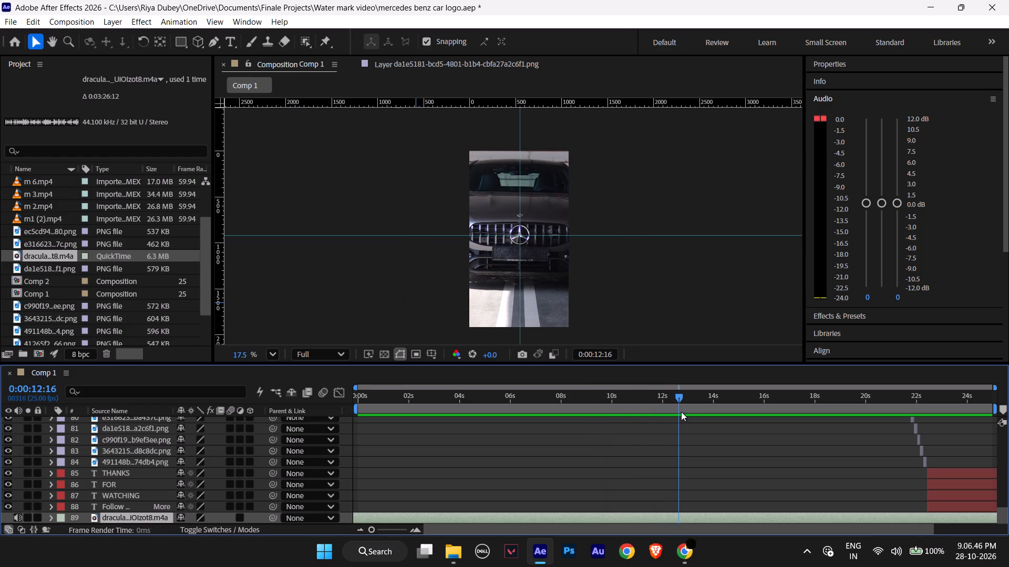
left_click_drag(681, 412, 683, 412)
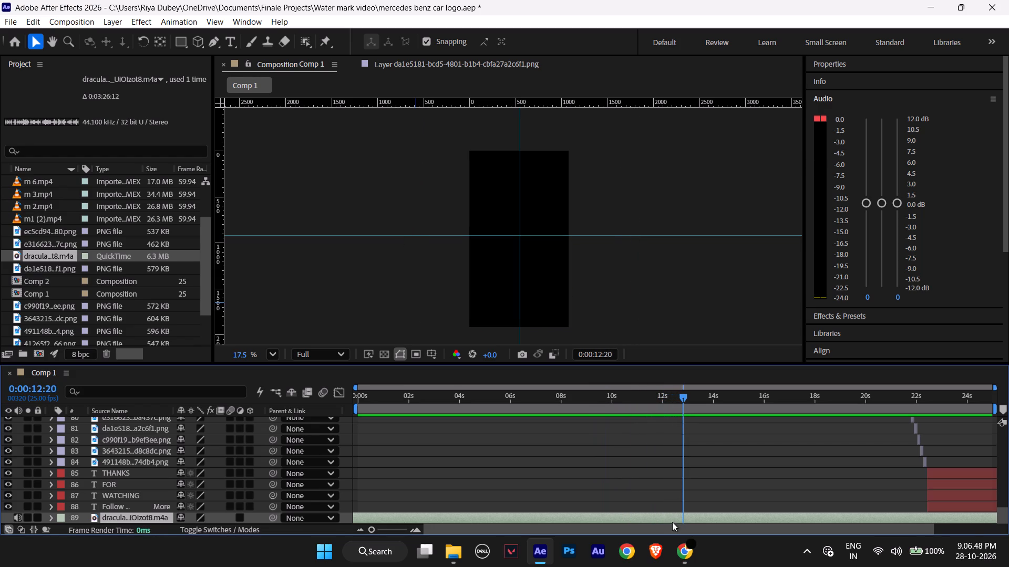
left_click_drag(668, 515, 714, 517)
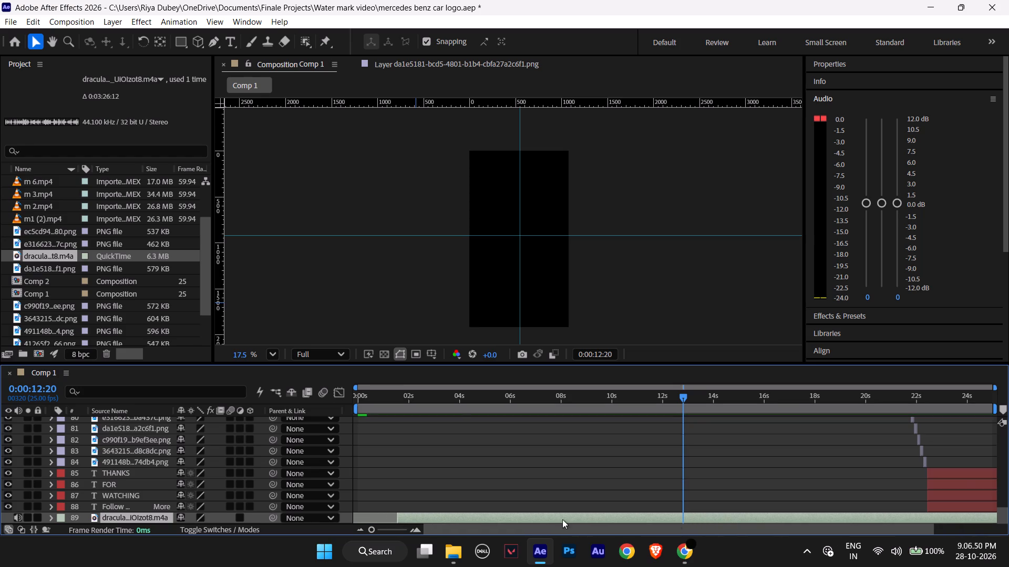
left_click_drag(683, 397, 681, 396)
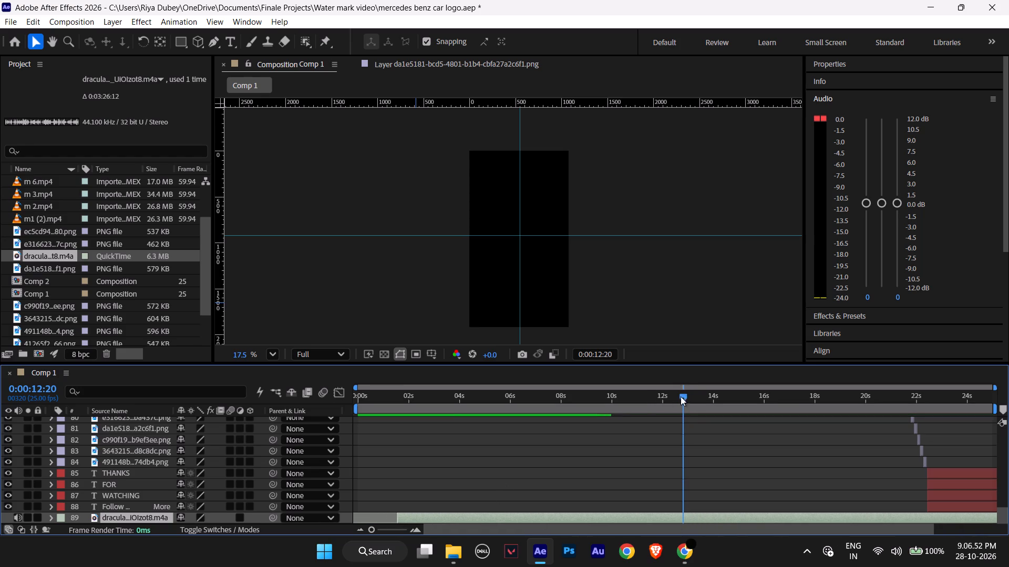
left_click_drag(681, 396, 645, 393)
key("space")
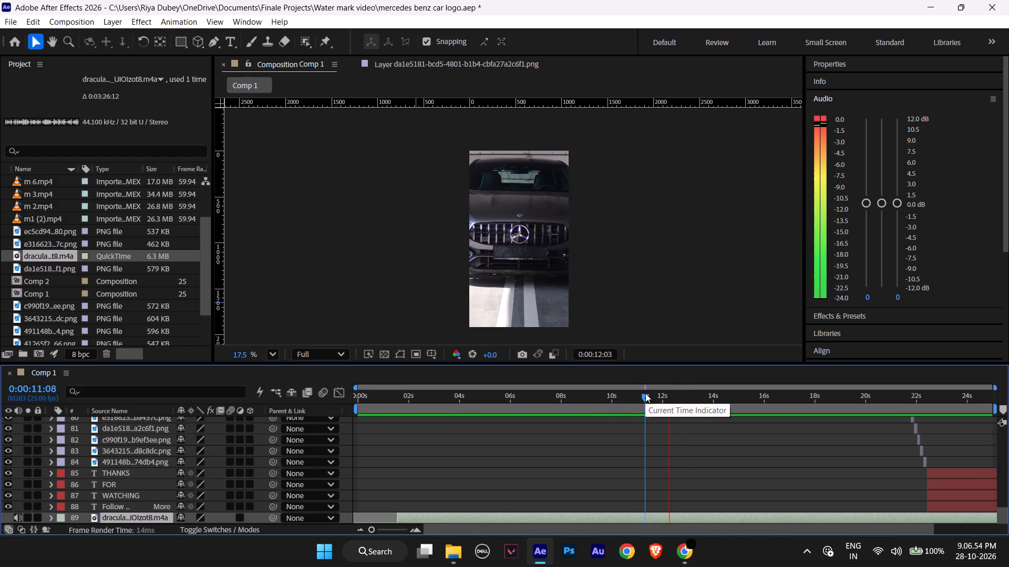
key("space")
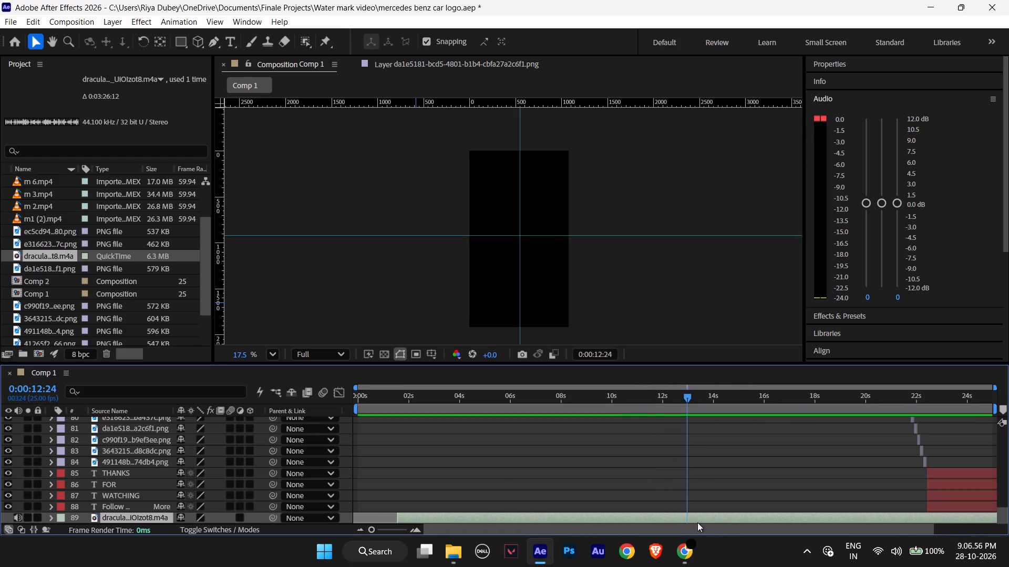
left_click_drag(697, 520, 723, 521)
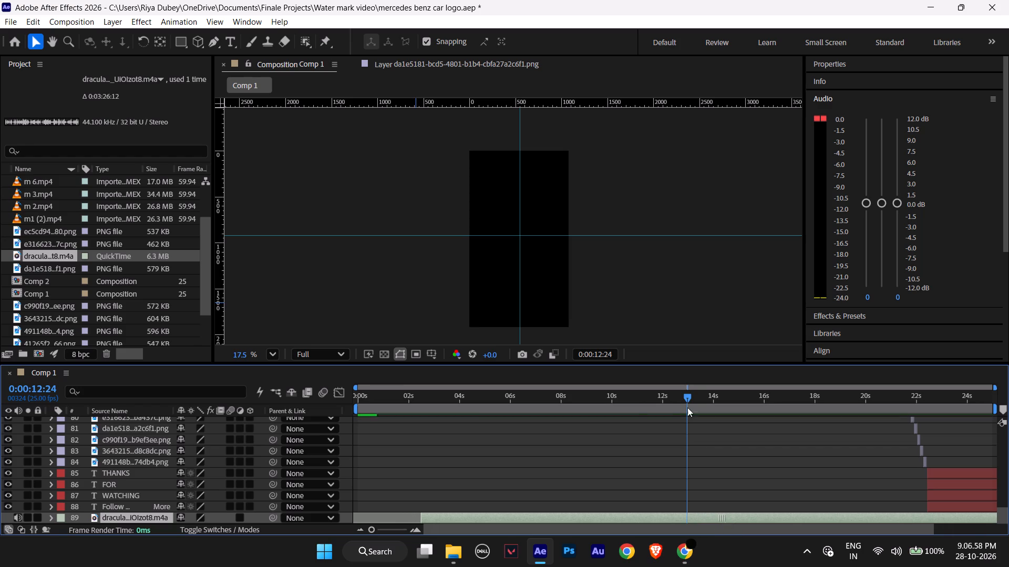
left_click_drag(689, 394, 663, 391)
key("space")
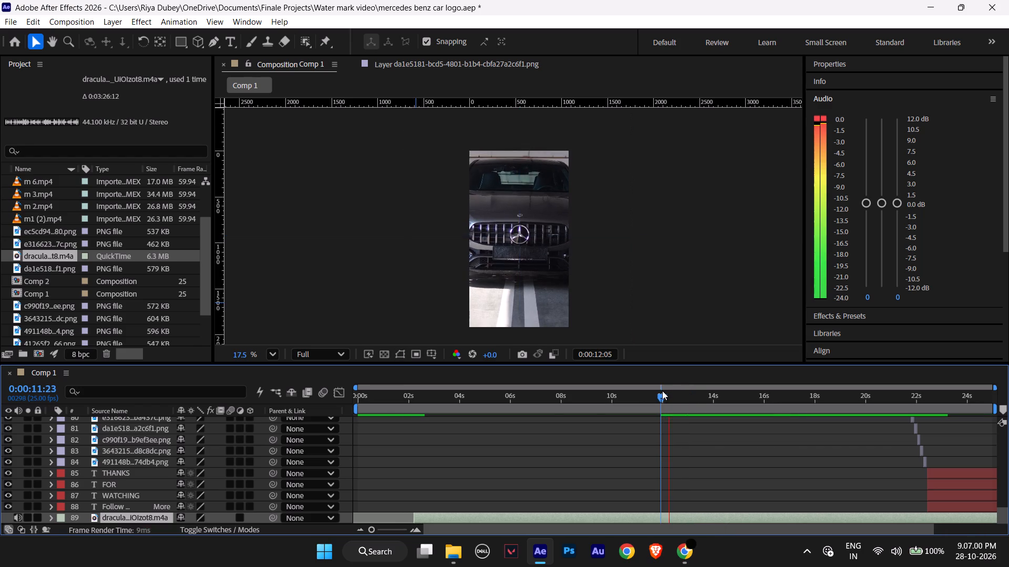
key("space")
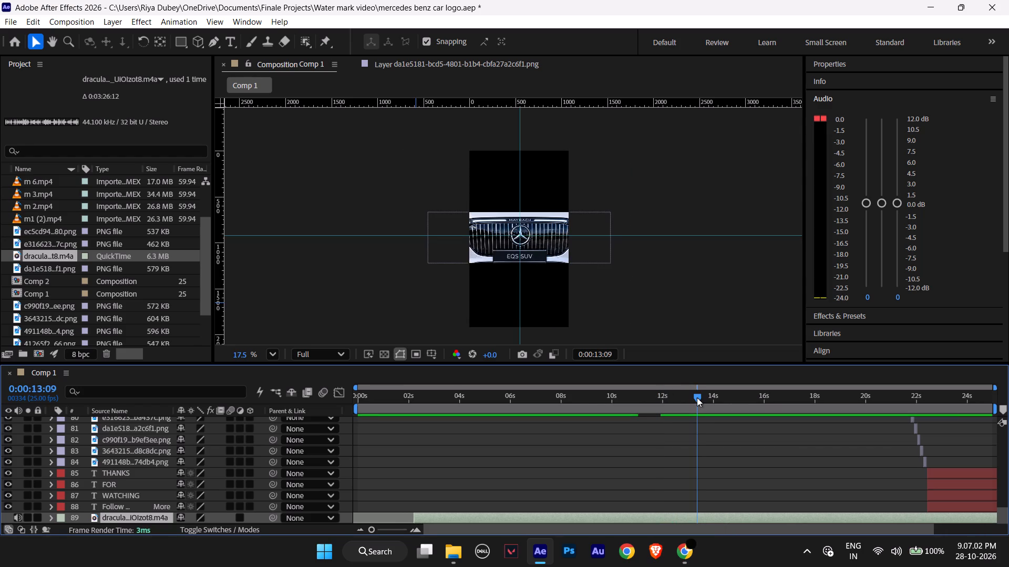
Shift the Dracula audio layer later so it starts at about 3.8 seconds, previewing Comp 1 from 0:00:09:01 to about 0:00:13:01.
left_click_drag(697, 397, 586, 406)
left_click_drag(602, 518, 615, 518)
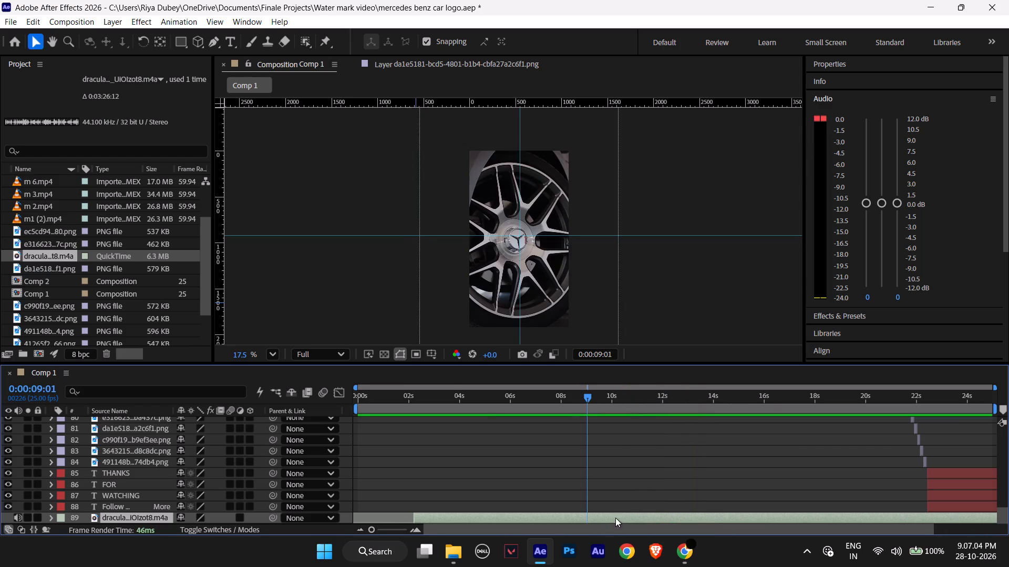
left_click_drag(615, 518, 642, 520)
key("space")
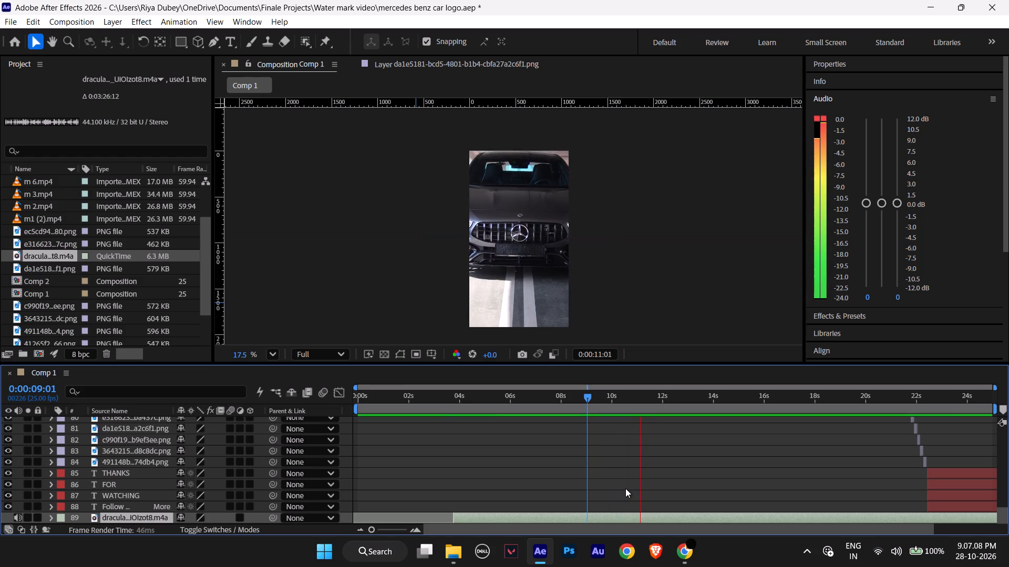
key("space")
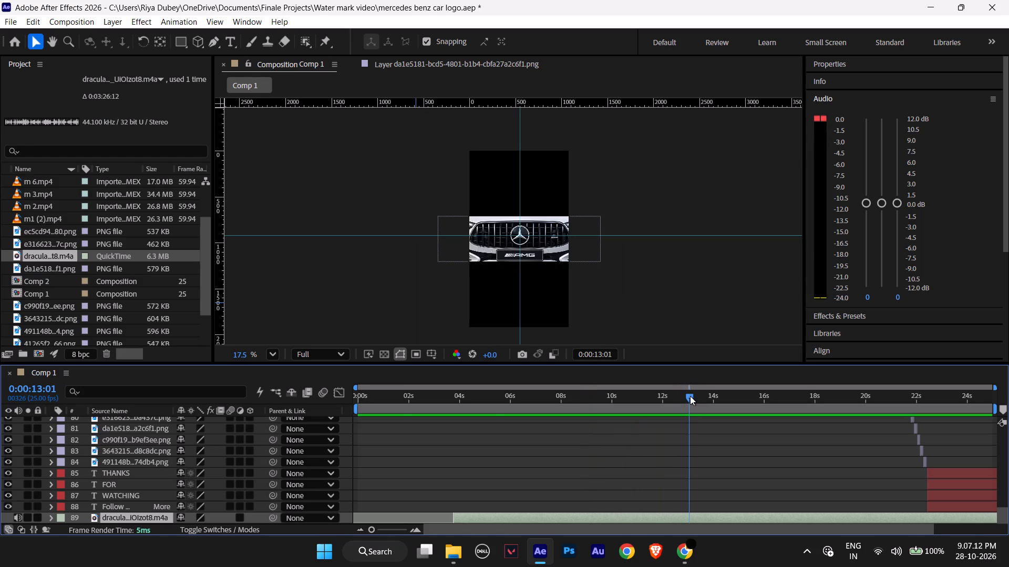
Extend the Dracula audio layer's start back to the beginning of Comp 1 and play the result to about 0:00:16:07.
left_click_drag(690, 396, 298, 418)
left_click_drag(455, 516, 327, 510)
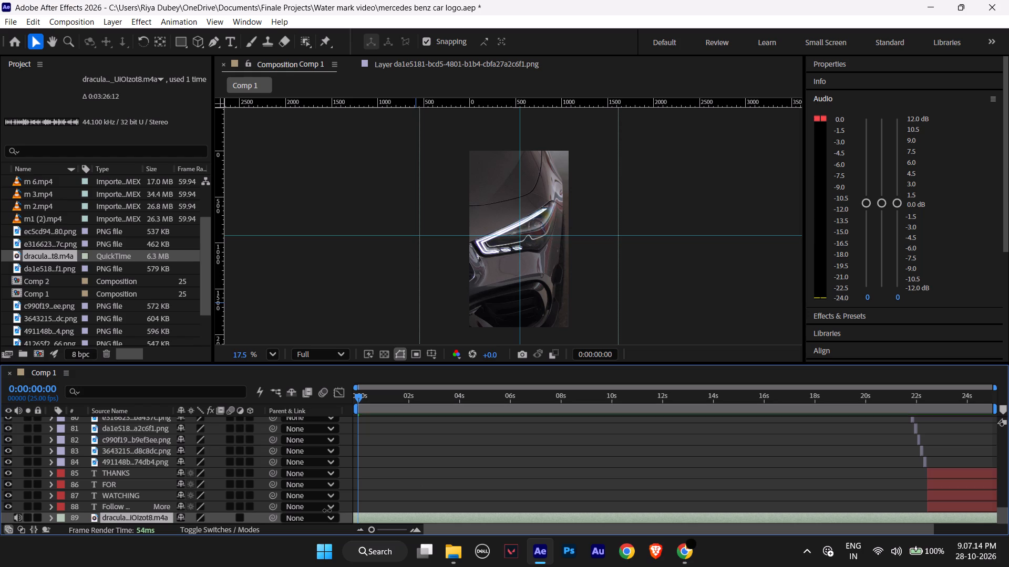
left_click_drag(327, 510, 326, 510)
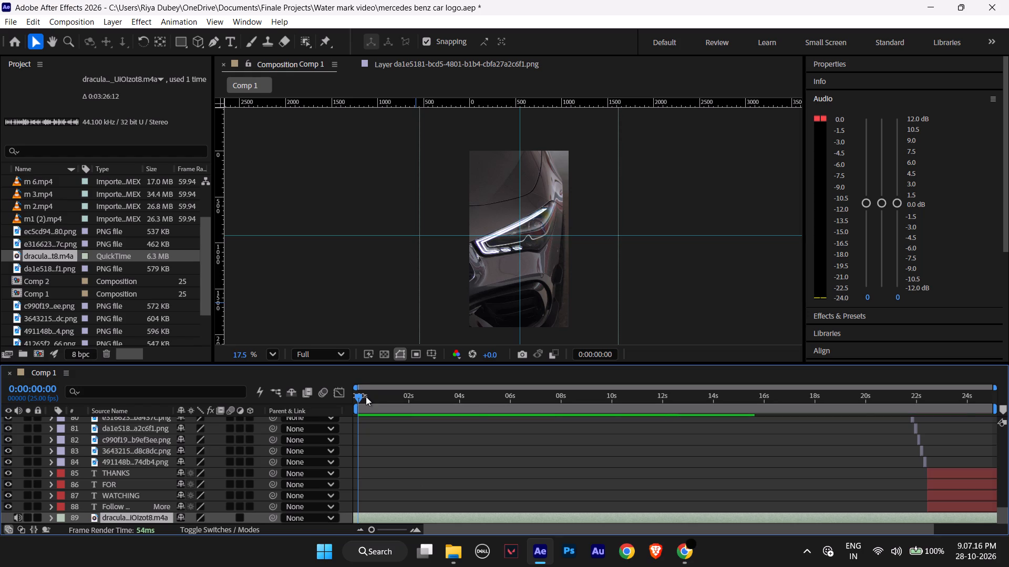
key("space")
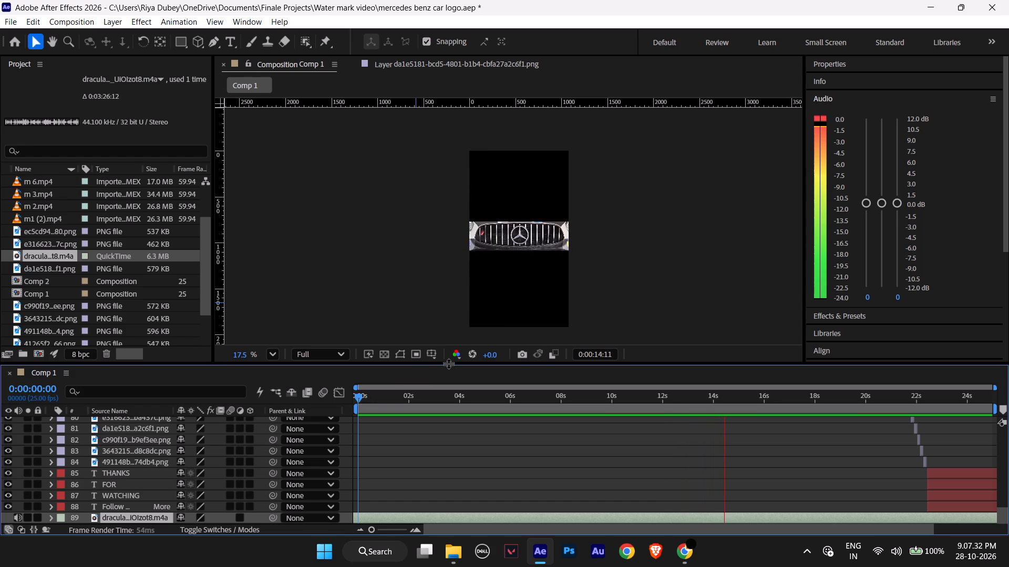
key("space")
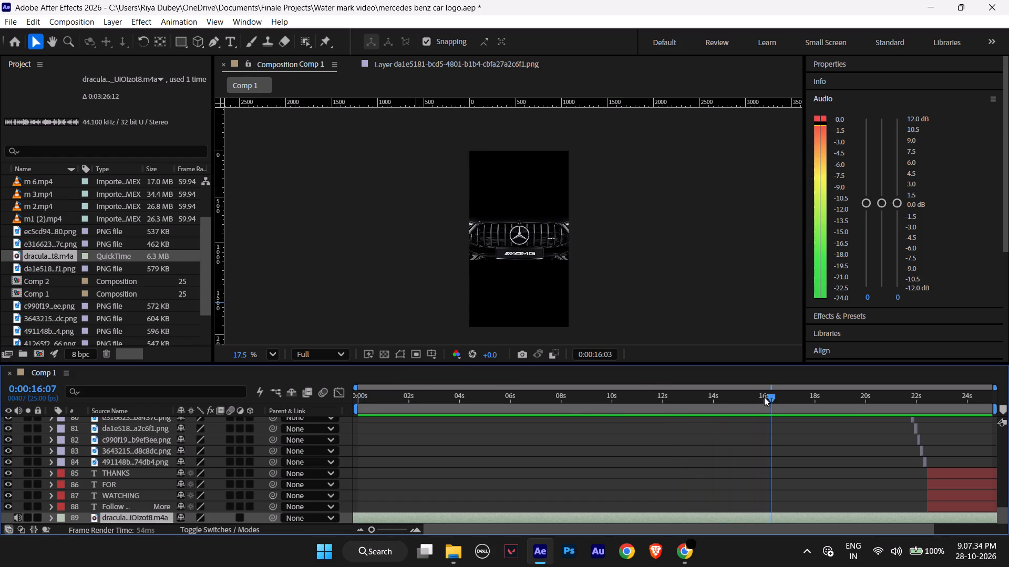
Nudge the Dracula audio layer slightly earlier, previewing its timing around the cut near 0:00:13:00.
left_click_drag(770, 395, 615, 384)
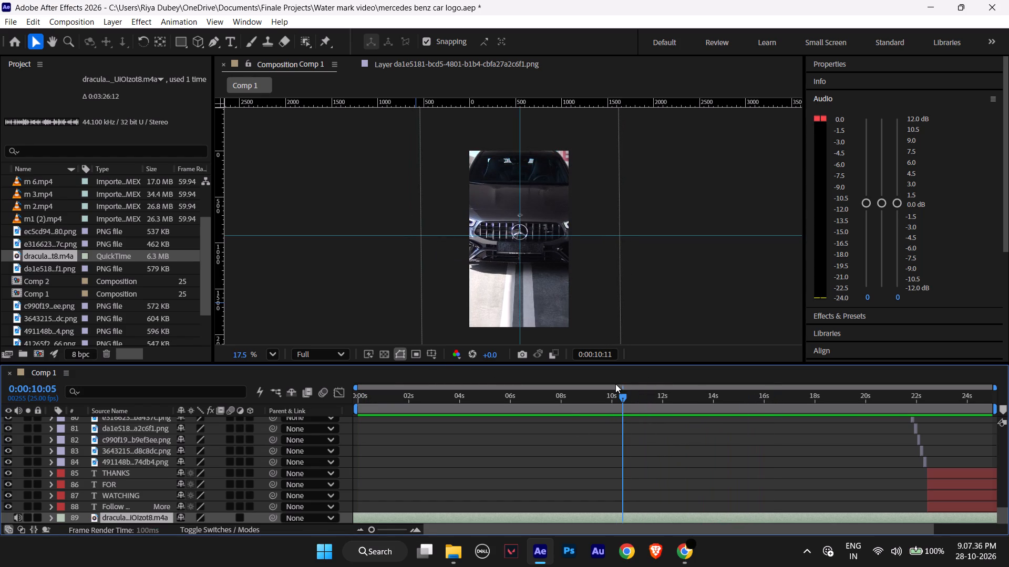
key("space")
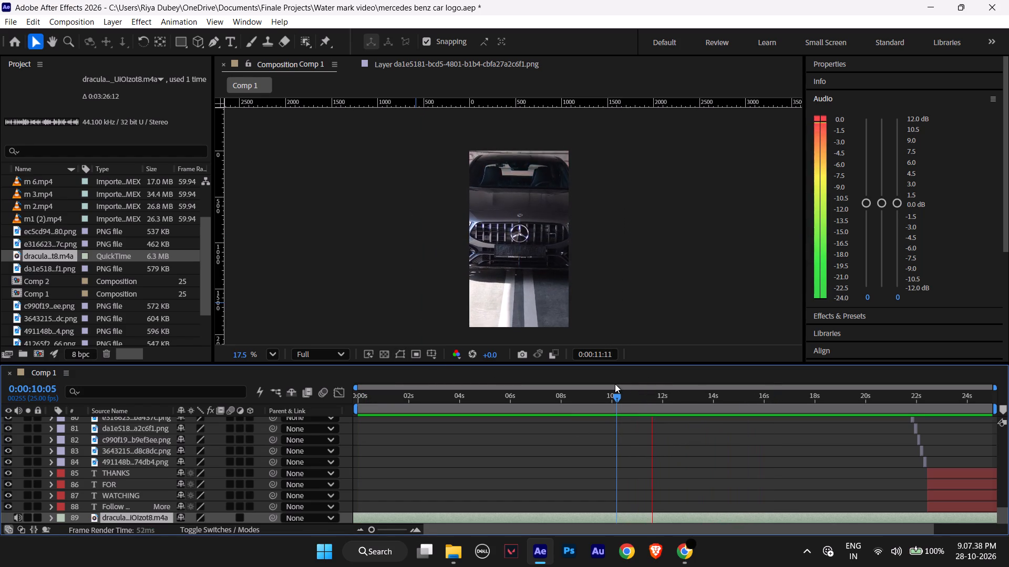
key("space")
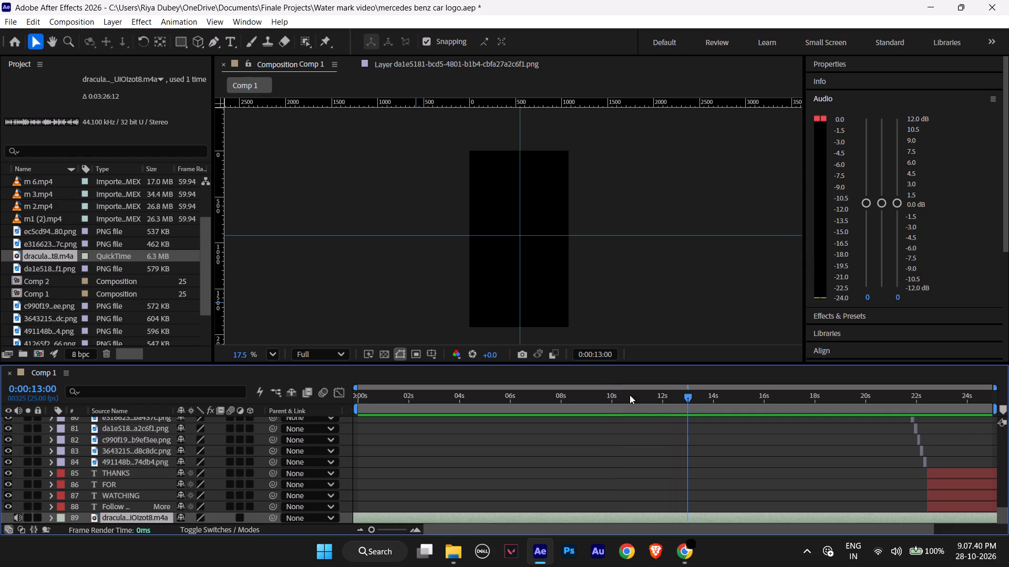
left_click_drag(703, 518, 698, 518)
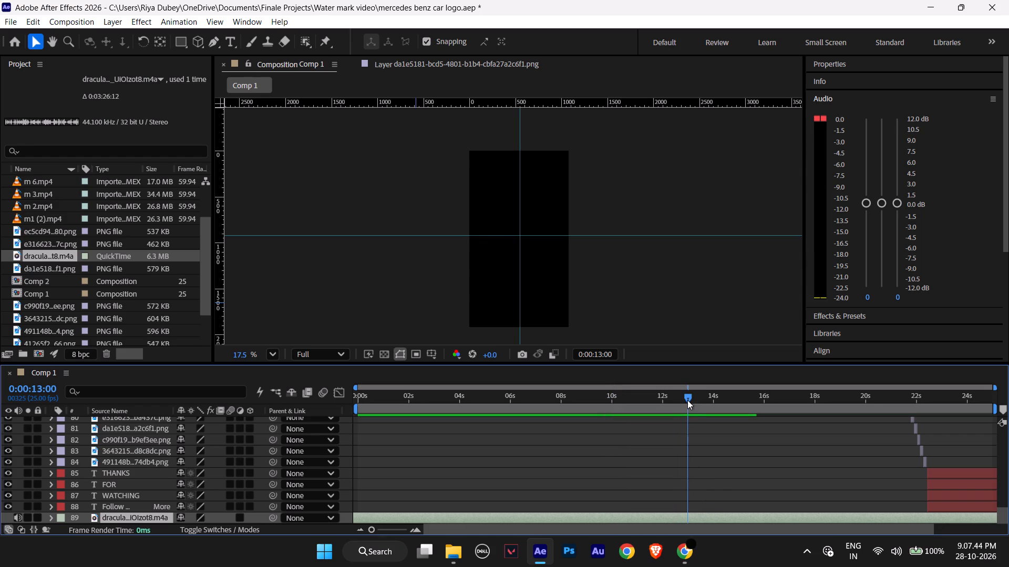
left_click_drag(687, 400, 655, 396)
key("space")
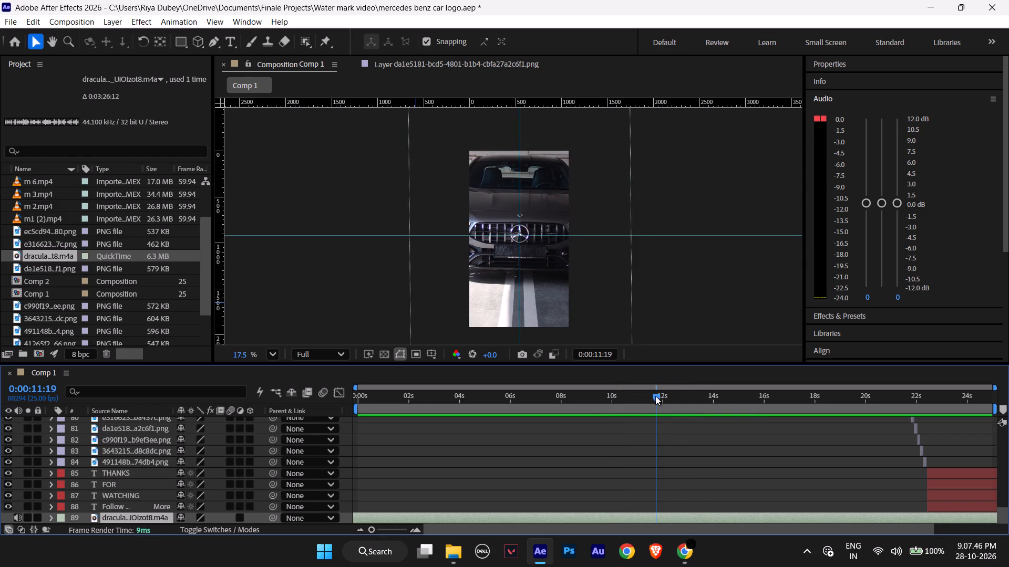
key("space")
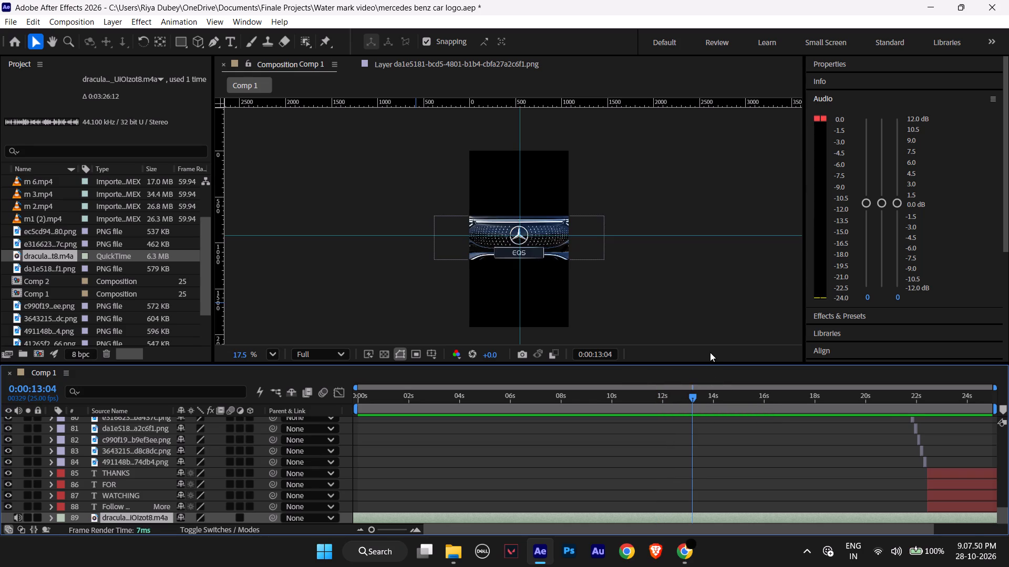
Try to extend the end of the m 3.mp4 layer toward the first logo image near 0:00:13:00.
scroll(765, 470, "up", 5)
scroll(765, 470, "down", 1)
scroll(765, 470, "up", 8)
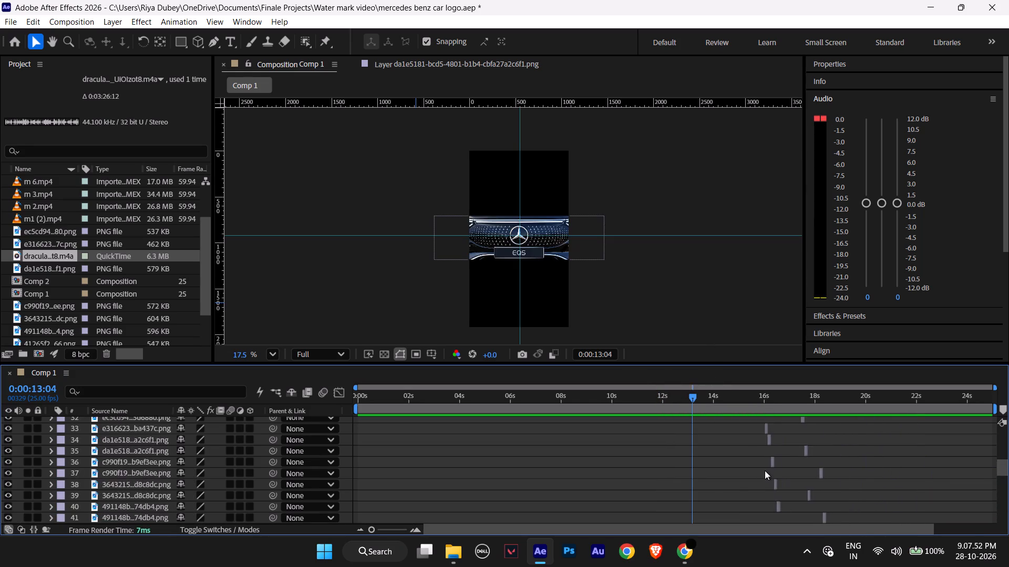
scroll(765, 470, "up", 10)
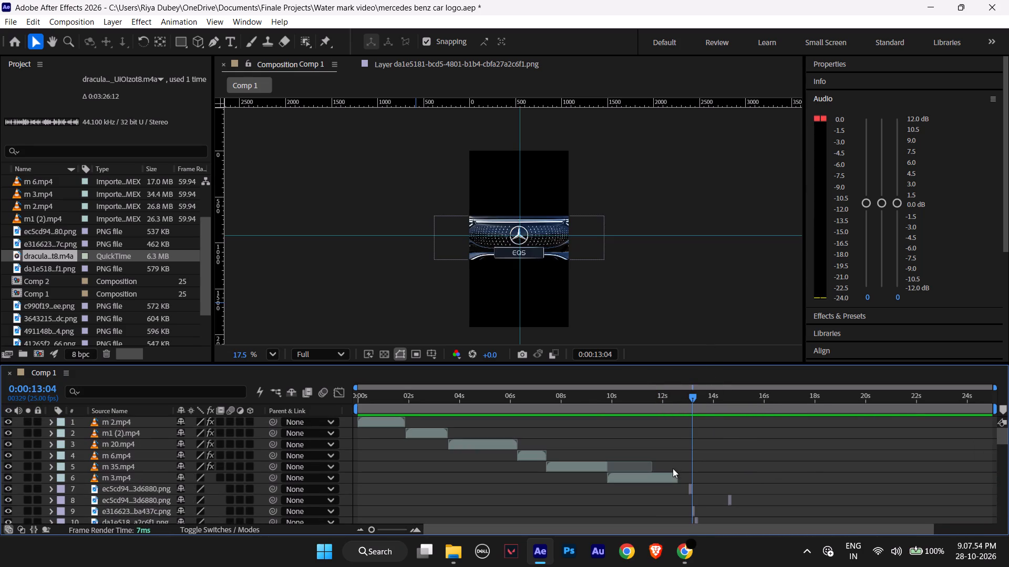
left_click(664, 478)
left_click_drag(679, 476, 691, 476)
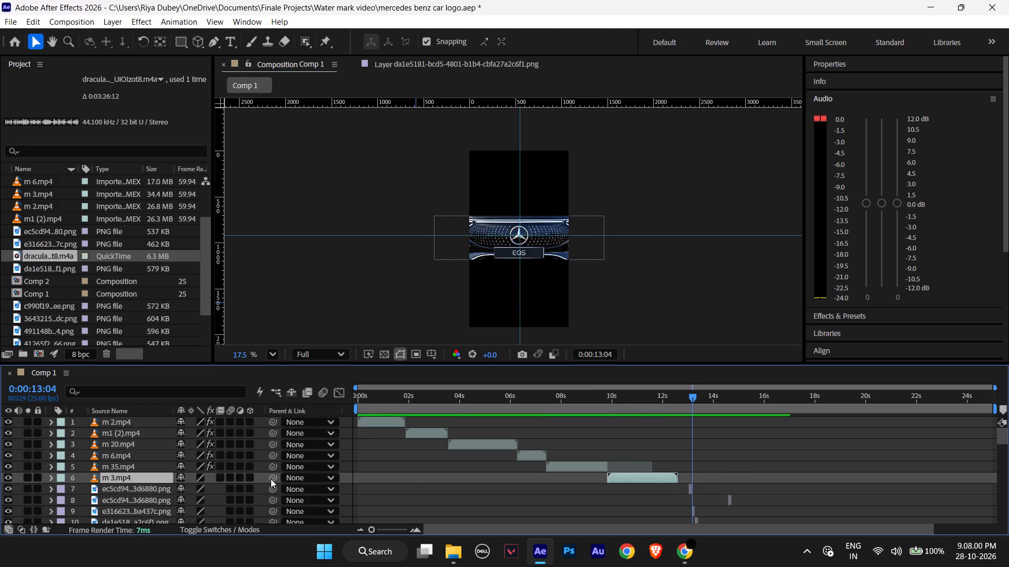
Select image and text layers 7 through 88 and shift them earlier together so the first image starts at 0:00:12:16.
left_click(156, 485)
scroll(156, 486, "down", 14)
scroll(156, 486, "up", 1)
scroll(156, 486, "down", 4)
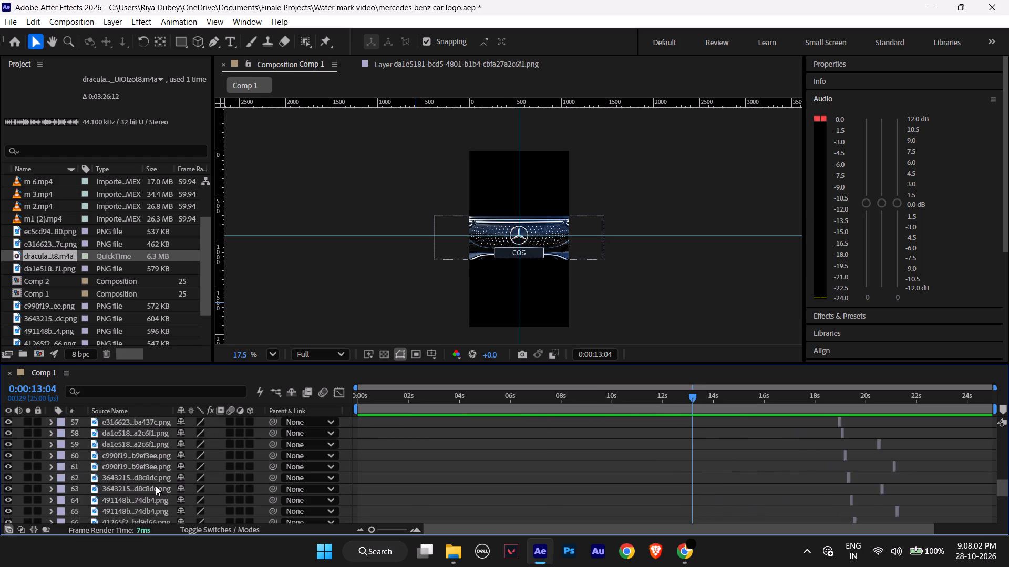
scroll(156, 486, "down", 2)
scroll(156, 486, "up", 1)
scroll(156, 486, "down", 4)
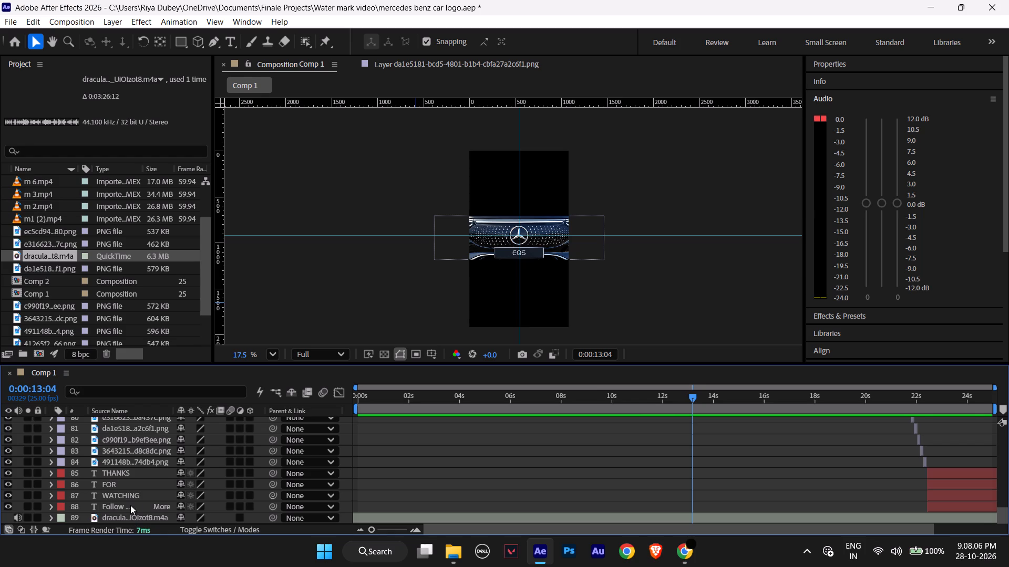
left_click(130, 505, "shift")
scroll(707, 469, "up", 9)
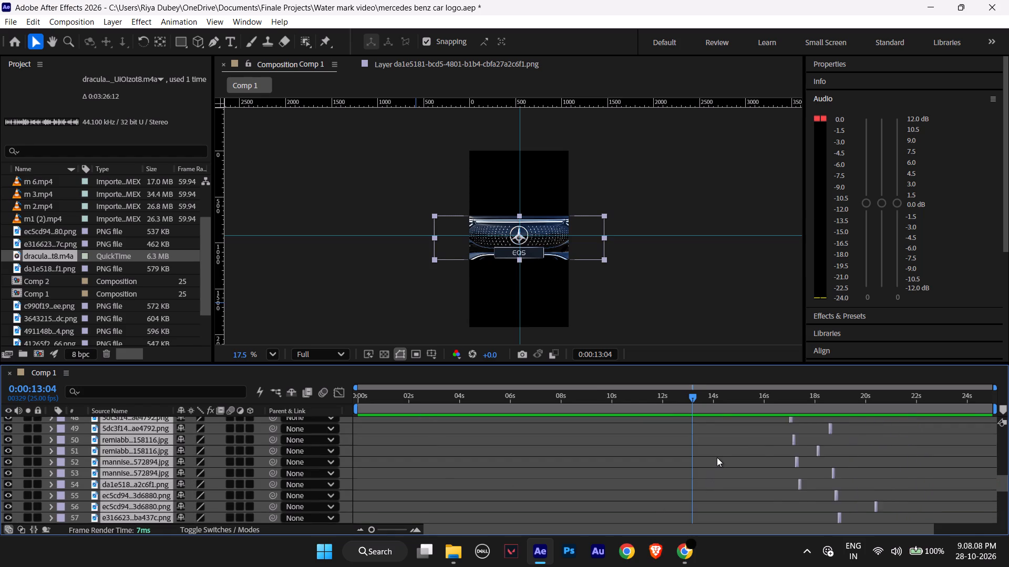
scroll(717, 457, "up", 2)
scroll(717, 457, "down", 1)
scroll(717, 457, "up", 10)
scroll(692, 501, "up", 3, "alt")
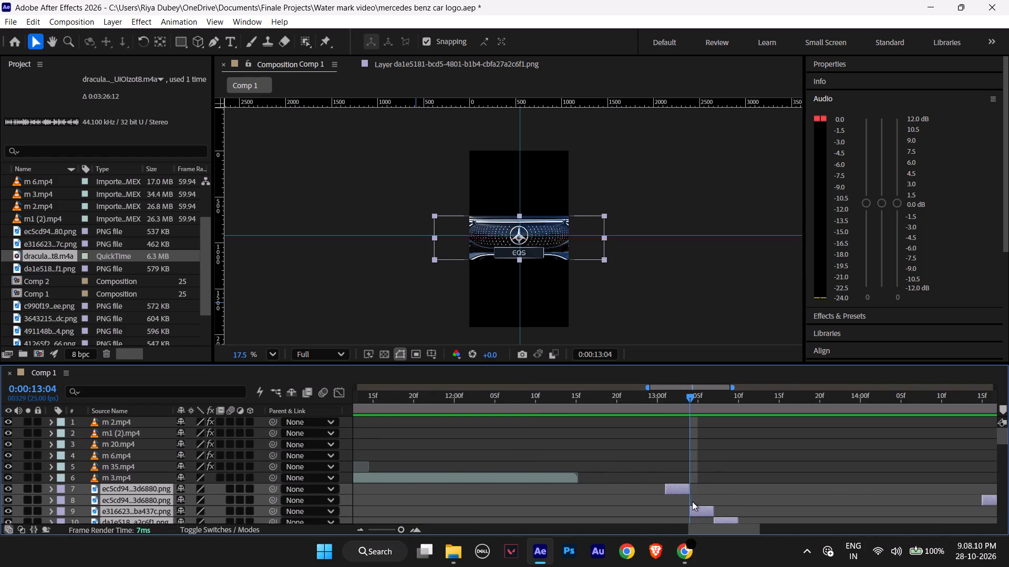
left_click_drag(673, 486, 663, 486)
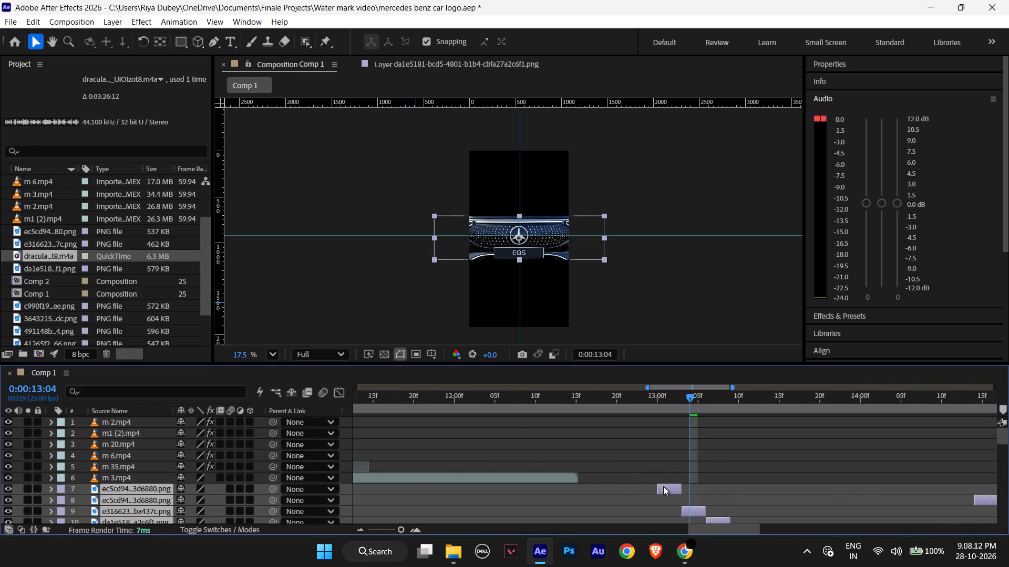
left_click_drag(663, 486, 598, 485)
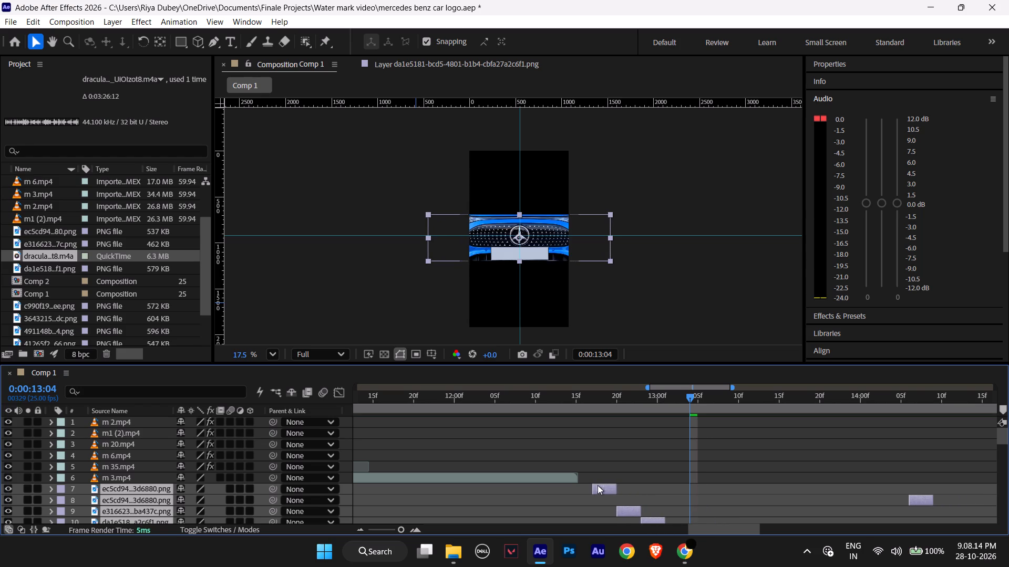
left_click_drag(598, 485, 589, 485)
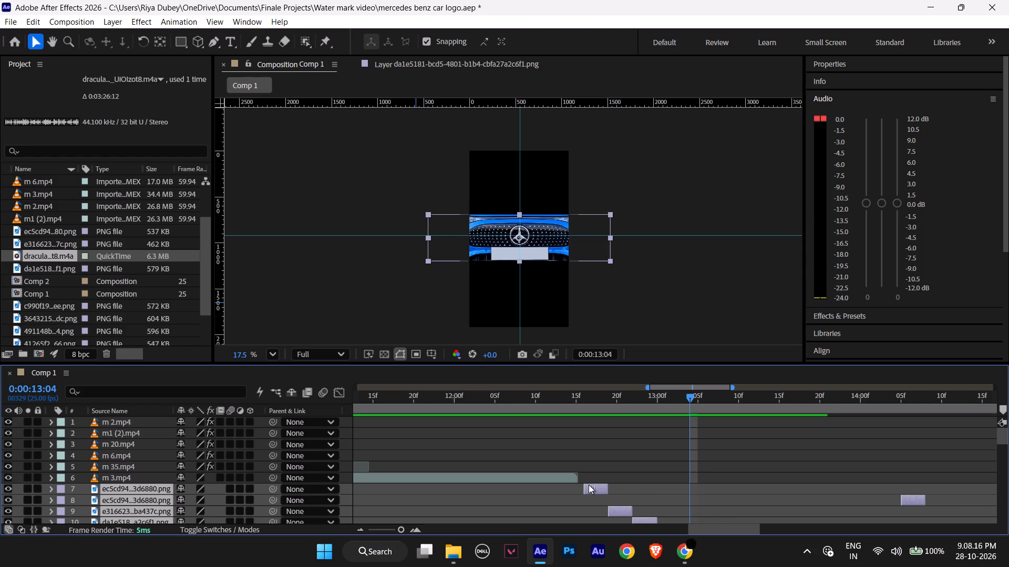
left_click_drag(589, 485, 589, 485)
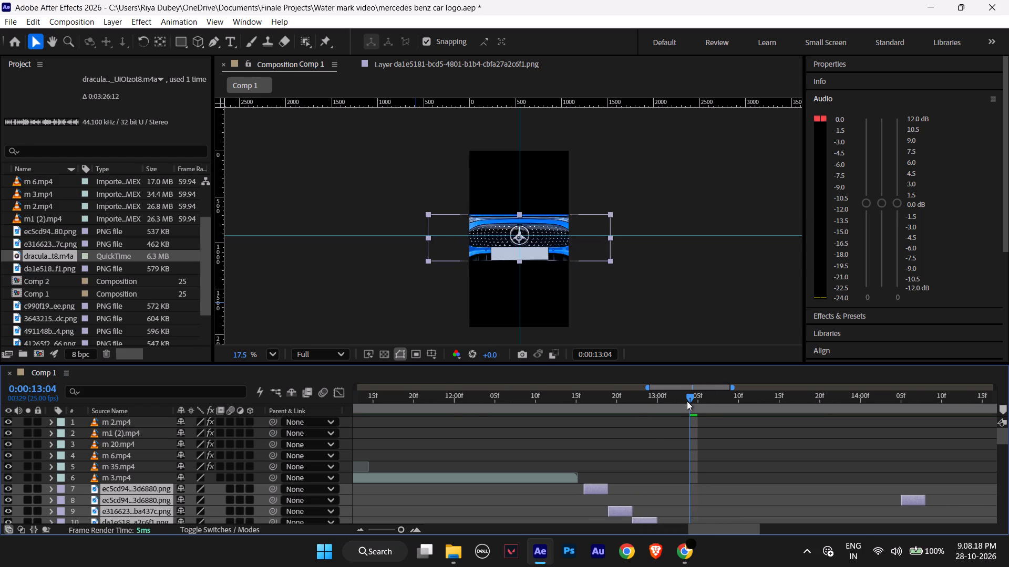
Check the transition after m 3.mp4 frame by frame and move the selected layers one frame later, starting at 0:00:12:17.
left_click_drag(688, 400, 543, 403)
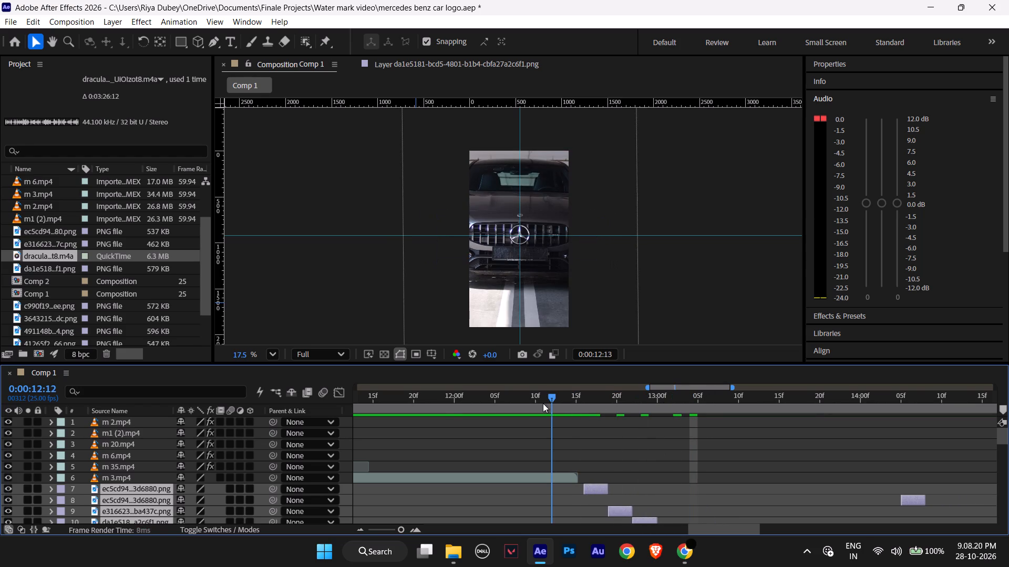
left_click_drag(543, 403, 575, 404)
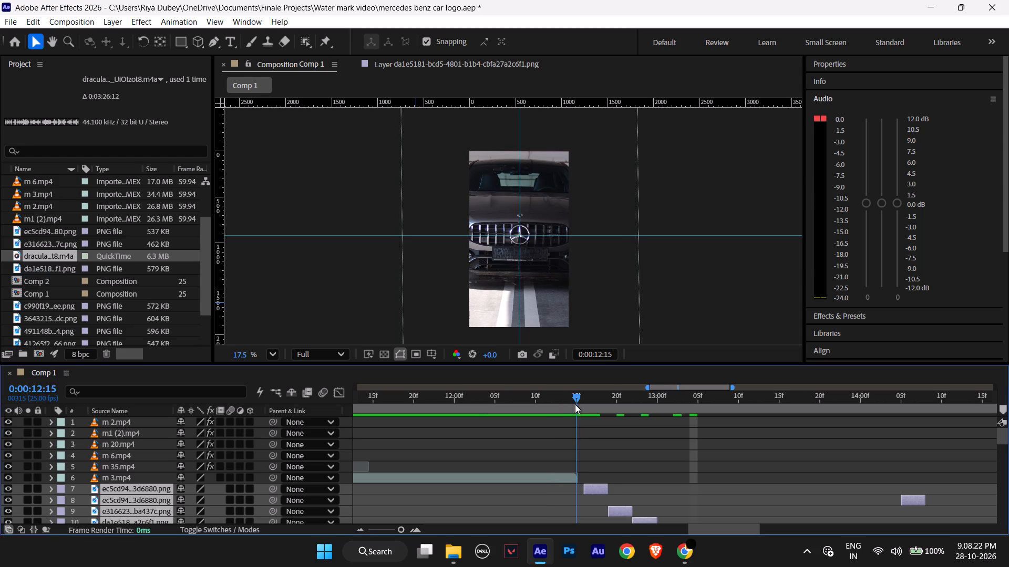
left_click_drag(575, 404, 581, 404)
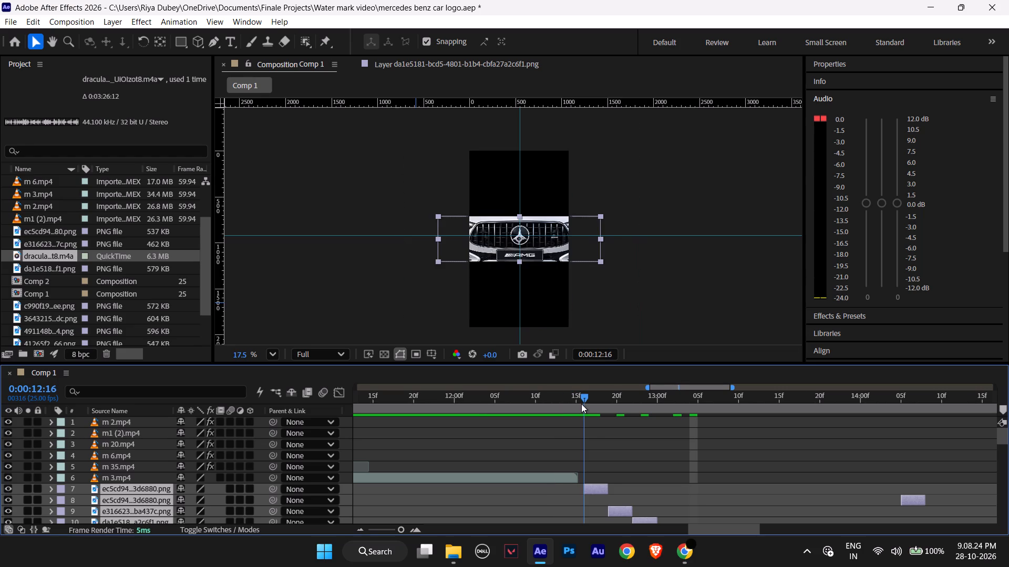
left_click_drag(581, 404, 581, 403)
left_click_drag(593, 489, 598, 489)
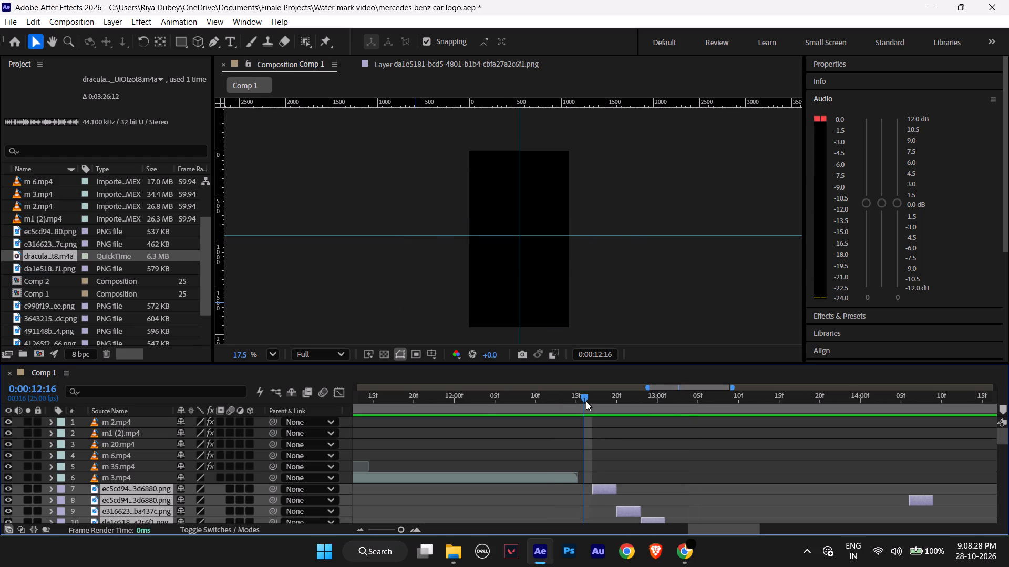
Deselect the layers and play Comp 1 from the beginning through the THANKS FOR WATCHING text to check the audio sync.
left_click_drag(584, 400, 365, 404)
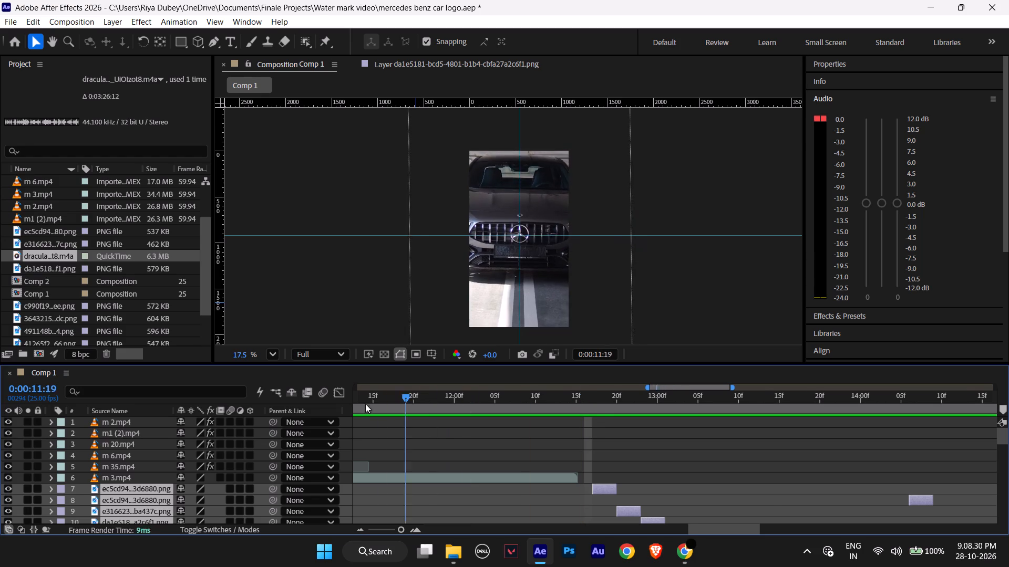
left_click_drag(365, 404, 195, 422)
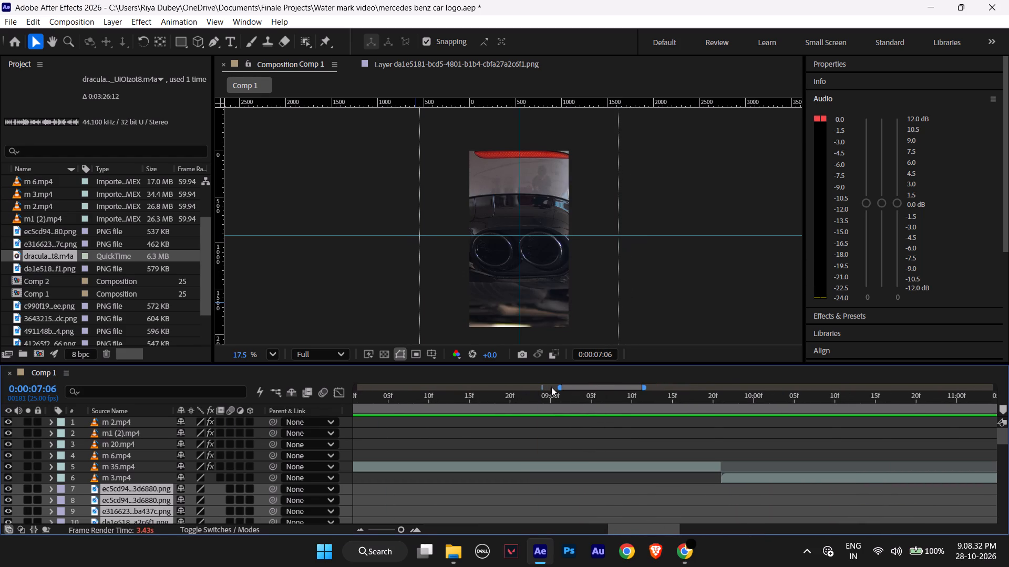
left_click_drag(559, 386, 330, 389)
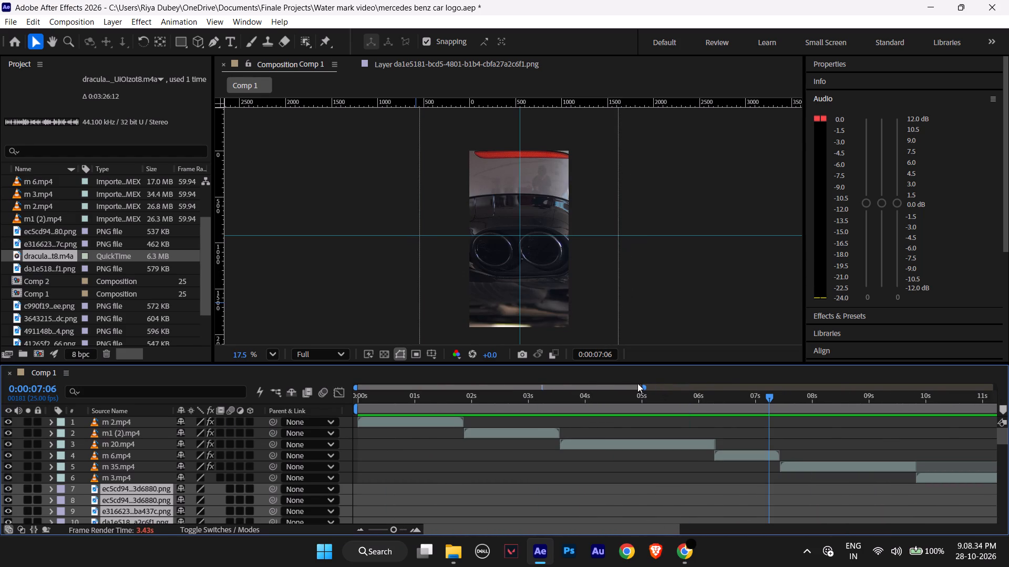
left_click_drag(642, 384, 1008, 345)
left_click_drag(543, 395, 521, 395)
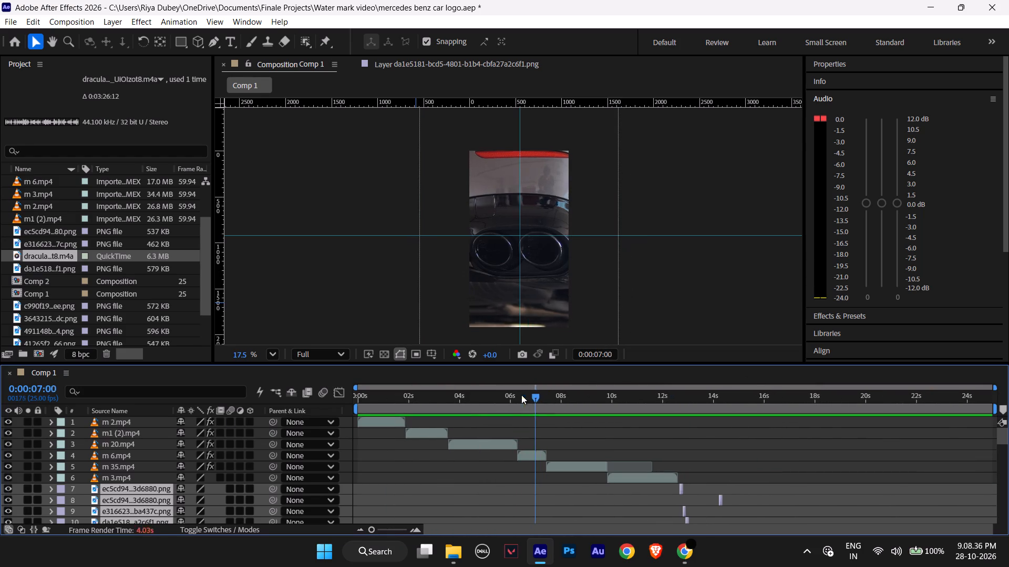
left_click_drag(521, 395, 250, 414)
scroll(632, 465, "down", 7)
scroll(632, 465, "up", 1)
scroll(632, 465, "down", 4)
scroll(632, 465, "up", 1)
scroll(632, 465, "down", 2)
scroll(632, 465, "up", 2)
scroll(632, 465, "down", 1)
scroll(632, 465, "up", 1)
scroll(632, 465, "down", 4)
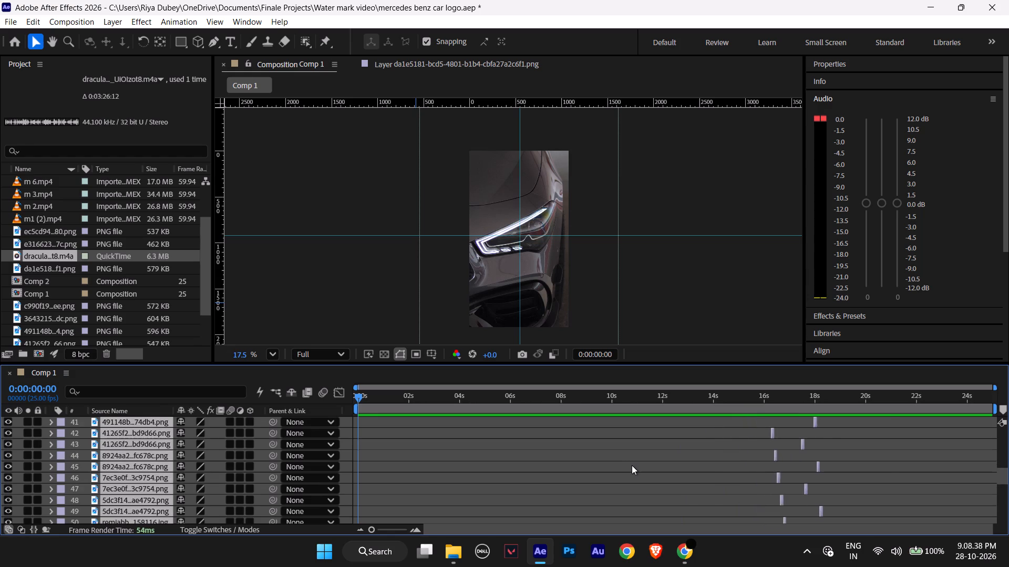
scroll(632, 465, "down", 1)
scroll(632, 465, "up", 1)
scroll(632, 465, "down", 7)
scroll(629, 465, "up", 1)
scroll(629, 465, "down", 9)
left_click(311, 531)
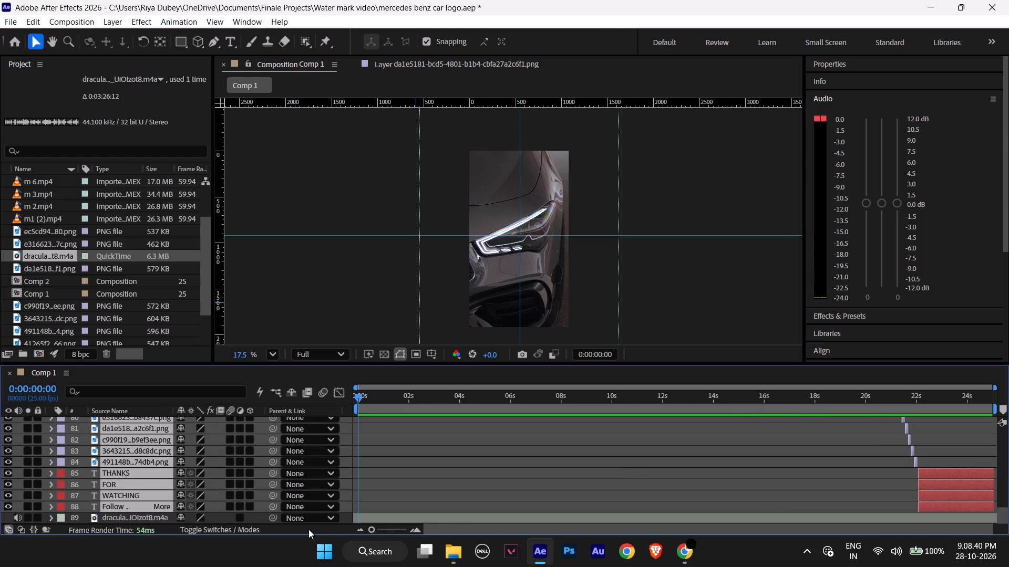
left_click(256, 439)
key("space")
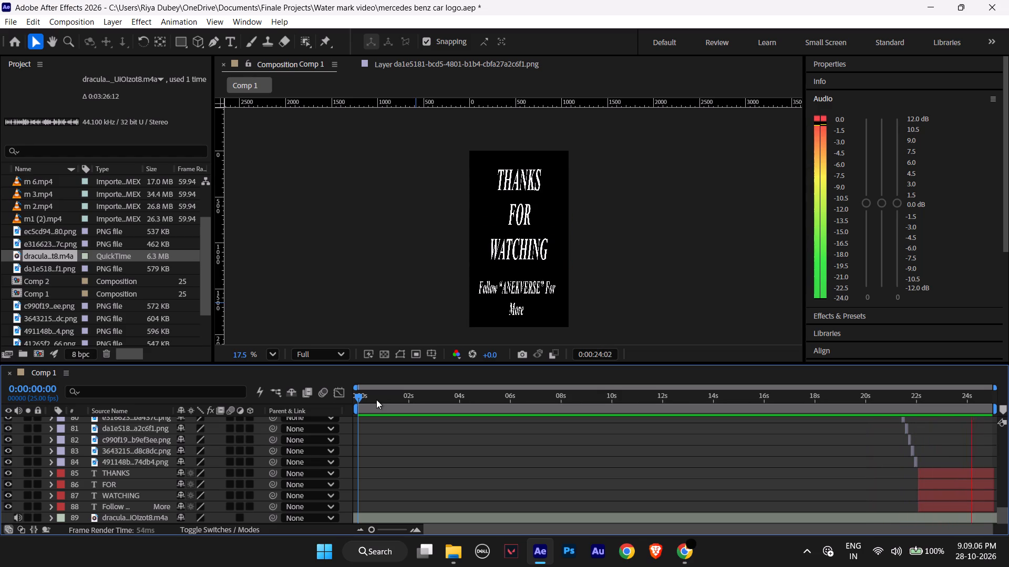
Stop the preview, select the dracula .m4a layer near the end of Comp 1 and expand its Audio Levels property.
key("space")
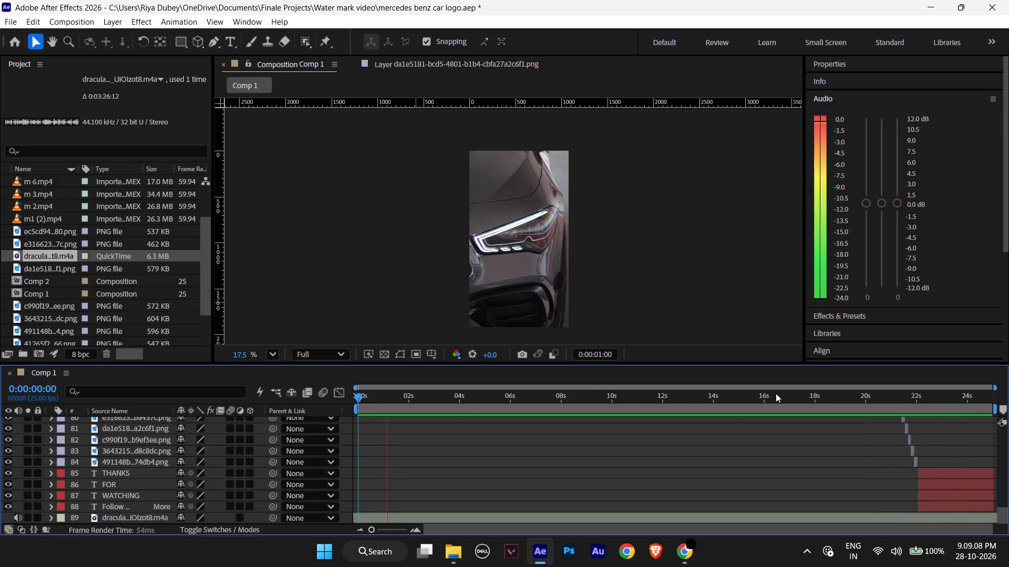
left_click(881, 518)
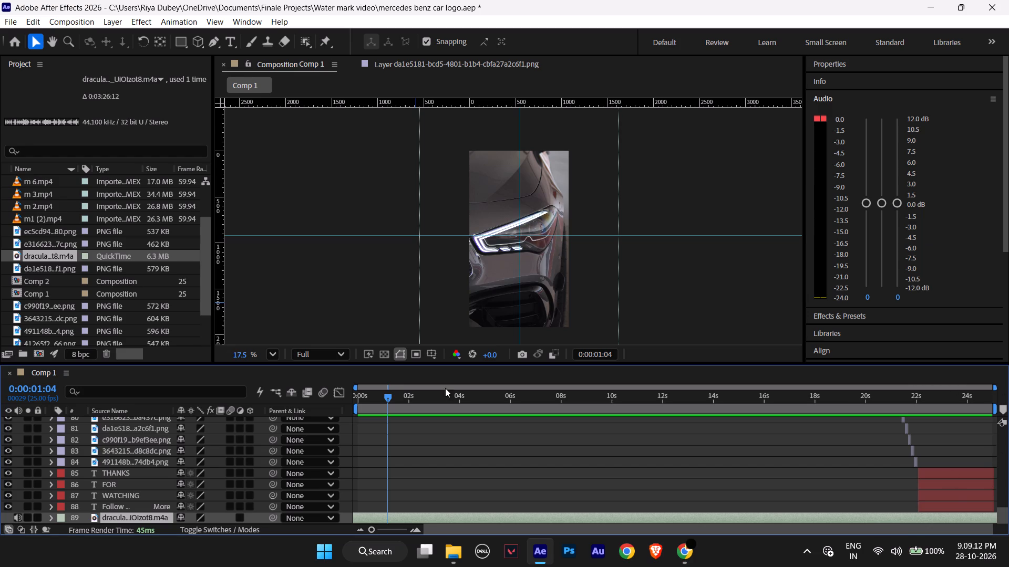
left_click_drag(386, 400, 891, 415)
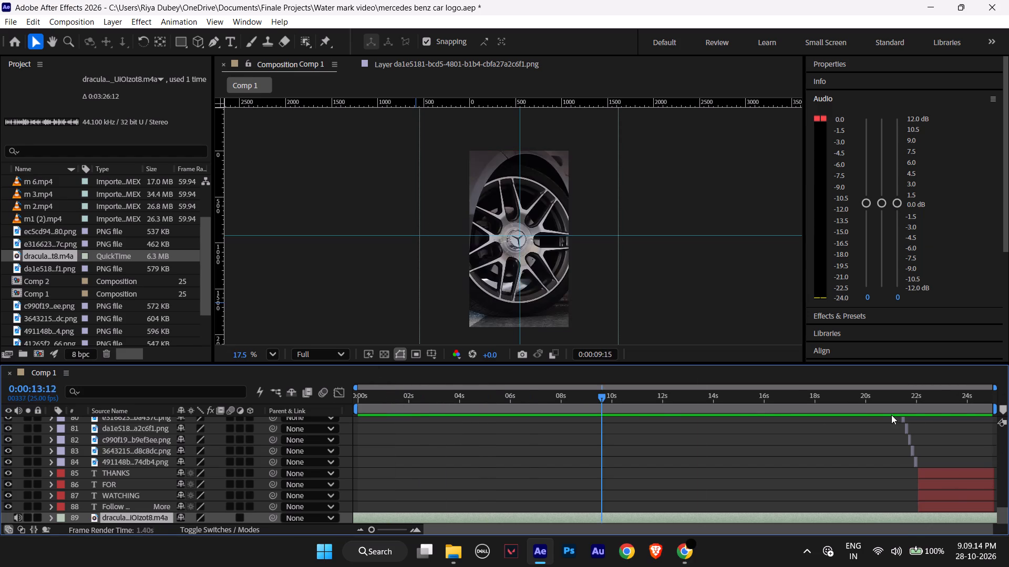
left_click_drag(891, 415, 984, 416)
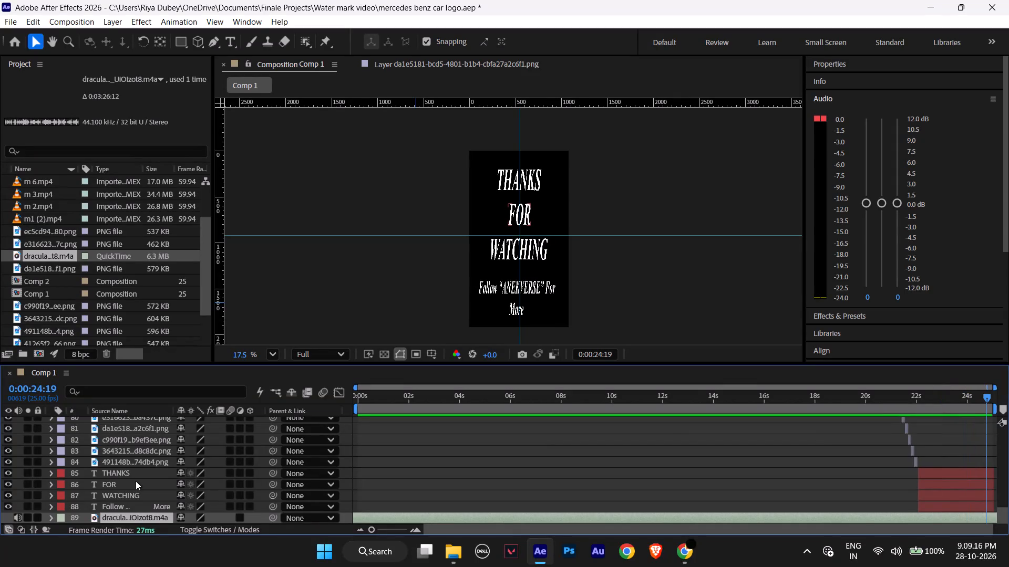
left_click(51, 517)
scroll(136, 435, "down", 2)
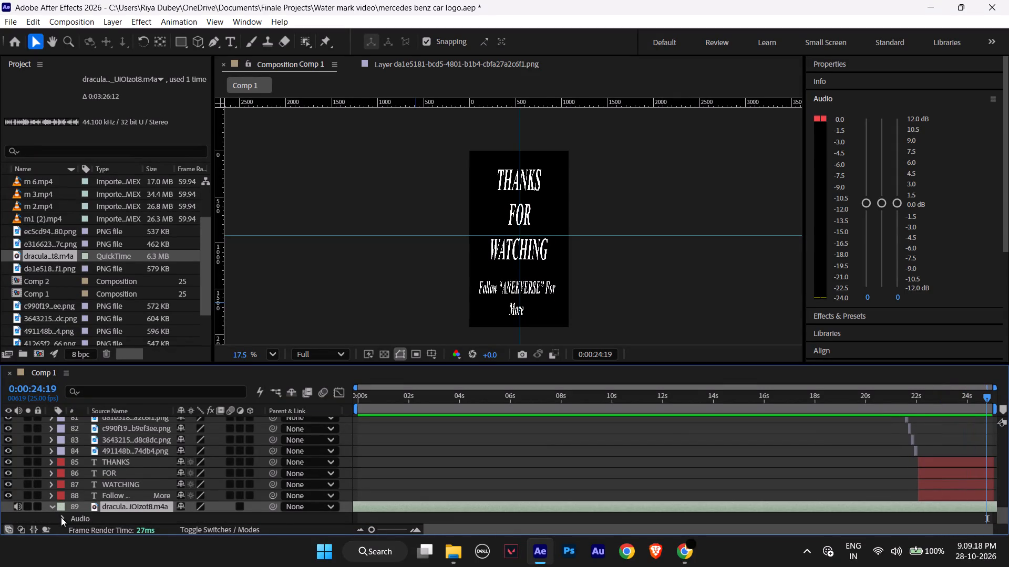
left_click(61, 517)
scroll(186, 452, "down", 3)
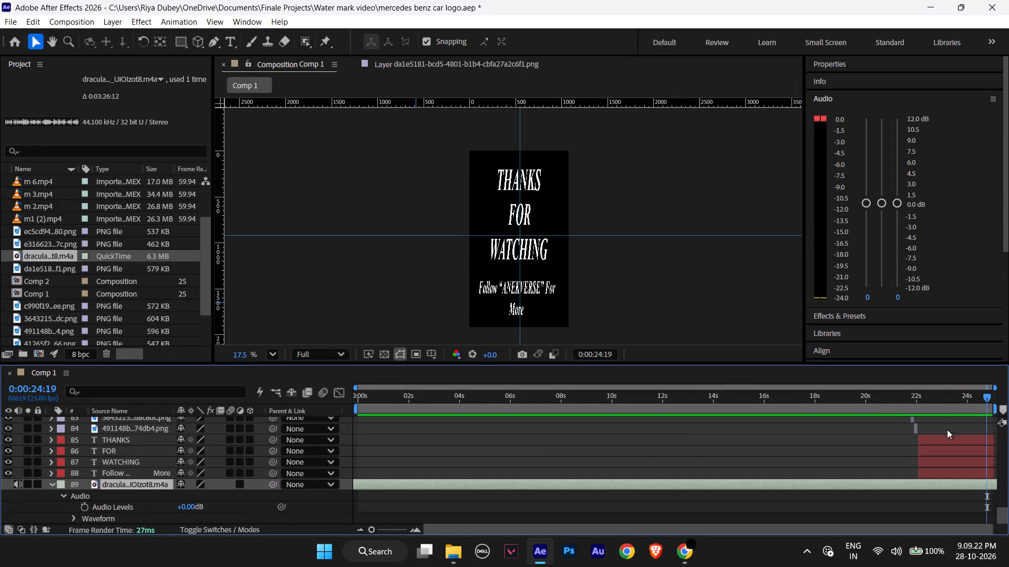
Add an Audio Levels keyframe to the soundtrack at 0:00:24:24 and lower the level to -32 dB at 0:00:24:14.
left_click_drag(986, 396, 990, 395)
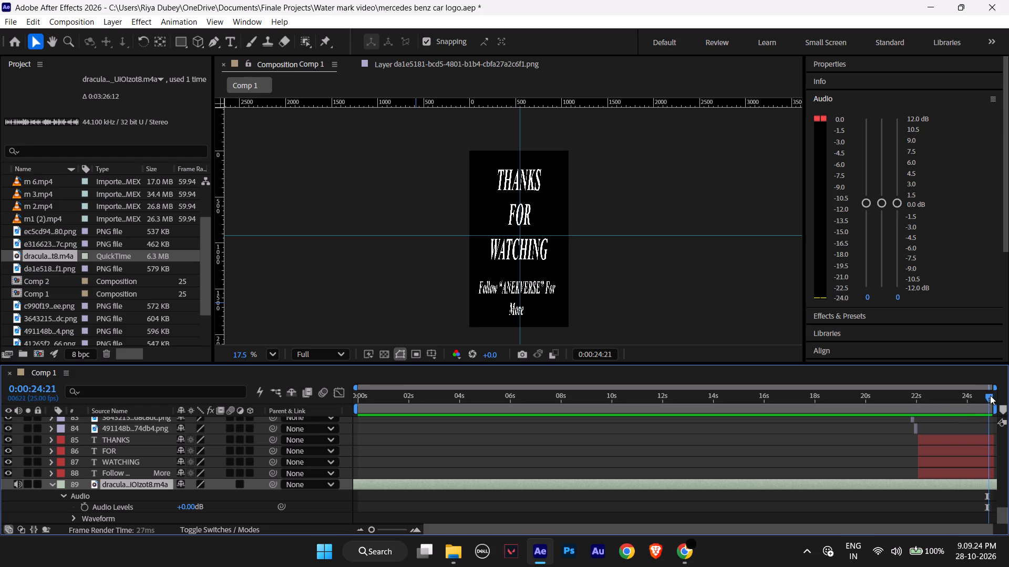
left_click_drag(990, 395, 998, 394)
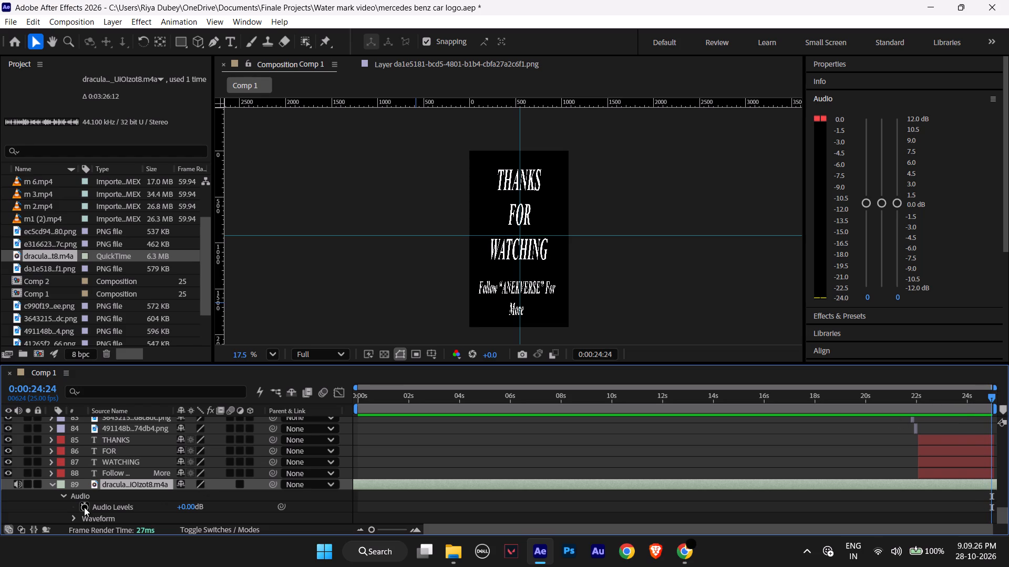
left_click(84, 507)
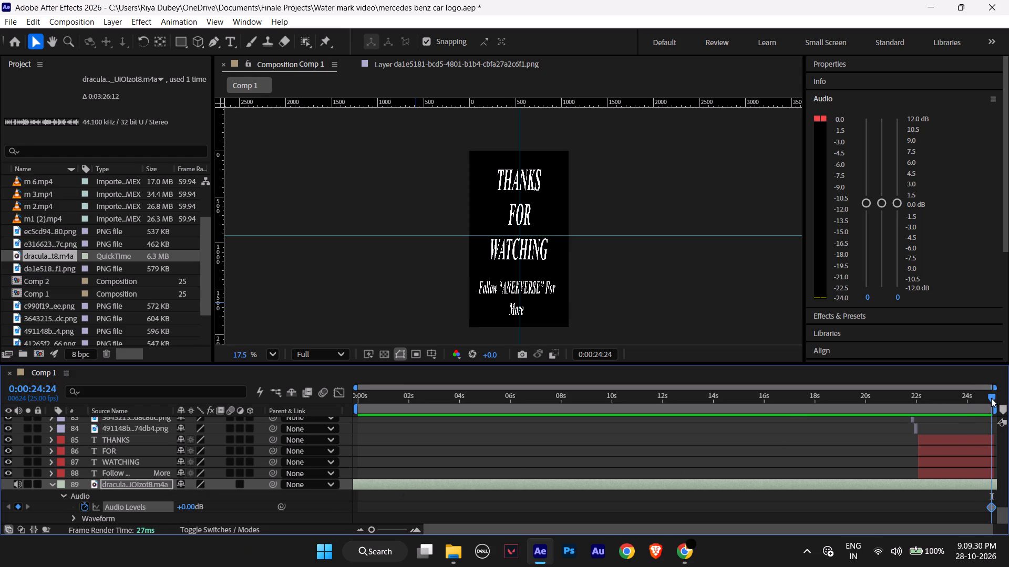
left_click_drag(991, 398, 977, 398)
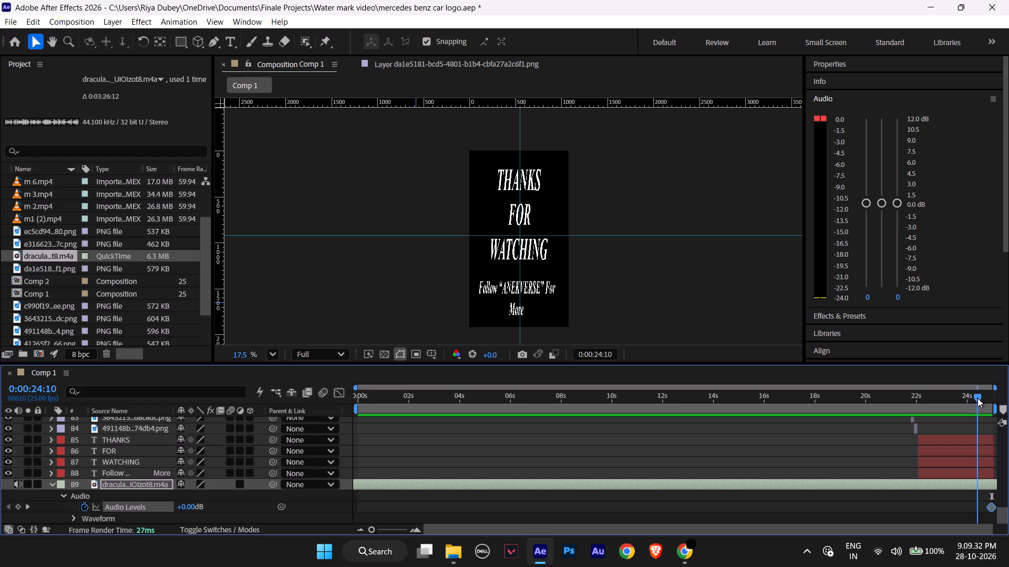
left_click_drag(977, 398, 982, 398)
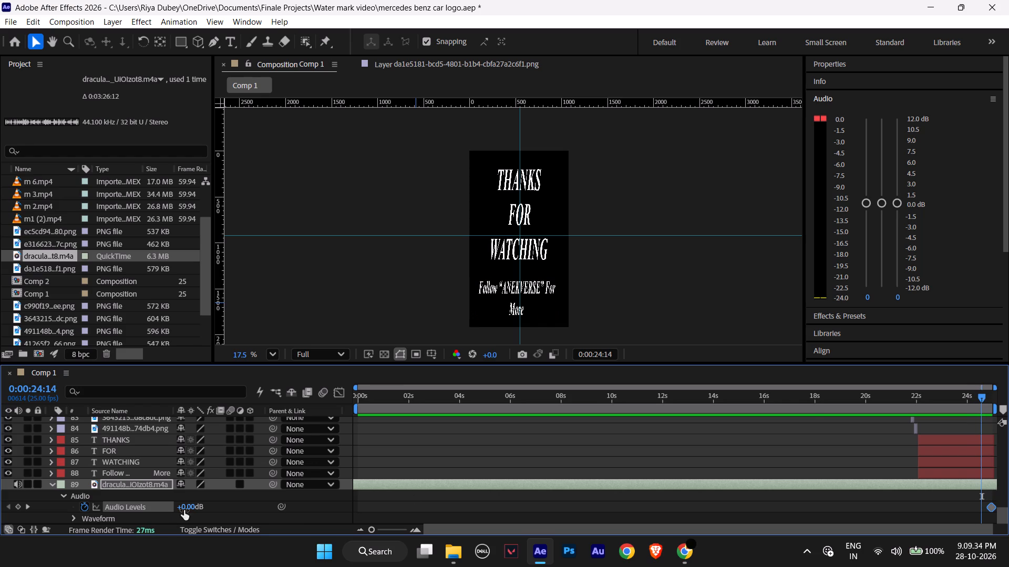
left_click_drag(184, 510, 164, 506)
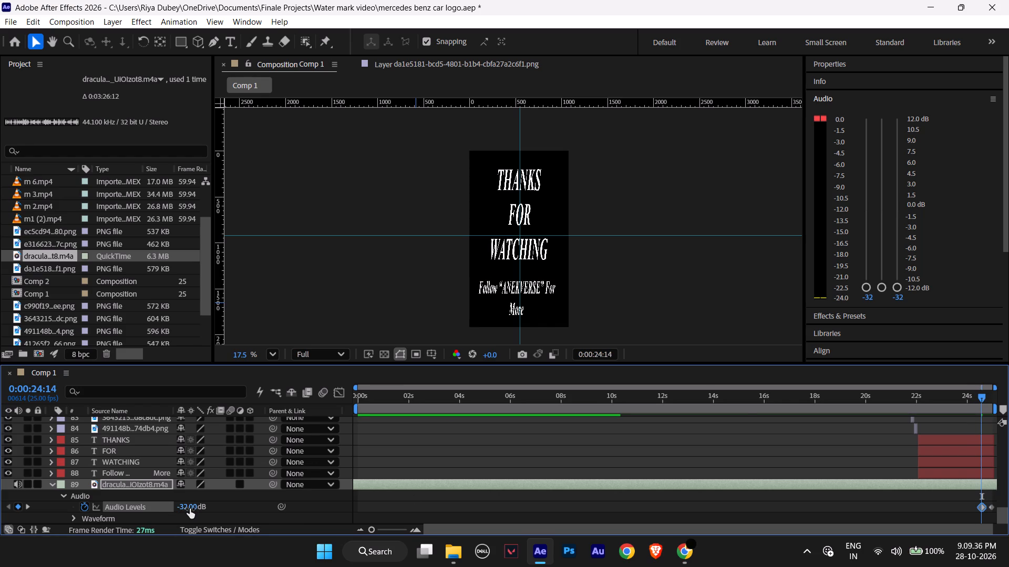
Play the end of Comp 1 and scrub around 0:00:24:14 to check the soundtrack's volume change.
left_click_drag(977, 400, 954, 400)
key("space")
key("space")
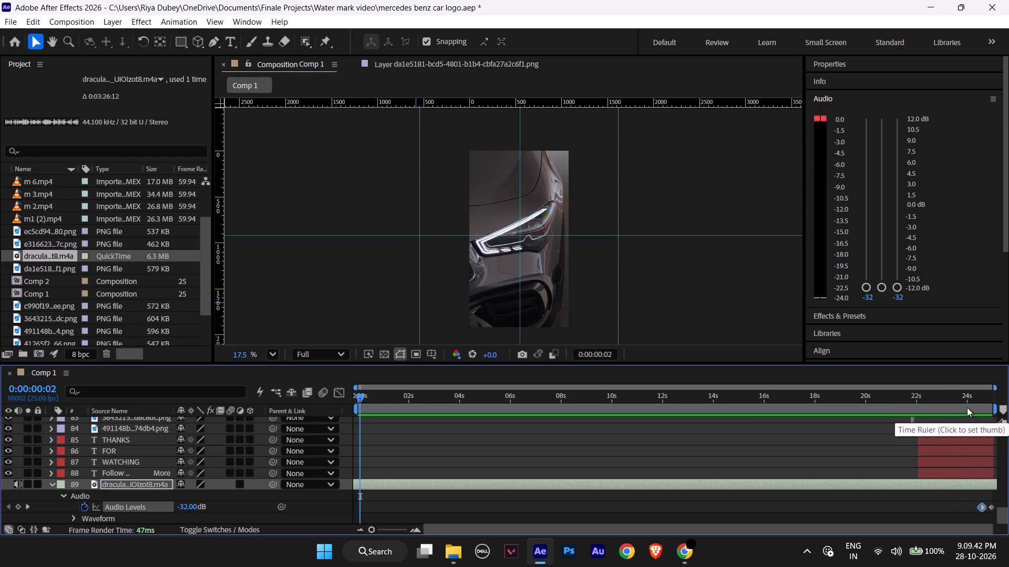
left_click_drag(967, 407, 982, 409)
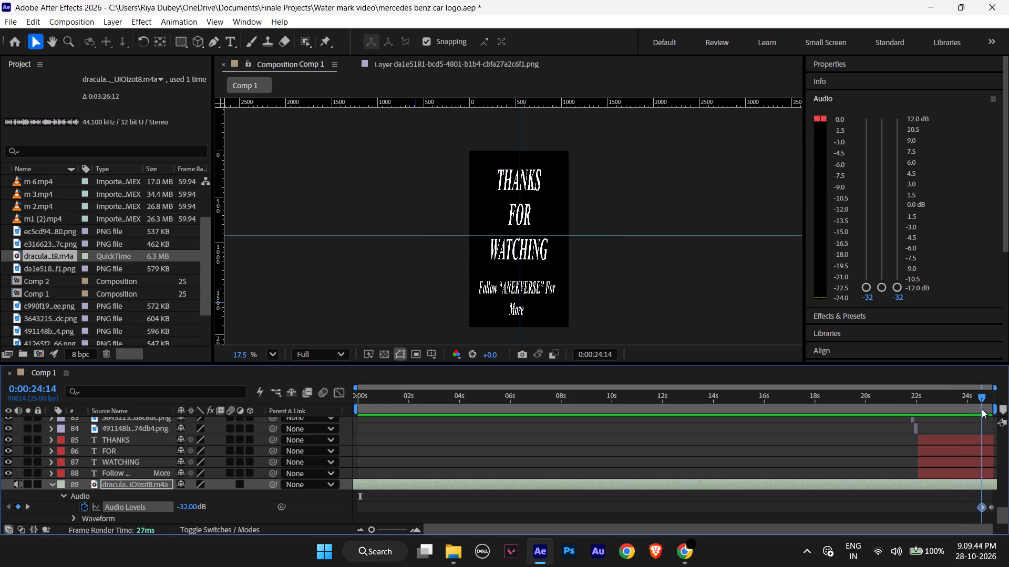
left_click_drag(982, 409, 985, 409)
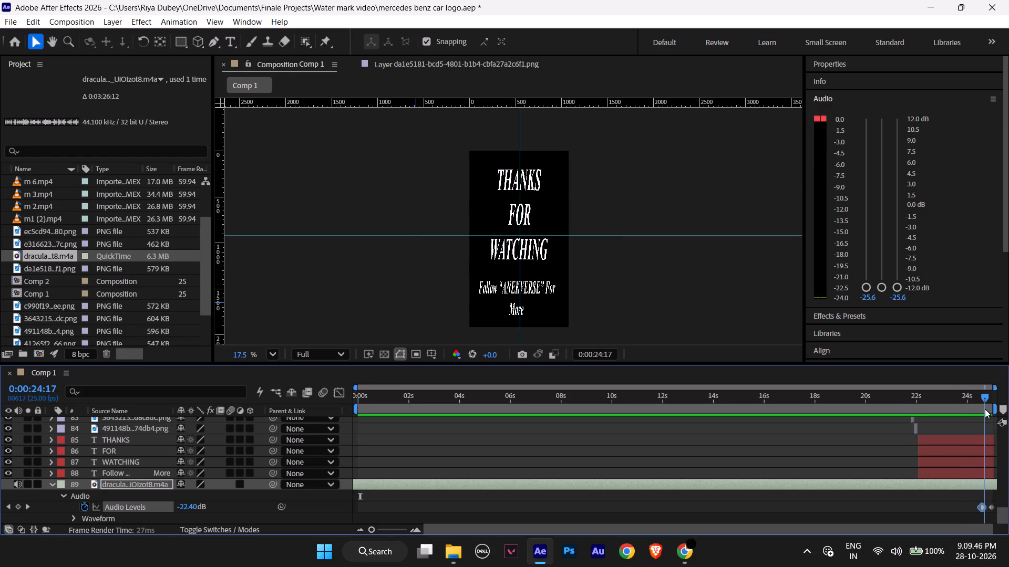
left_click_drag(985, 409, 982, 409)
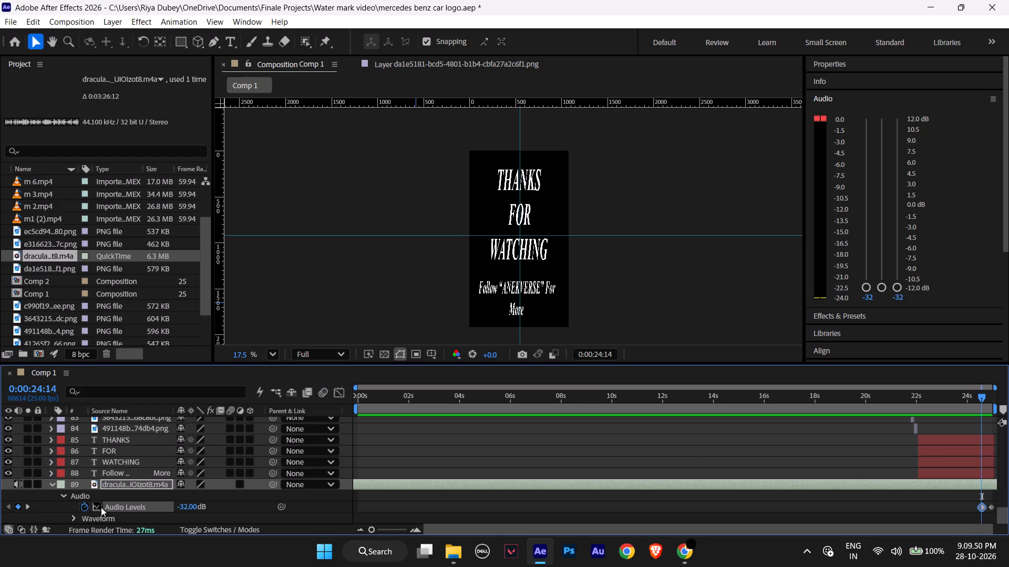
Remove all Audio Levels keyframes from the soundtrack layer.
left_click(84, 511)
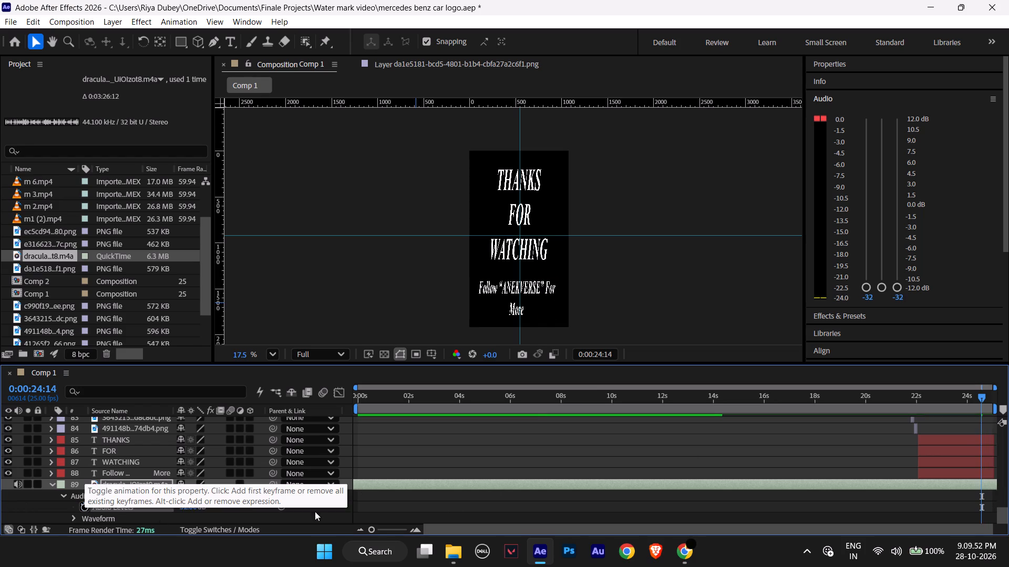
Set the soundtrack's Audio Levels to 0 dB and keyframe them at 0:00:22:02, where the THANKS FOR WATCHING text starts.
left_click_drag(983, 400, 981, 400)
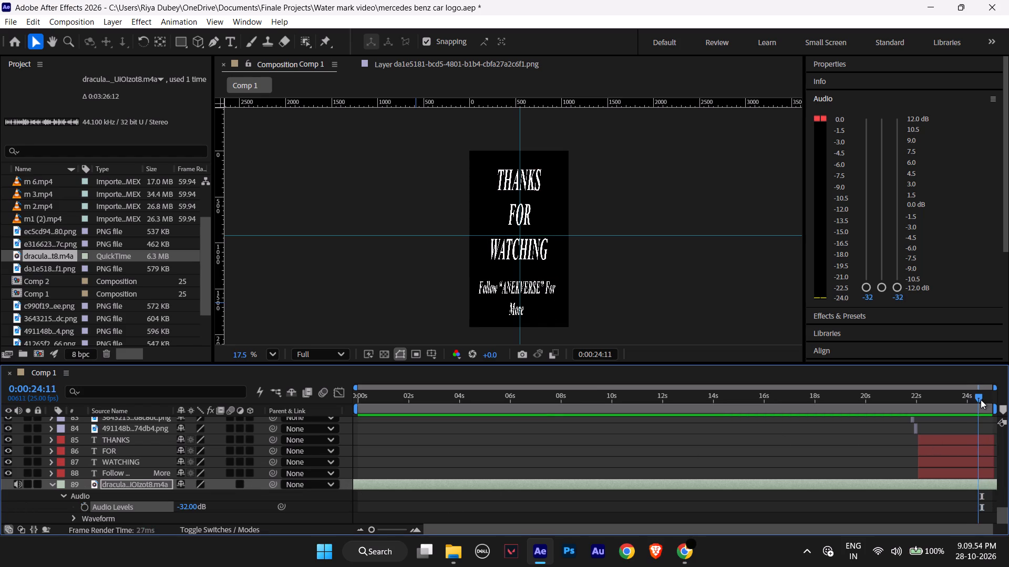
left_click_drag(981, 400, 904, 398)
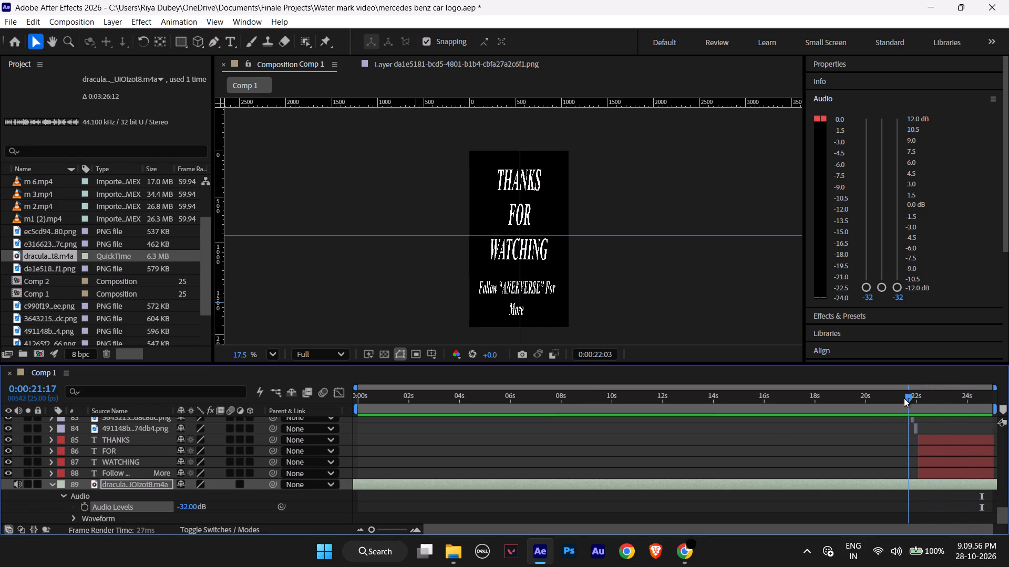
left_click_drag(904, 398, 924, 400)
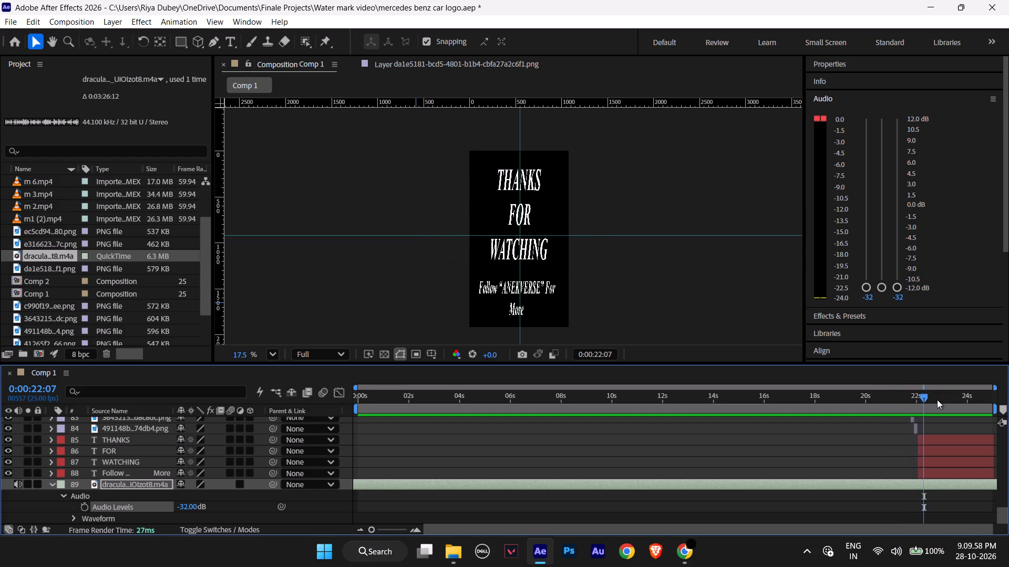
key("ctrl+Right")
key("ctrl+Right")
key("ctrl+Left")
key("ctrl+Left")
key("ctrl+Left")
key("ctrl+Left")
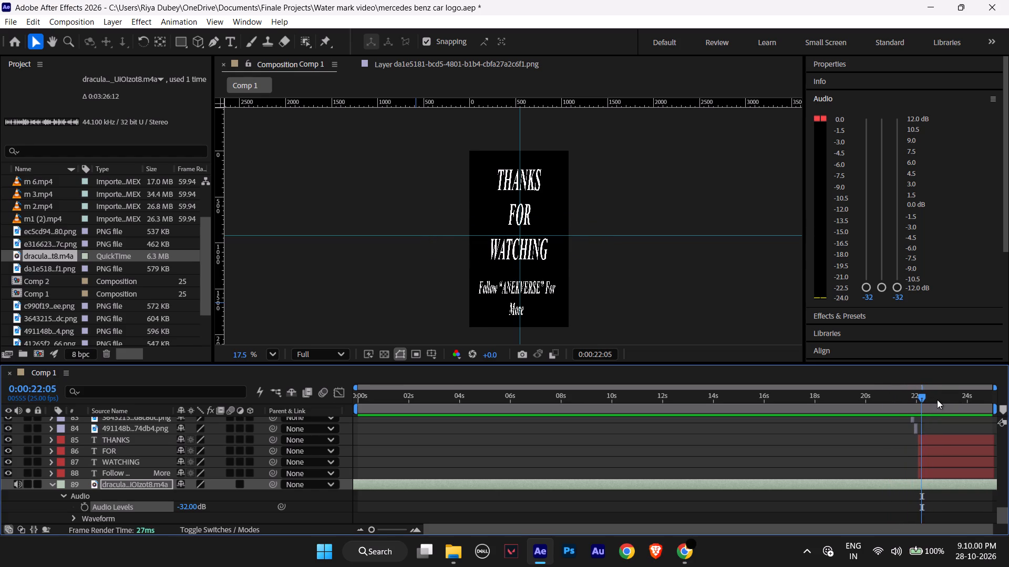
key("ctrl+Left")
key("ctrl+Left")
key("ctrl+Left")
key("ctrl+Left")
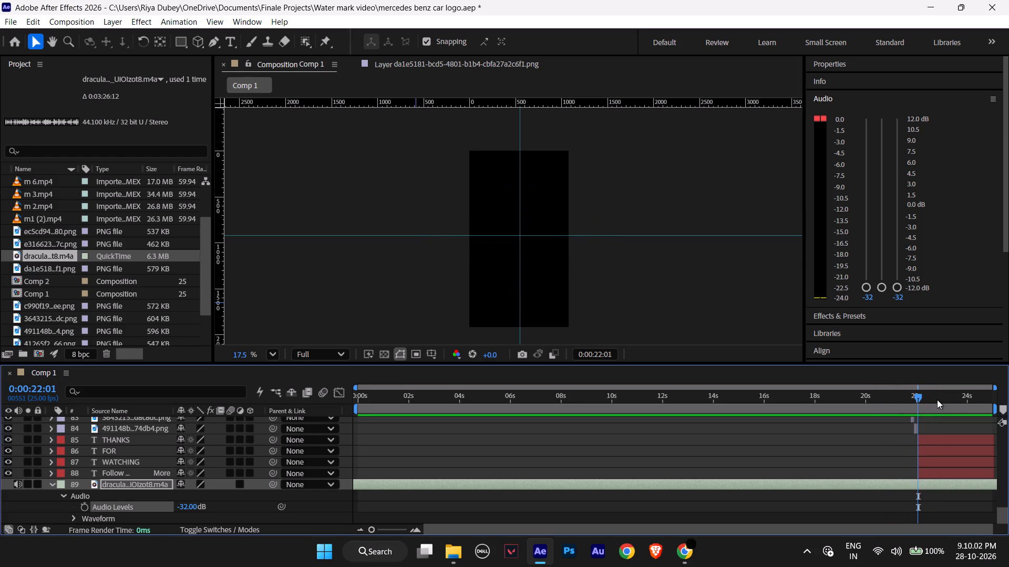
key("ctrl+Left")
key("ctrl+Right")
key("ctrl+Right")
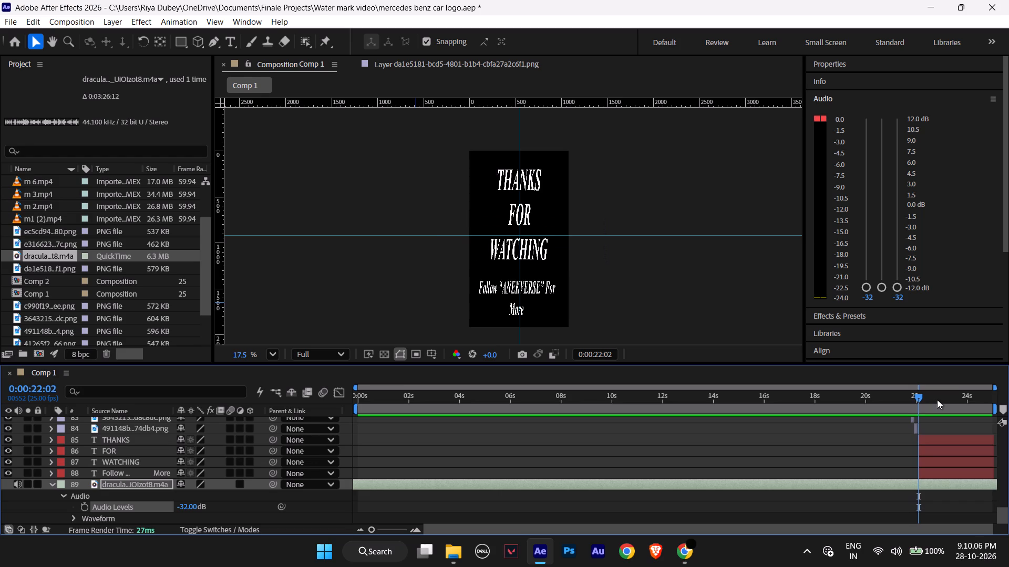
left_click(188, 507)
key("0")
key("Return")
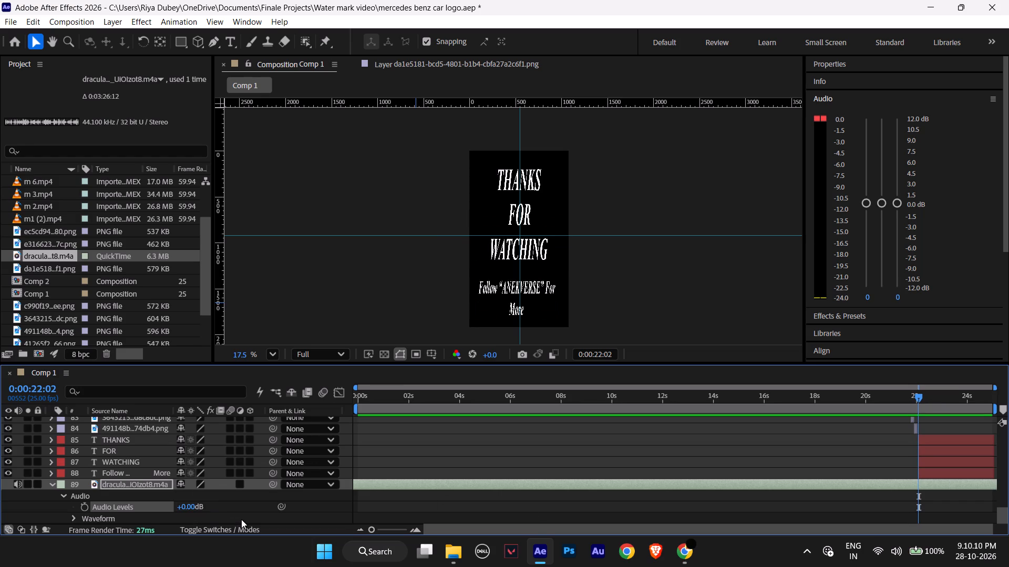
left_click(85, 506)
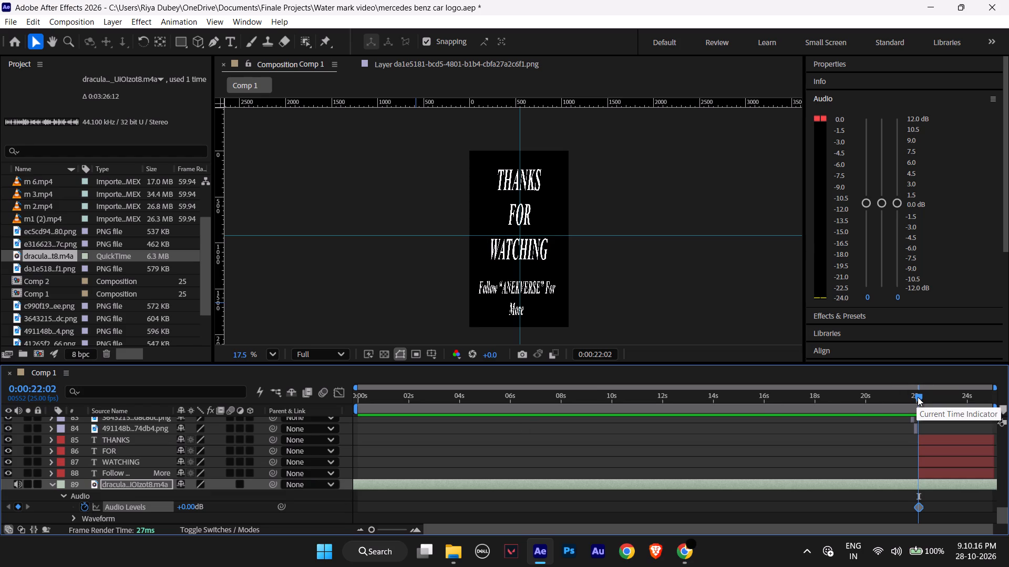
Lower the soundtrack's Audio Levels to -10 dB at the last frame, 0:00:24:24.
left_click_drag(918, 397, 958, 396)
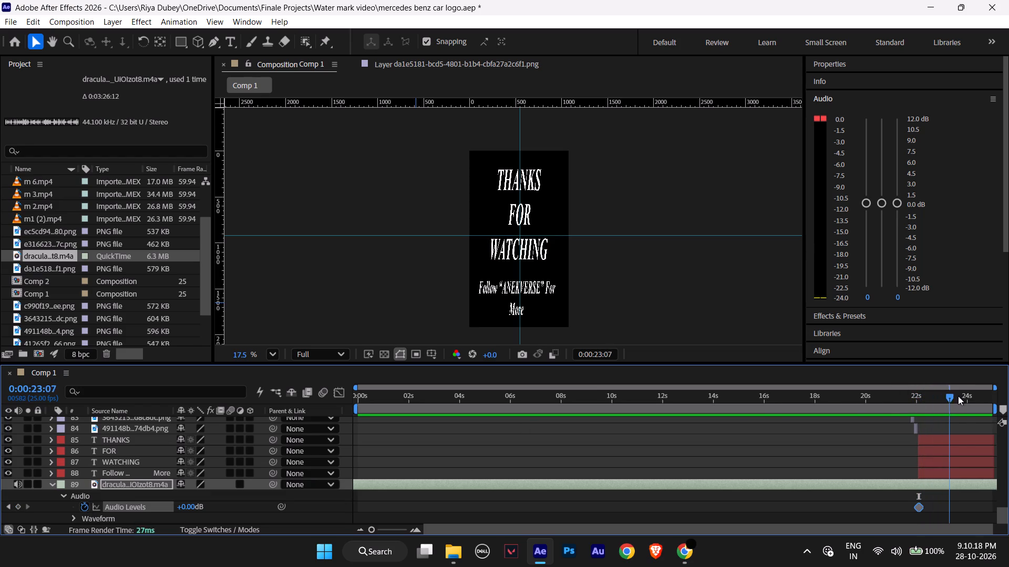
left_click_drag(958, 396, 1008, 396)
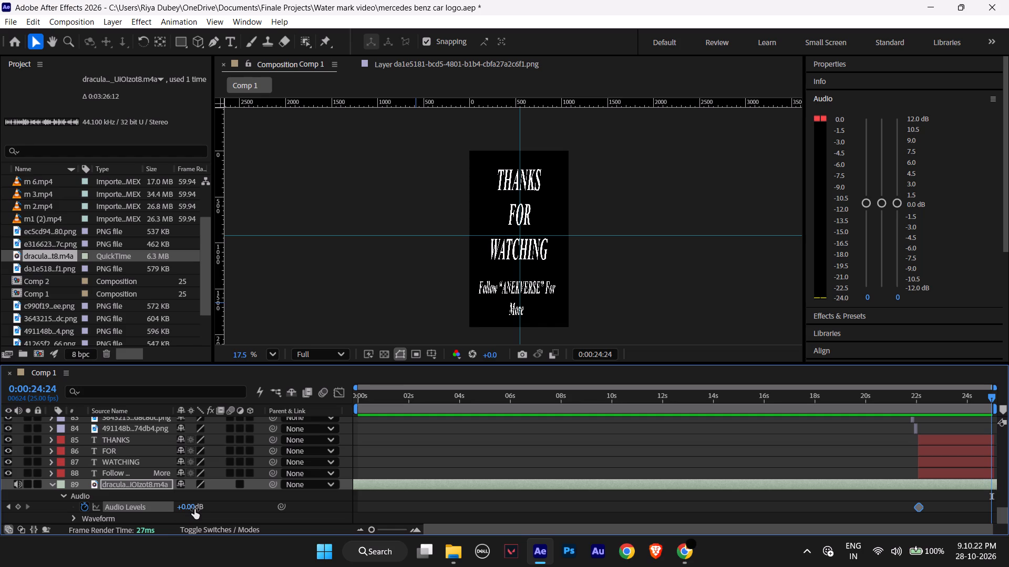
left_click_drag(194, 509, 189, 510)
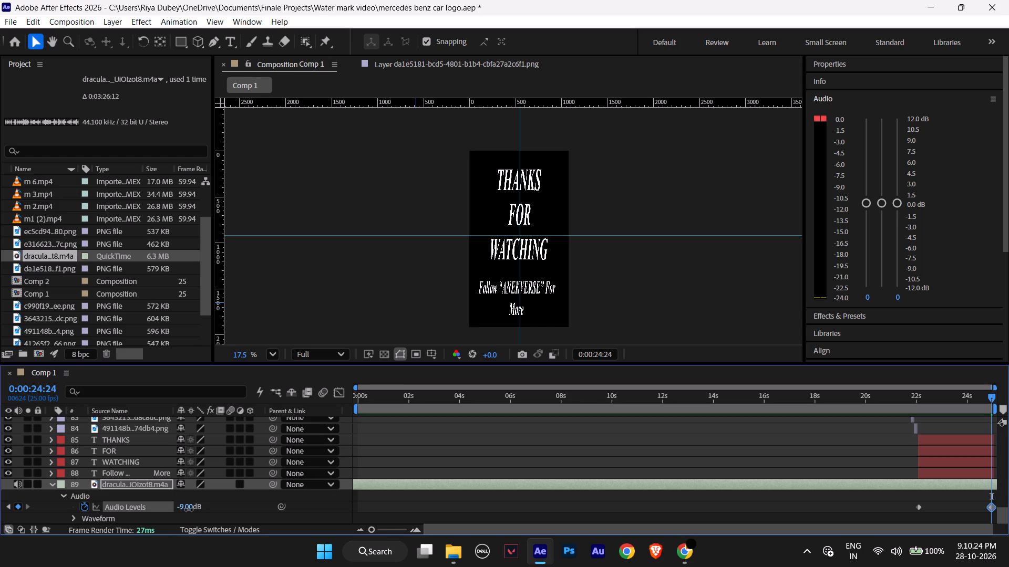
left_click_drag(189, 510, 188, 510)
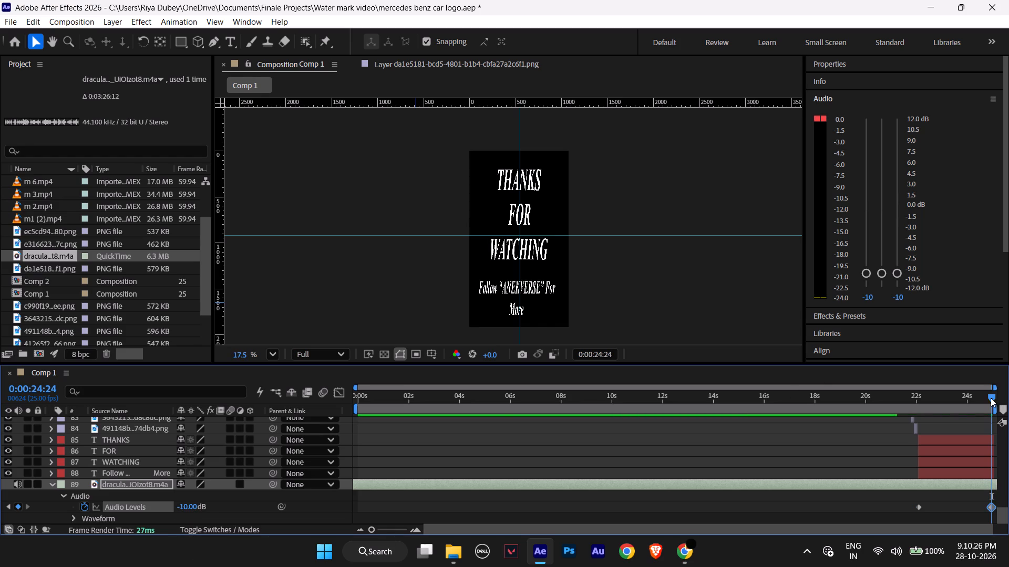
Play Comp 1 from 0:00:18:15 through the closing text to check the audio fade-out.
left_click_drag(991, 398, 764, 429)
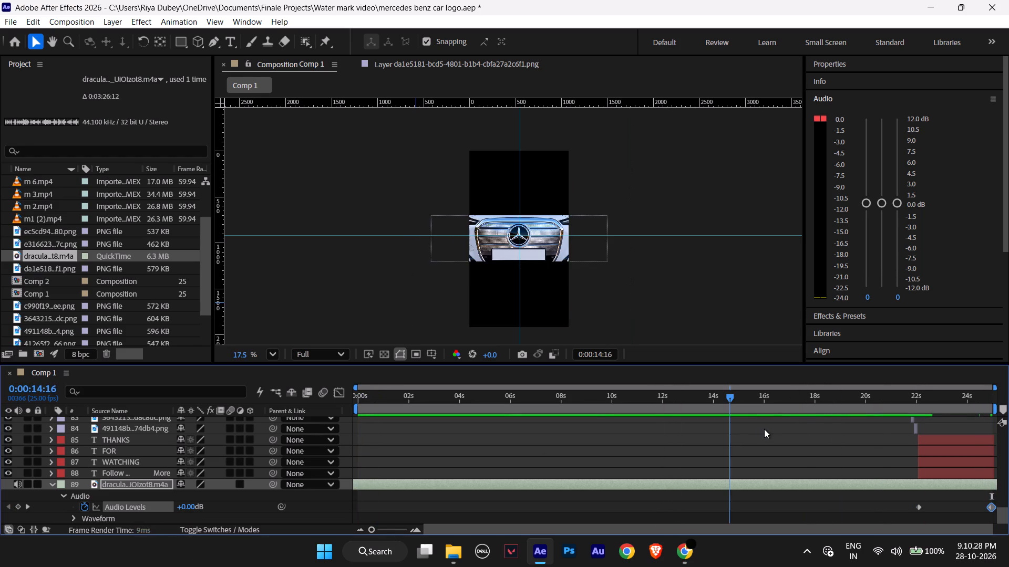
left_click_drag(764, 429, 830, 422)
key("space")
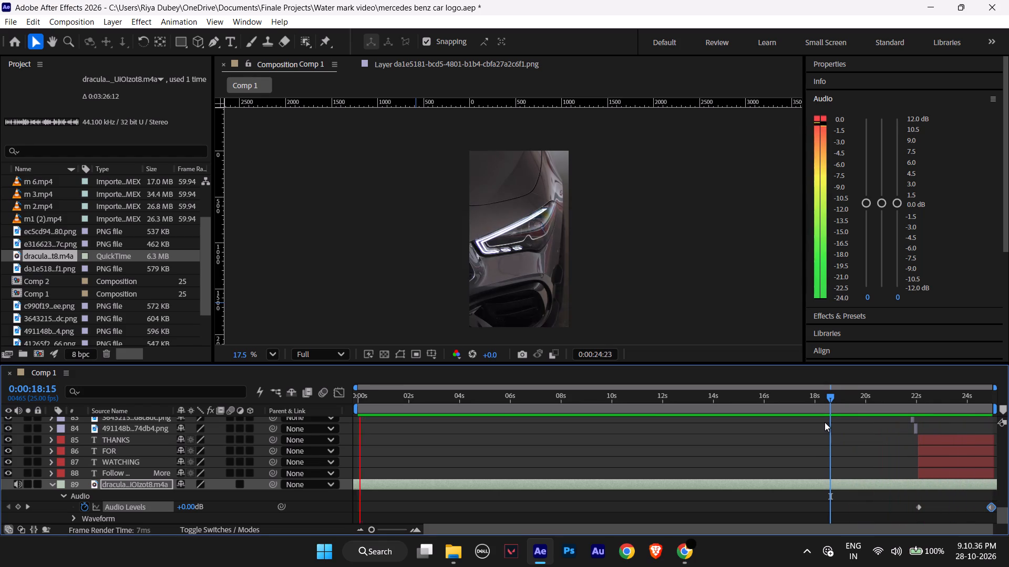
key("space")
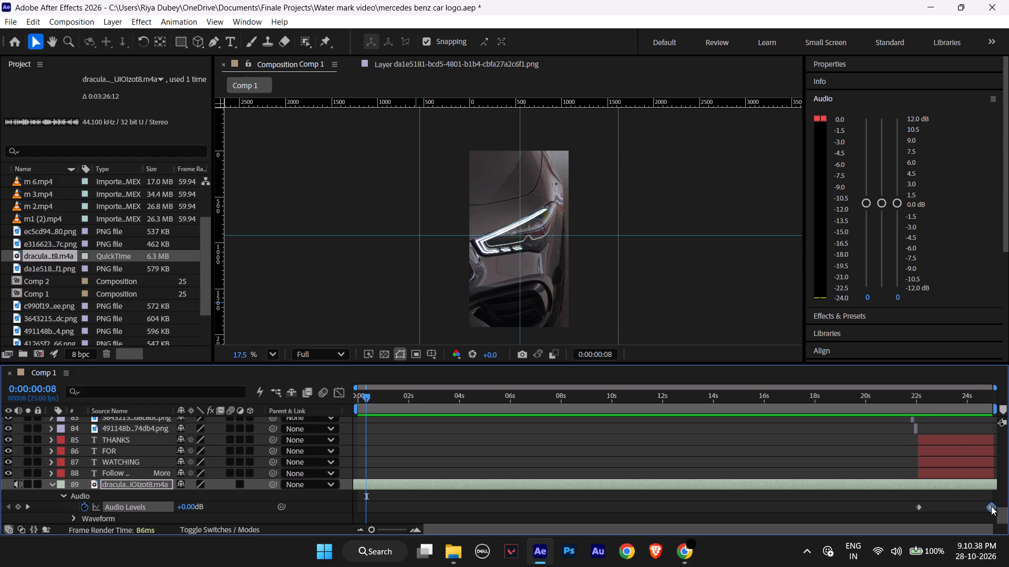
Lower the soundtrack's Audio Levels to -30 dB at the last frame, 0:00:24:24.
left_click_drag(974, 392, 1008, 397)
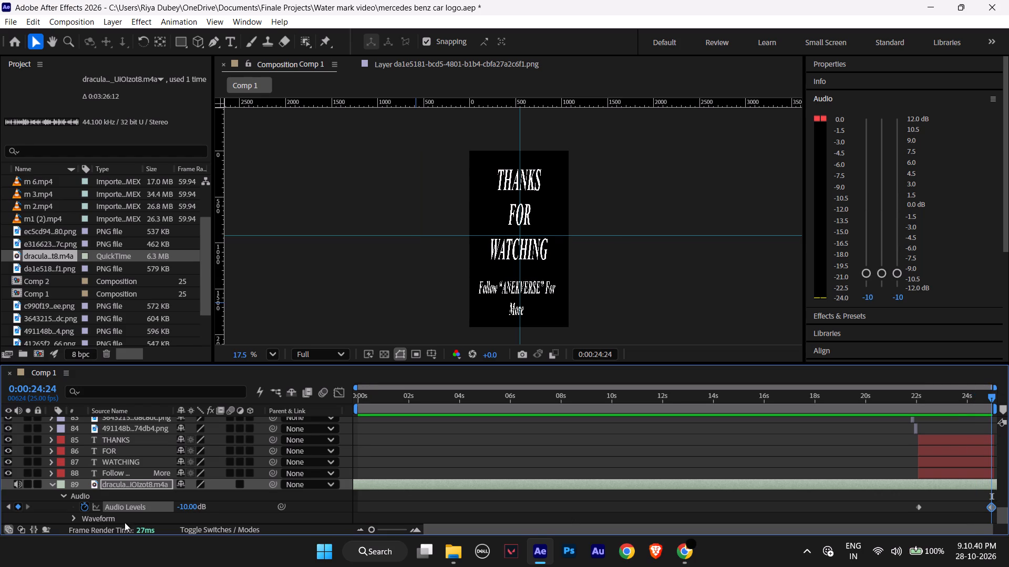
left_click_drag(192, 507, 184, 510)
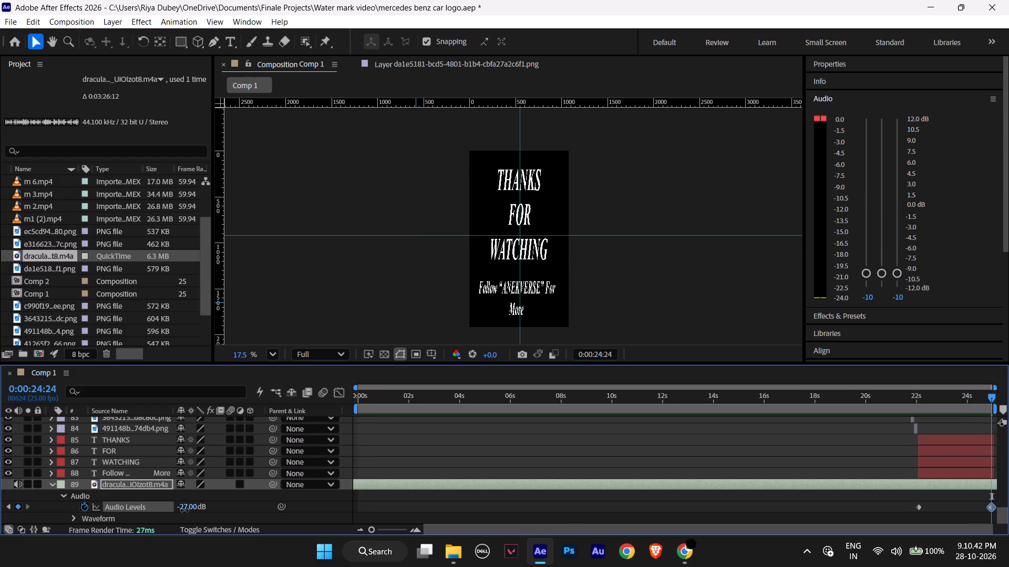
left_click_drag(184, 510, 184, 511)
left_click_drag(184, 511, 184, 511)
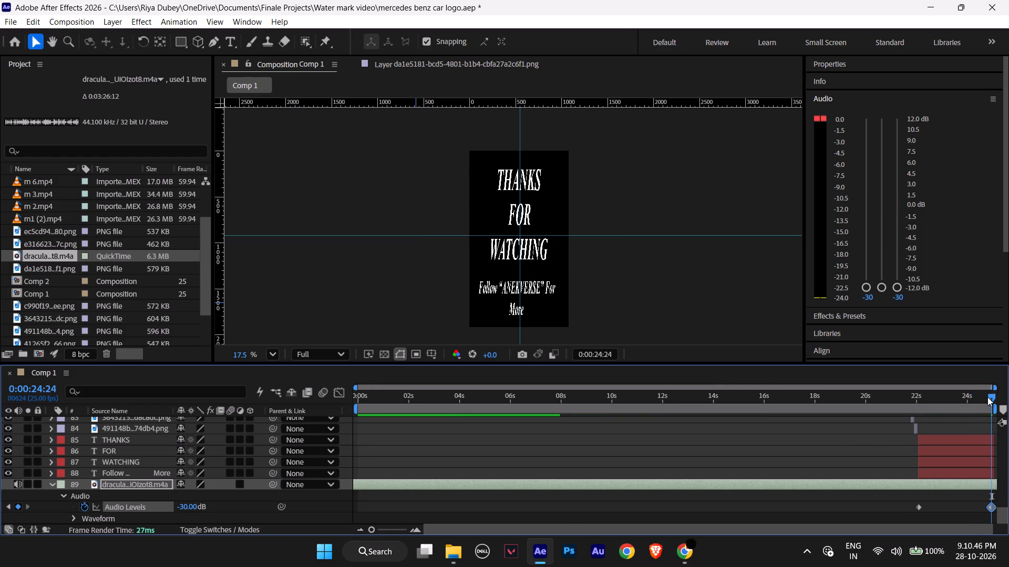
Play Comp 1 from 0:00:14:00 through the closing text to check the soundtrack's fade-out.
left_click_drag(991, 397, 714, 423)
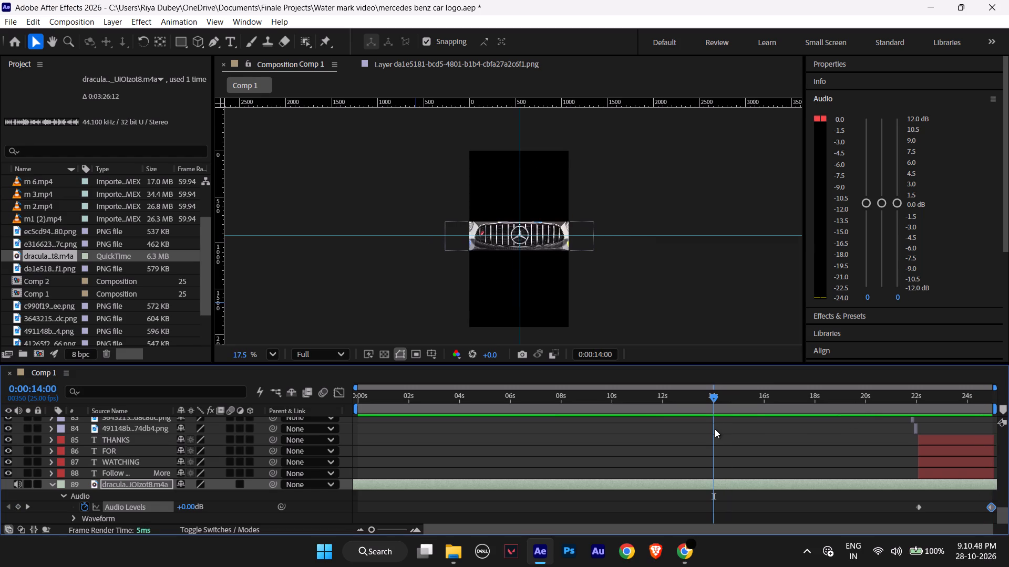
key("space")
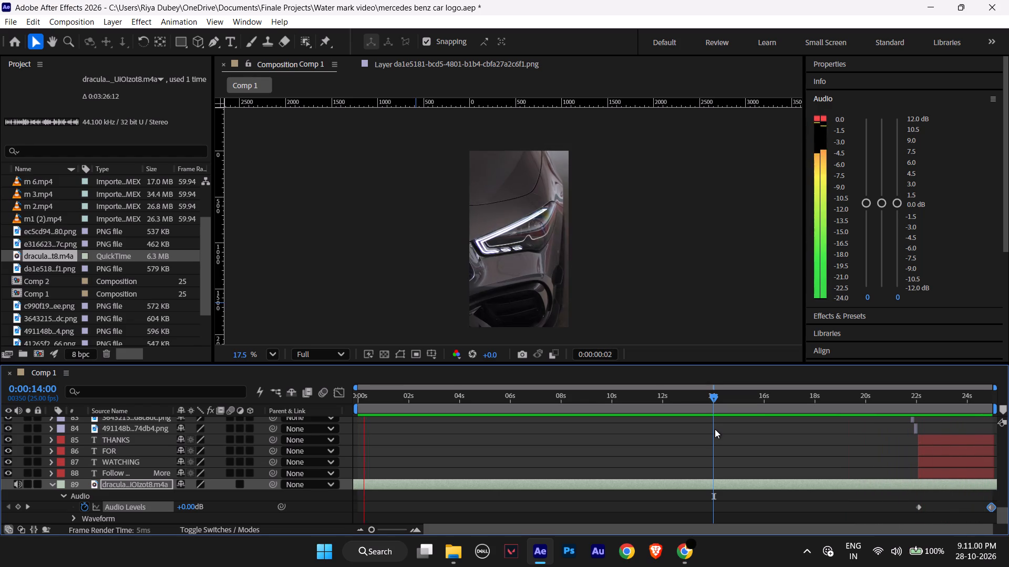
key("space")
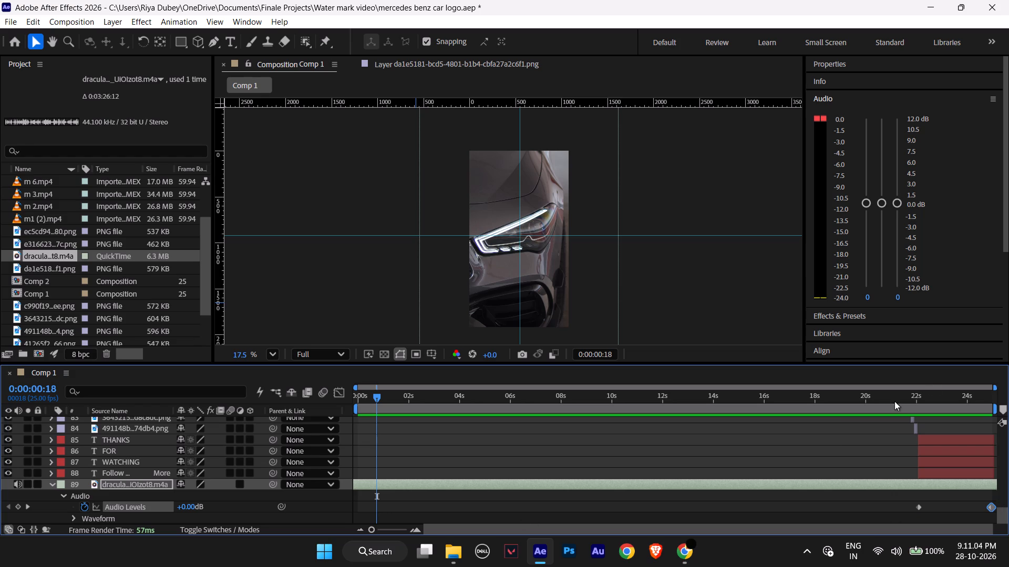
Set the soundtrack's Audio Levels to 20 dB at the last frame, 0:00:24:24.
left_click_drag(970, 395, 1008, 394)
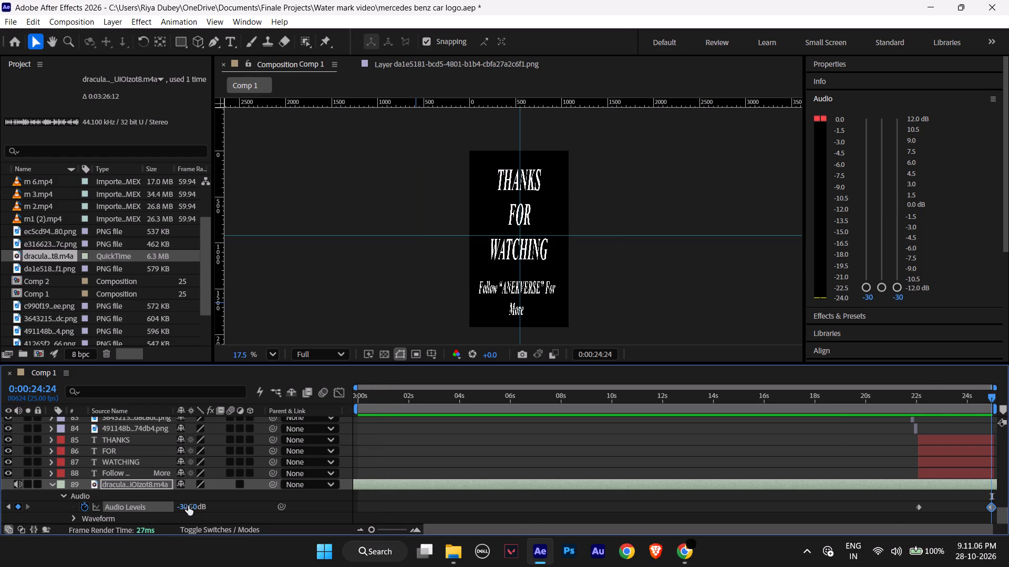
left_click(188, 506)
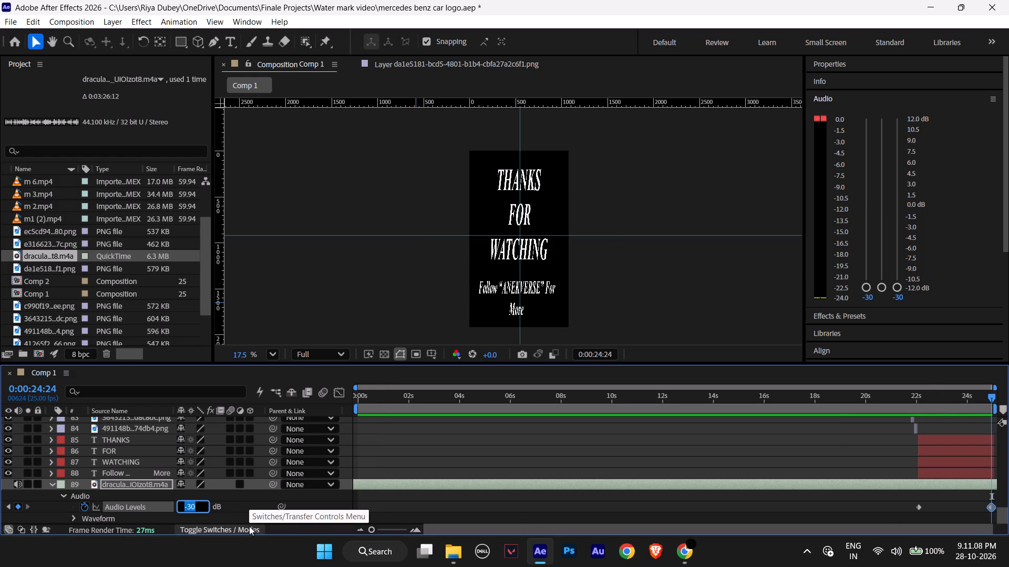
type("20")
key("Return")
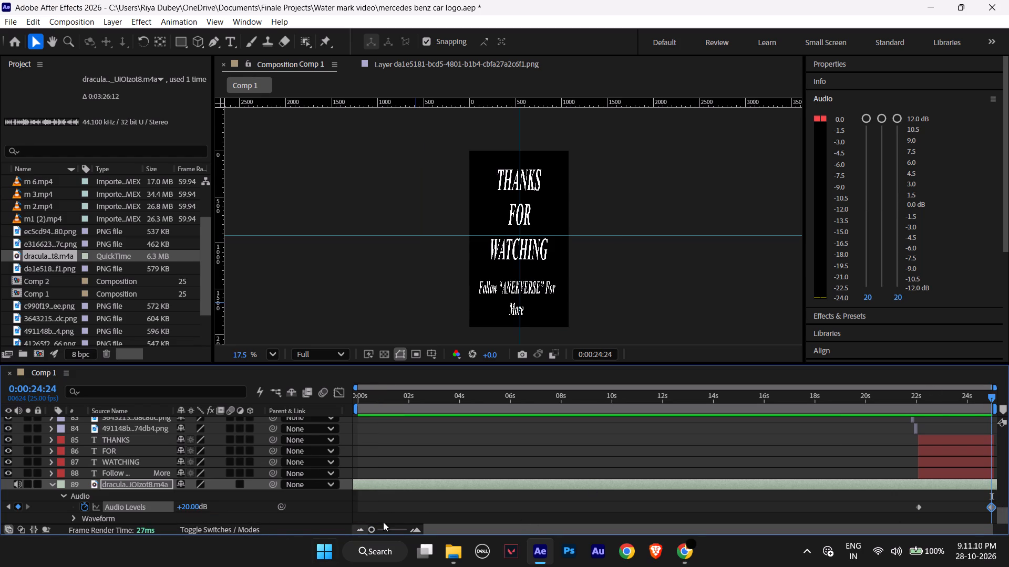
Play the ending of Comp 1 from 0:00:21:07 and again from about 0:00:20:14 to check the sound under the closing text.
left_click_drag(988, 396, 897, 404)
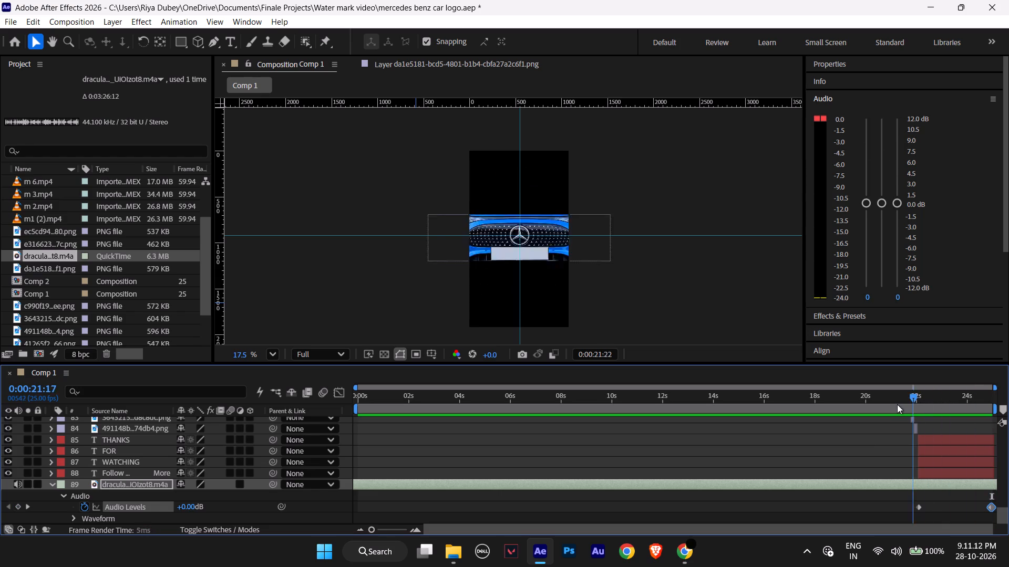
left_click_drag(897, 404, 895, 404)
key("space")
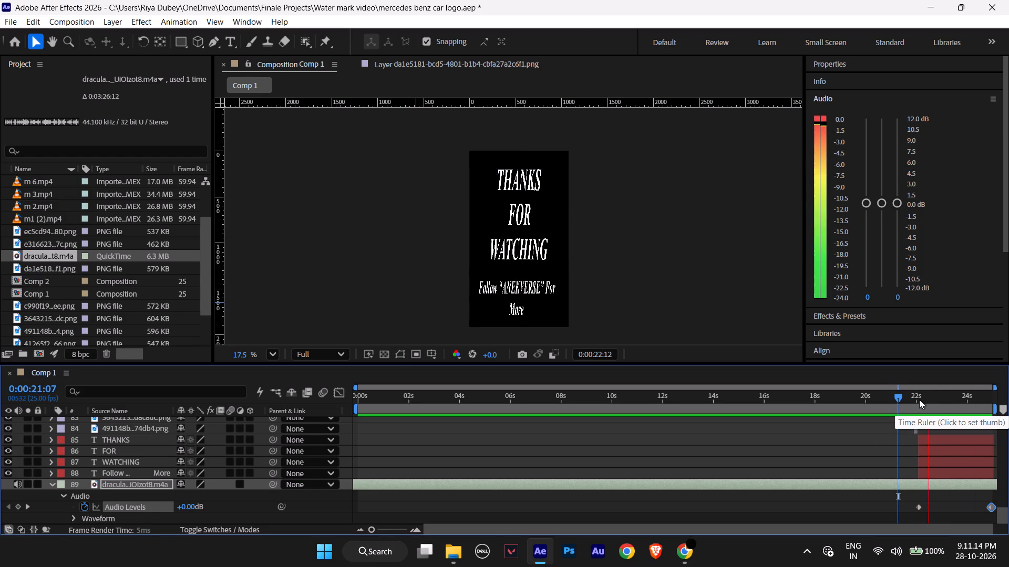
left_click_drag(895, 397, 877, 397)
key("space")
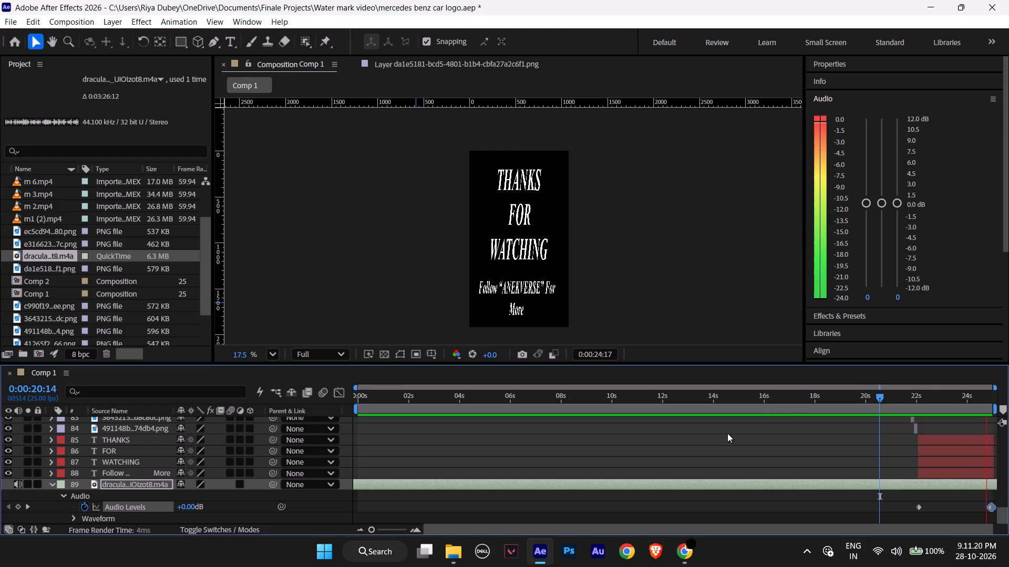
key("space")
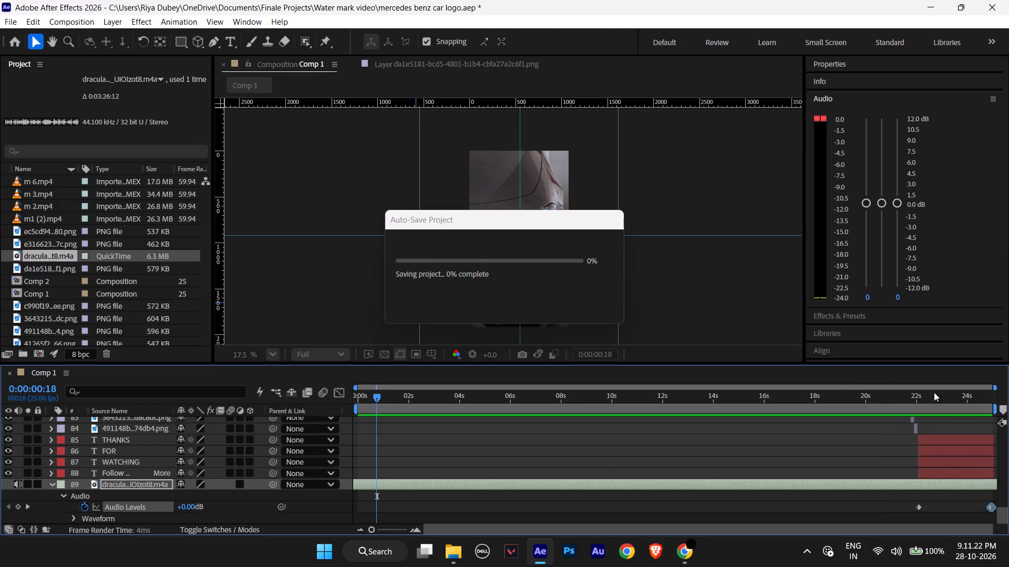
Set the soundtrack's Audio Levels to -20 dB at the last frame, 0:00:24:24.
left_click_drag(983, 392, 1002, 392)
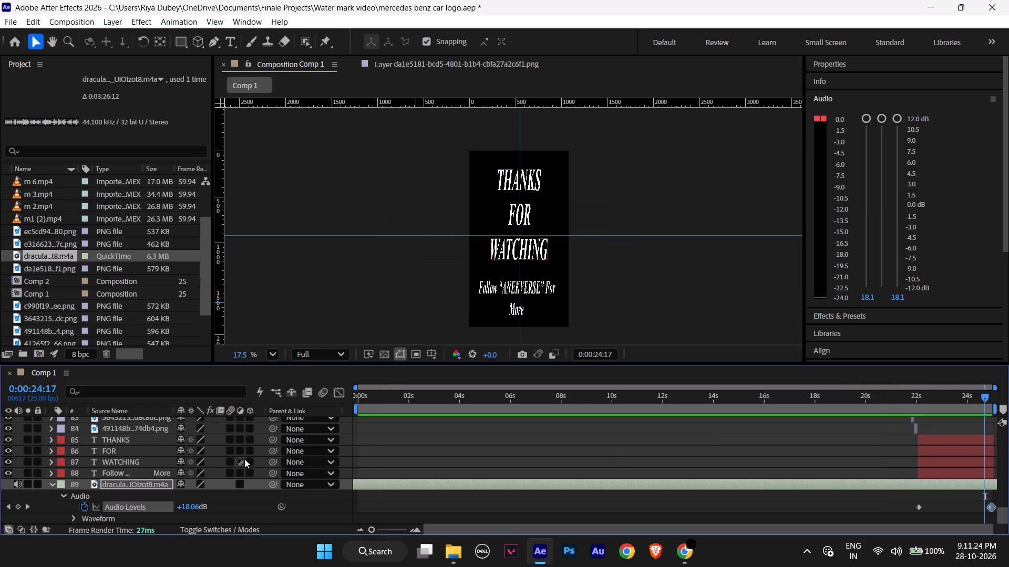
left_click(187, 510)
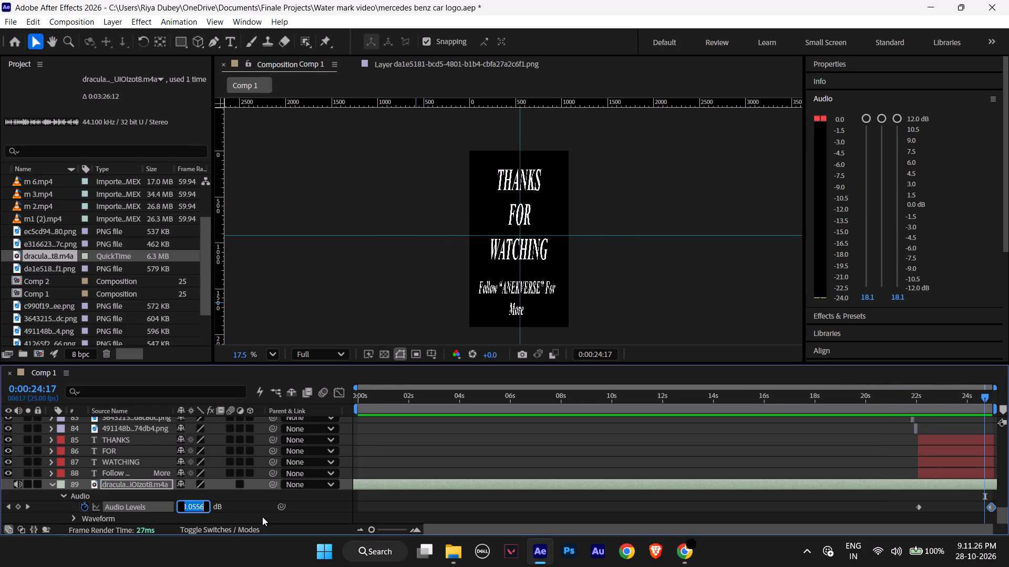
left_click_drag(981, 396, 997, 395)
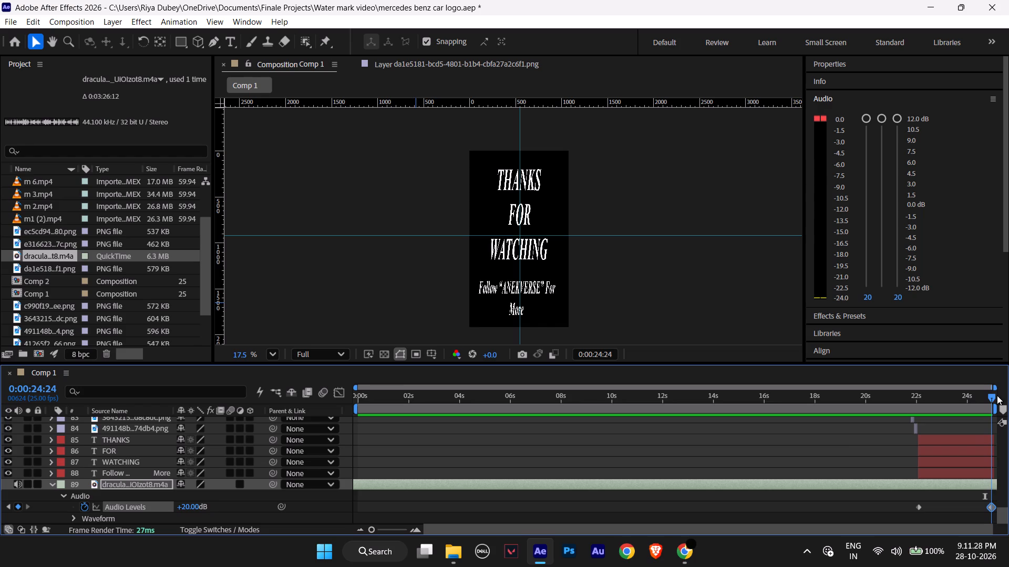
left_click(188, 503)
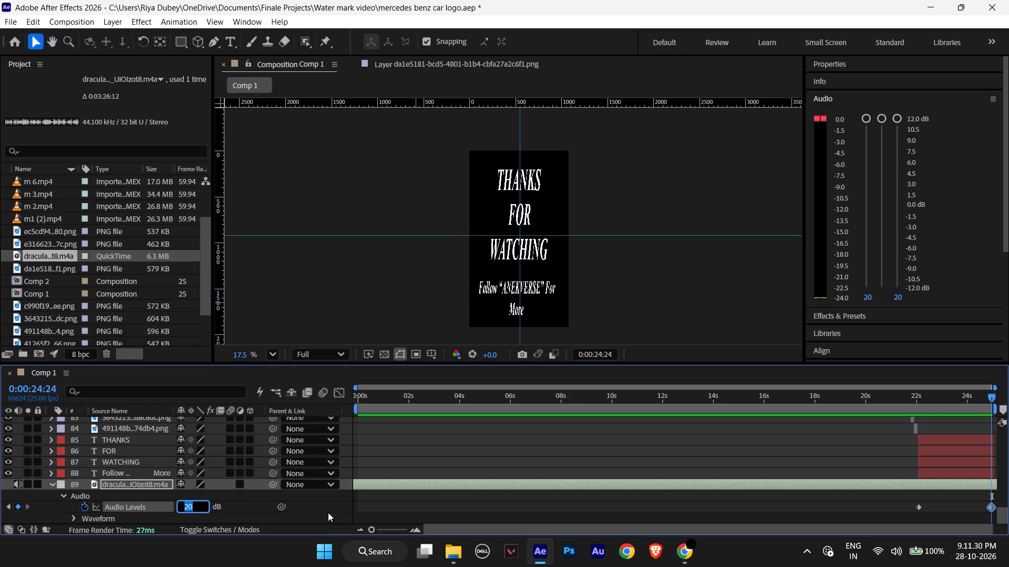
type("-20")
key("Return")
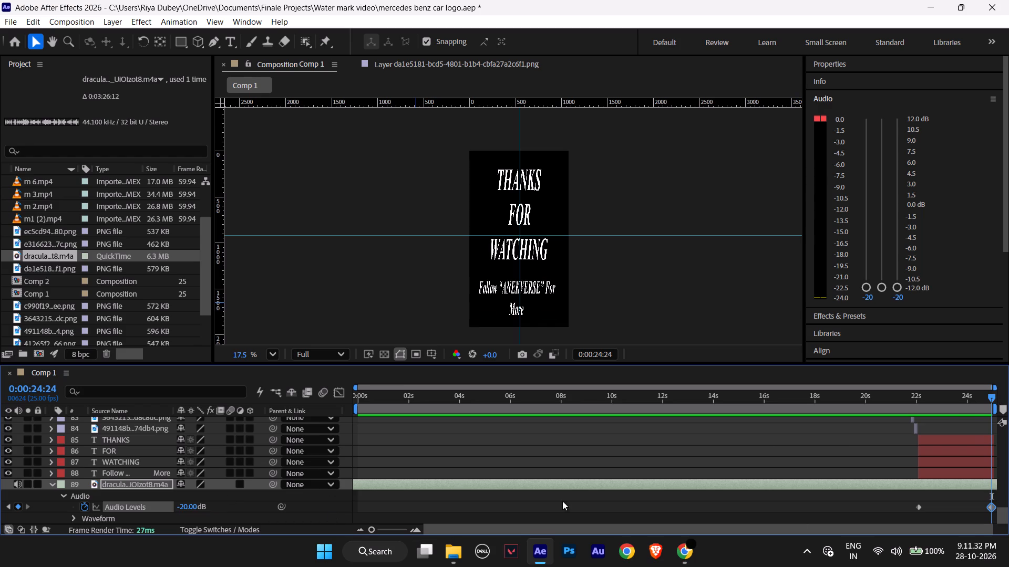
Play Comp 1 repeatedly from 0:00:20:16 through the closing text to check the fade-out and the overall music sync.
left_click_drag(987, 400, 878, 418)
key("space")
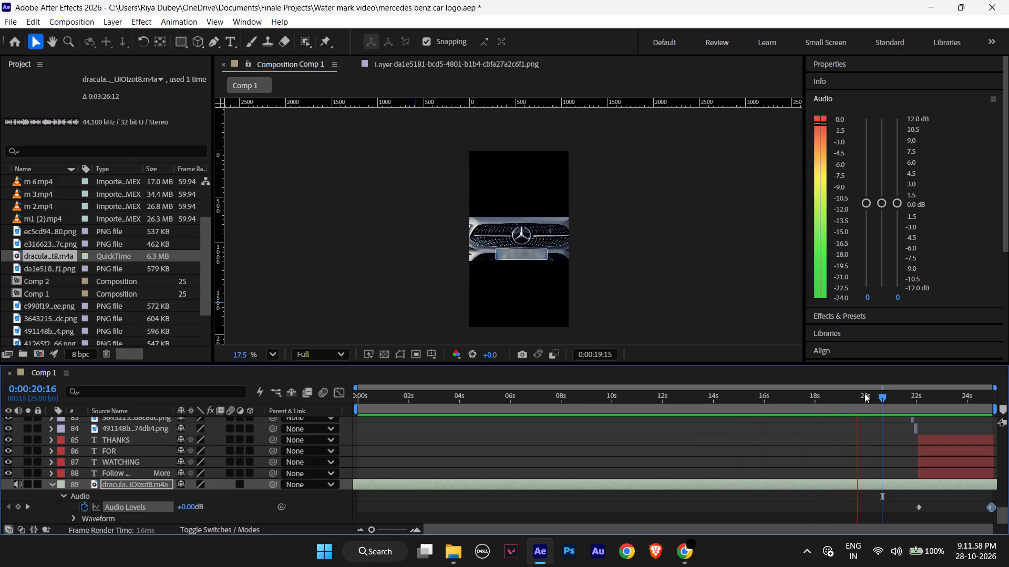
key("space")
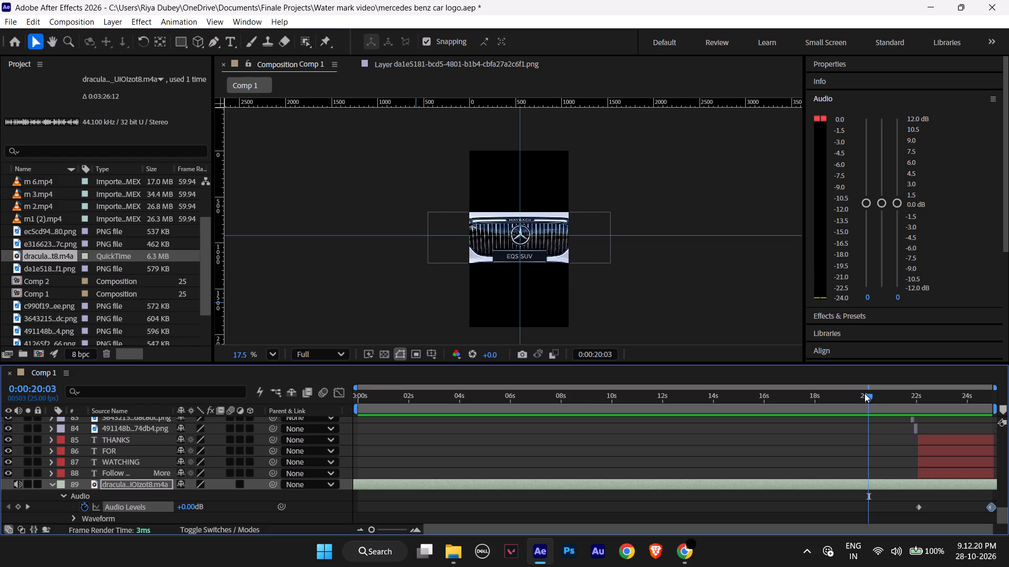
key("space")
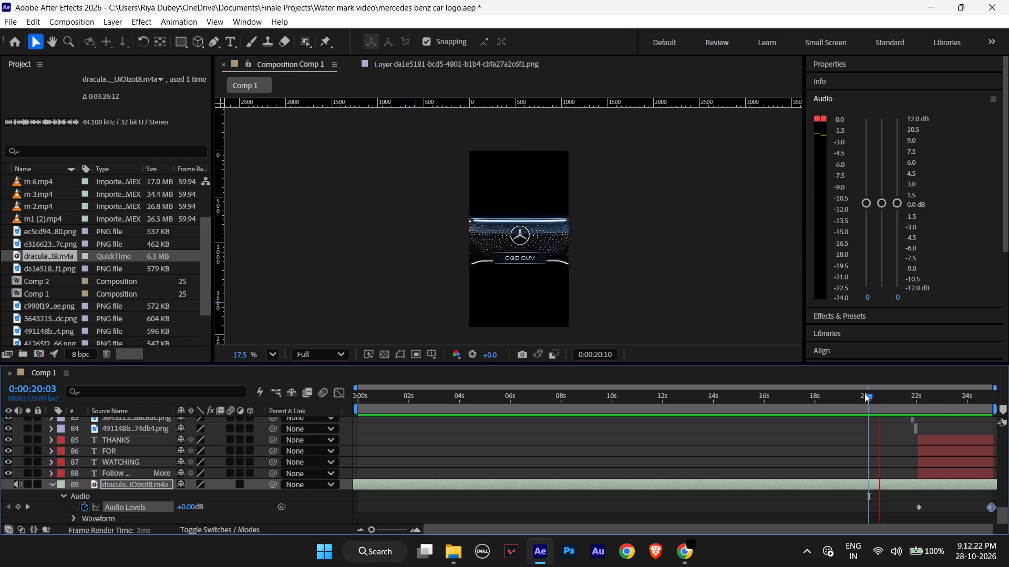
key("space")
key("space")
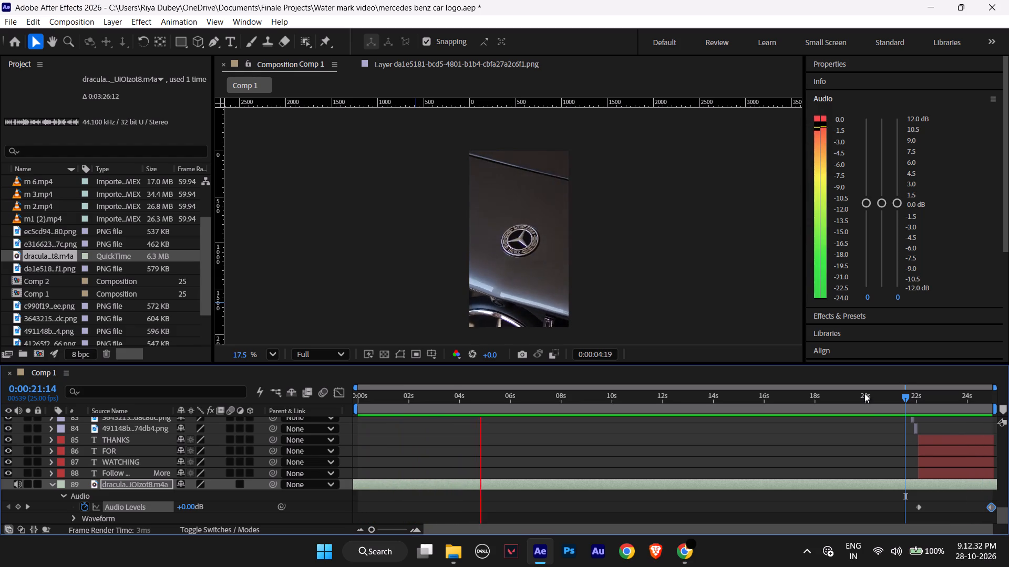
key("space")
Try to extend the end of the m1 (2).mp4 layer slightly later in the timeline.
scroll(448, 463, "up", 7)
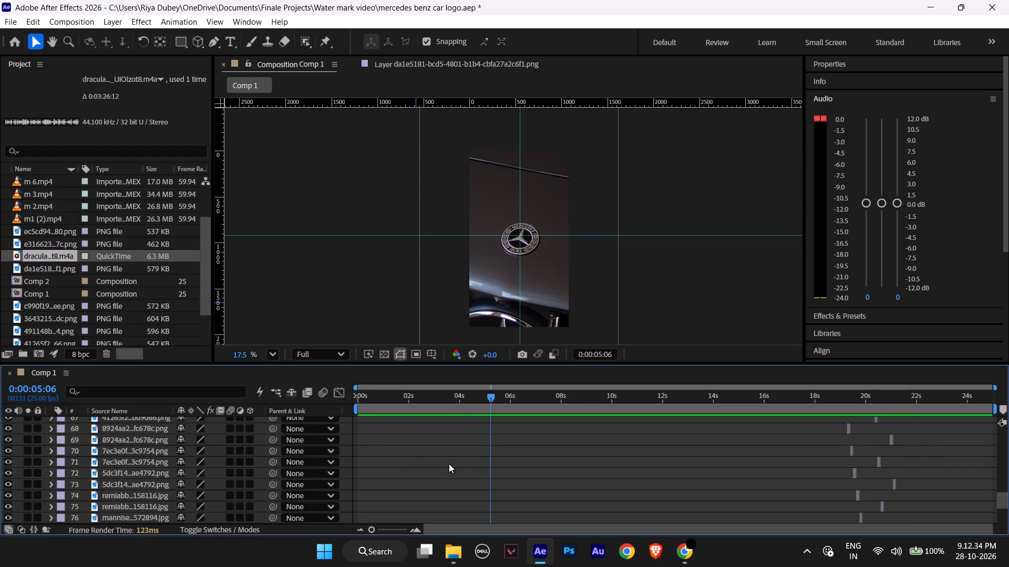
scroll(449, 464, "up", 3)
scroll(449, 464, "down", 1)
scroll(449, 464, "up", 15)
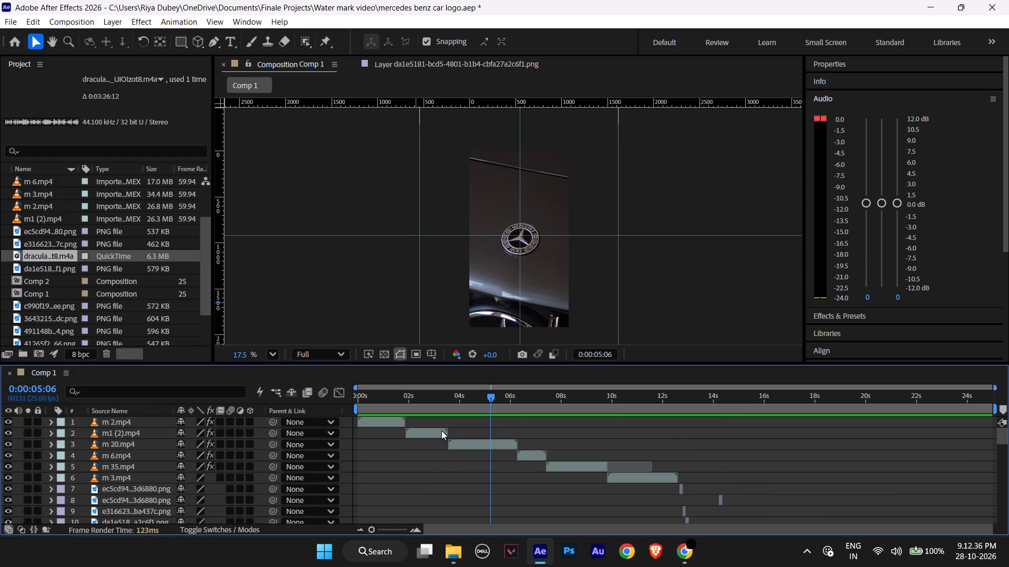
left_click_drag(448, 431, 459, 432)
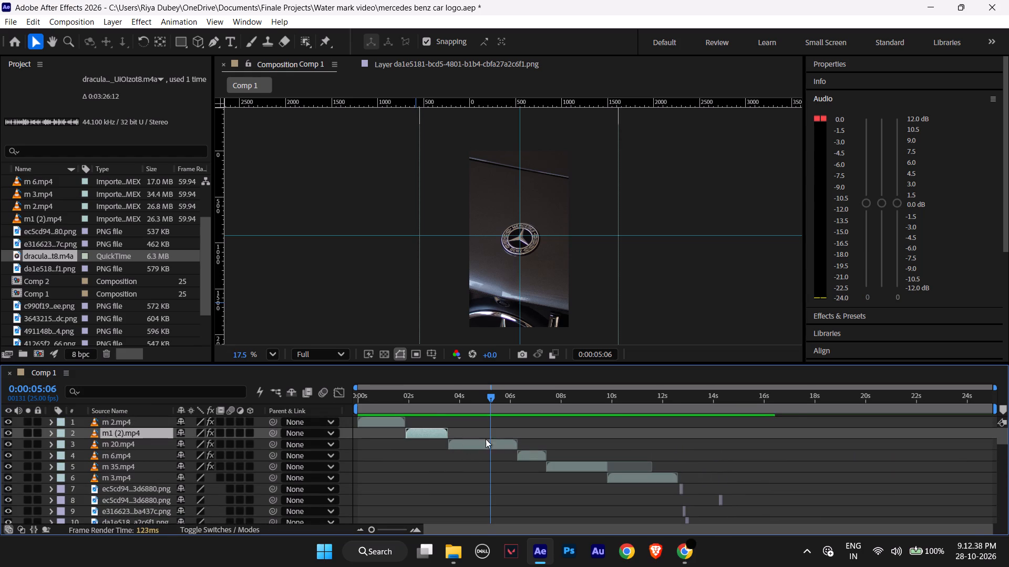
Play Comp 1 from 0:00:01:02 and again from the start to check the opening clips against the music.
left_click_drag(491, 396, 395, 389)
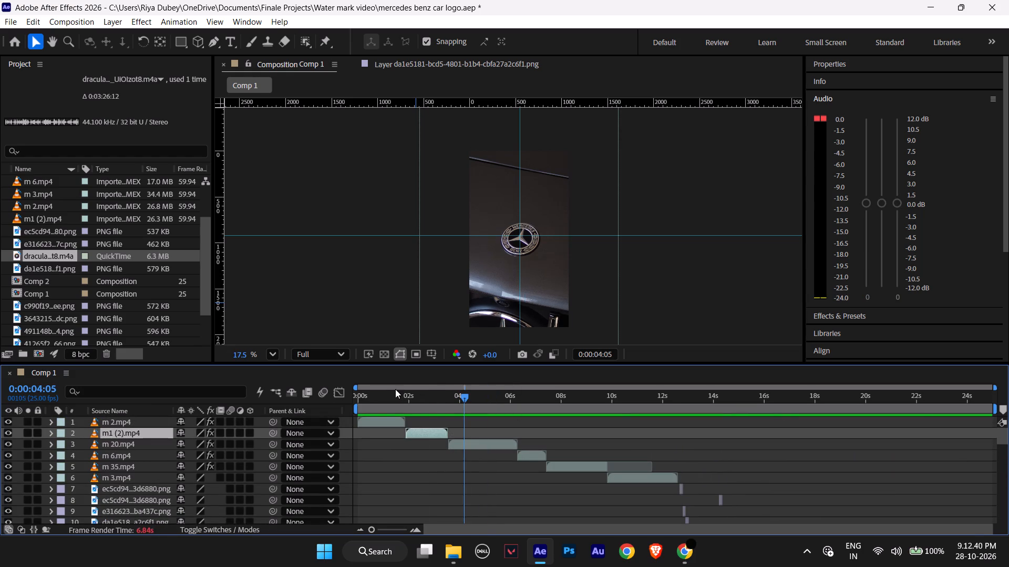
left_click_drag(395, 389, 386, 389)
key("space")
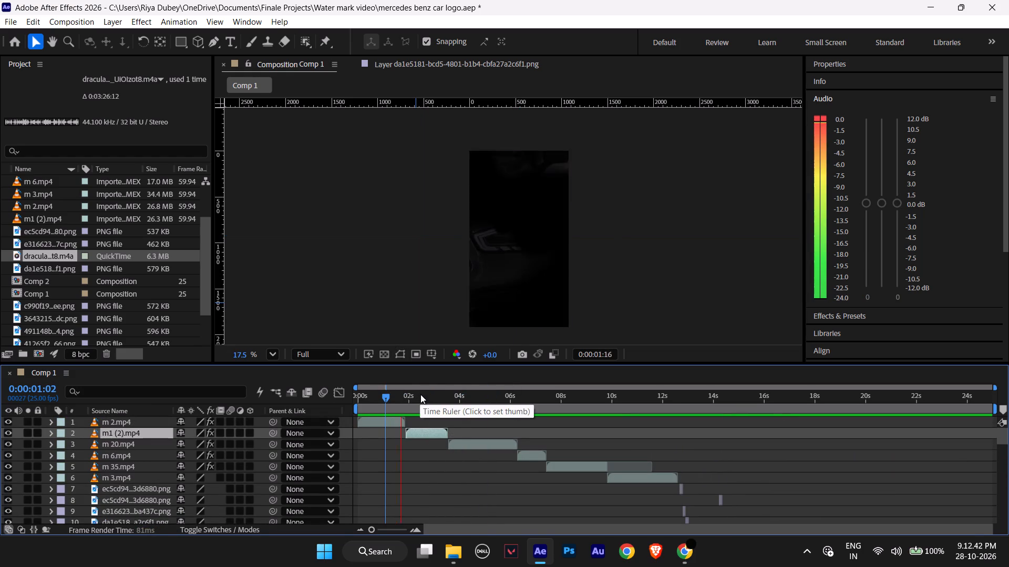
key("space")
left_click_drag(415, 394, 308, 397)
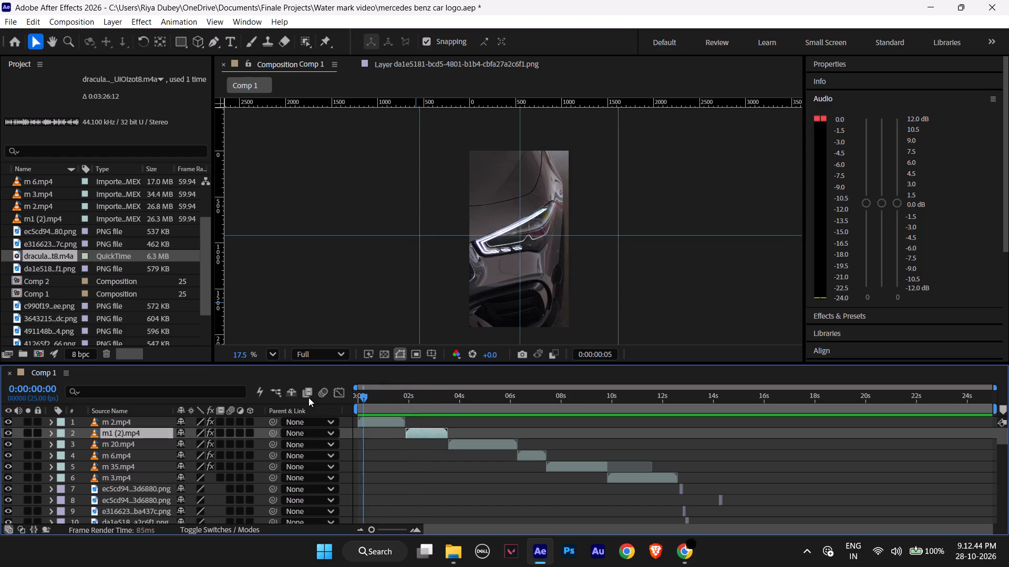
key("space")
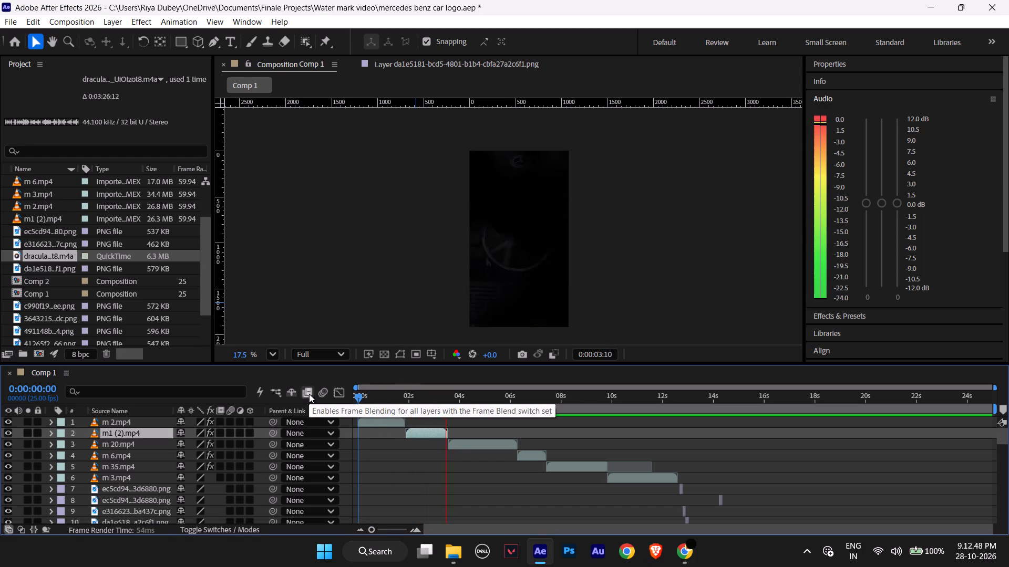
key("space")
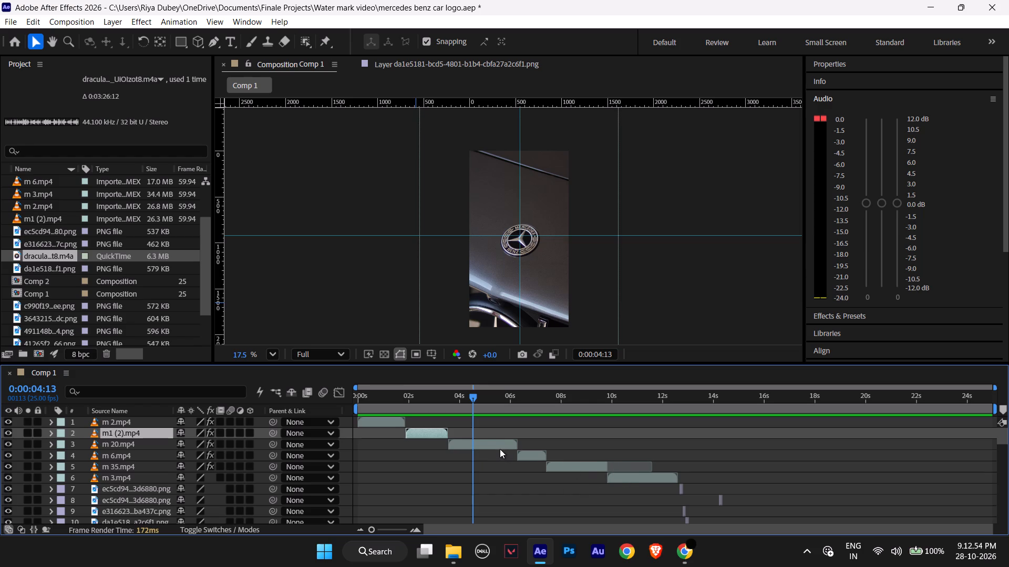
Shift the m 20.mp4 layer a few frames later in the timeline.
left_click_drag(497, 445, 502, 445)
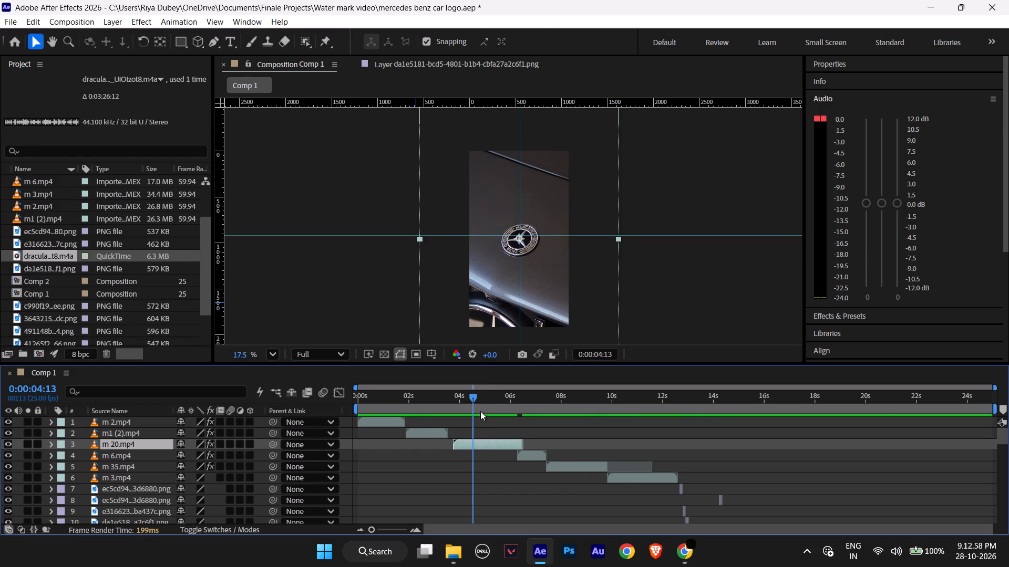
Play Comp 1 from 0:00:02:06 and again from the start to check the m 20.mp4 clip's timing against the music.
left_click_drag(475, 398, 416, 399)
key("space")
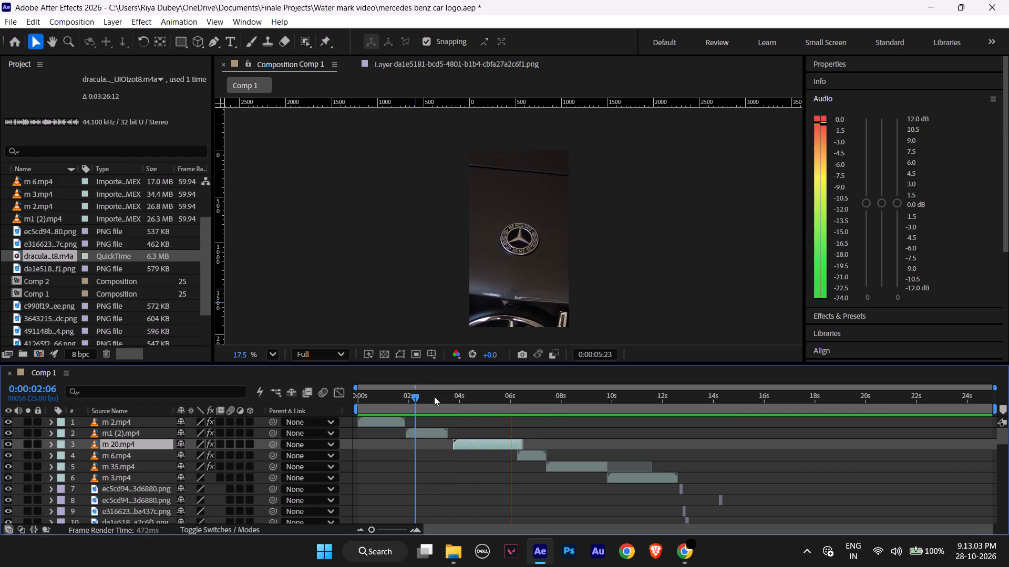
left_click_drag(416, 396, 331, 404)
key("space")
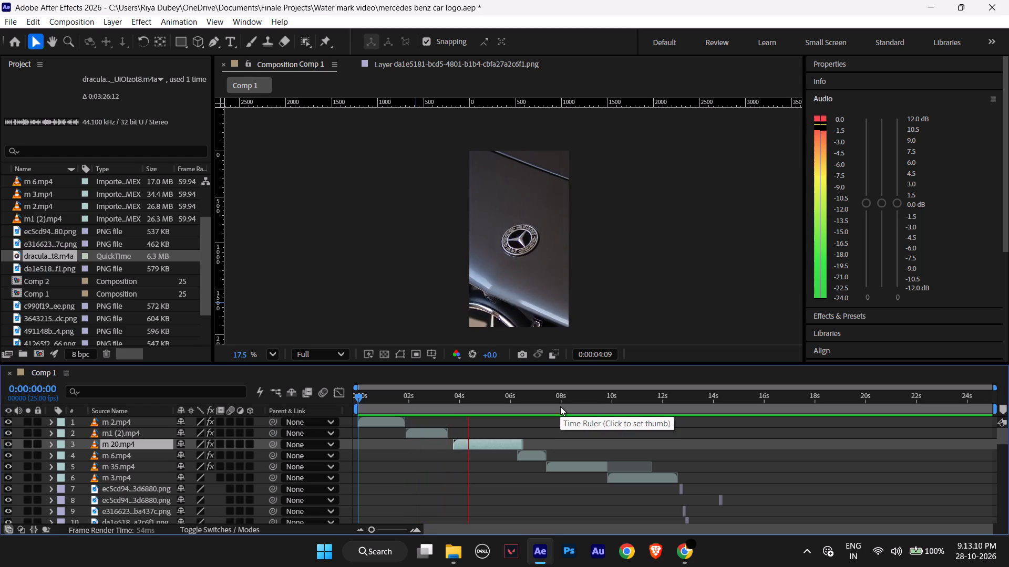
key("space")
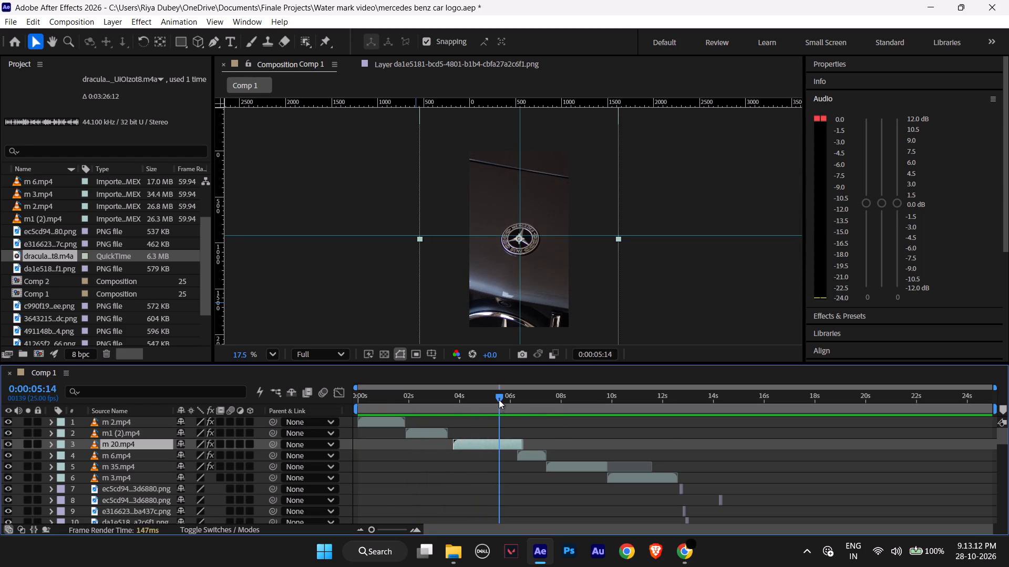
Play Comp 1 from 0:00:00:24 to check the opening clips' cuts against the music.
left_click_drag(498, 400, 381, 401)
key("space")
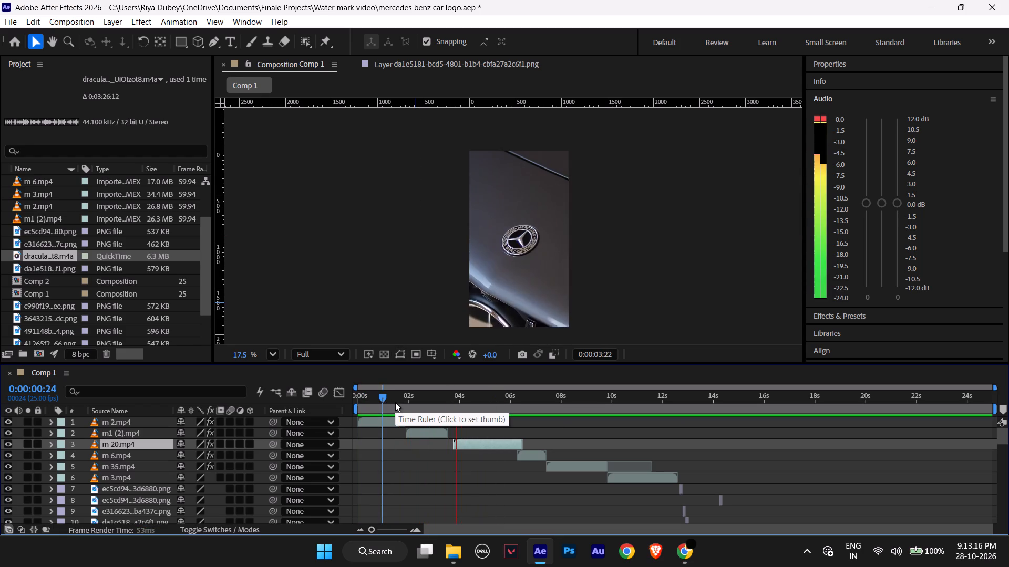
key("space")
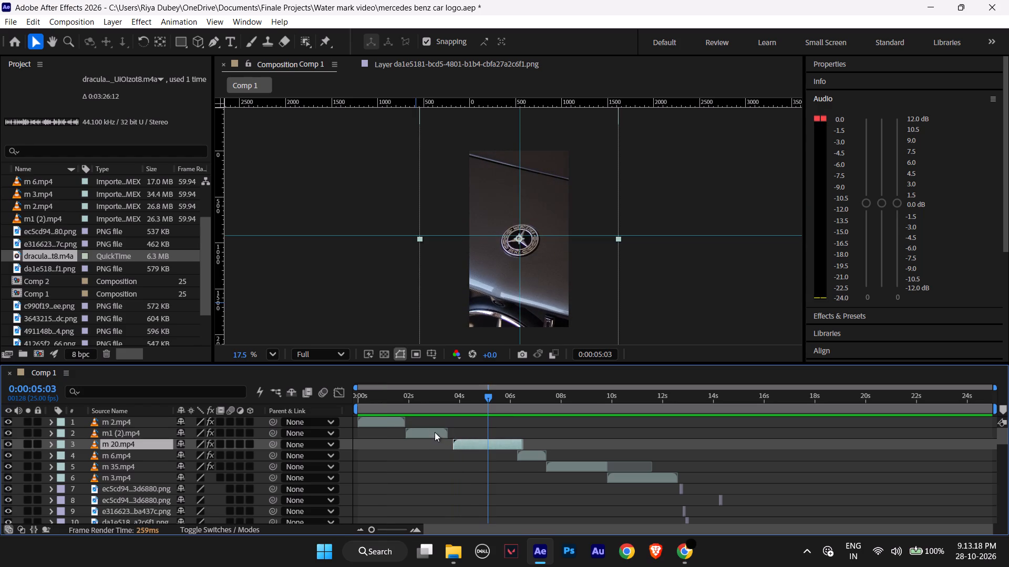
Shift the m1 (2).mp4 and m 20.mp4 layers a few frames later and trim m 20.mp4's end to about 0:00:06:00.
left_click(435, 432)
left_click(488, 444)
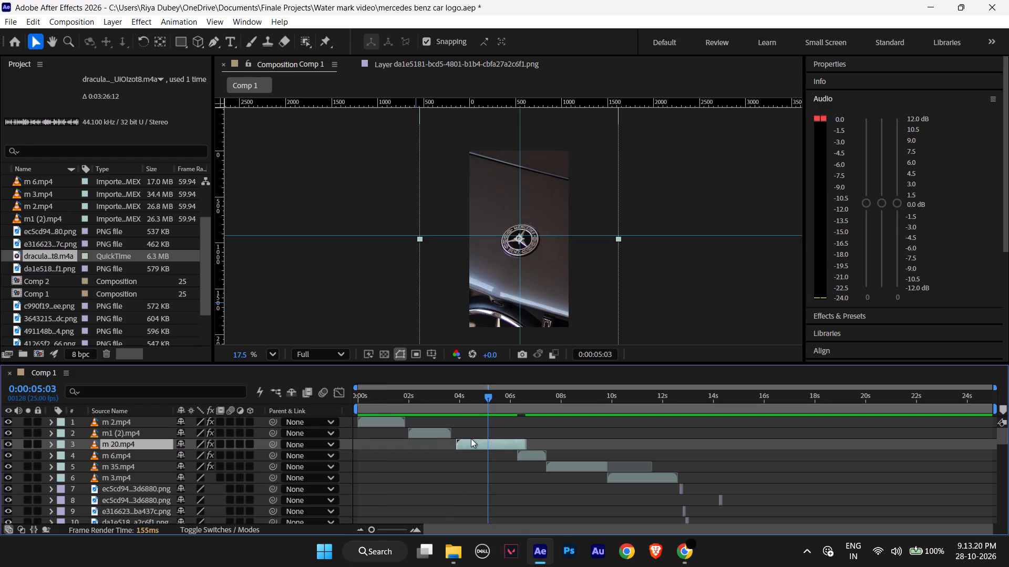
left_click(435, 430)
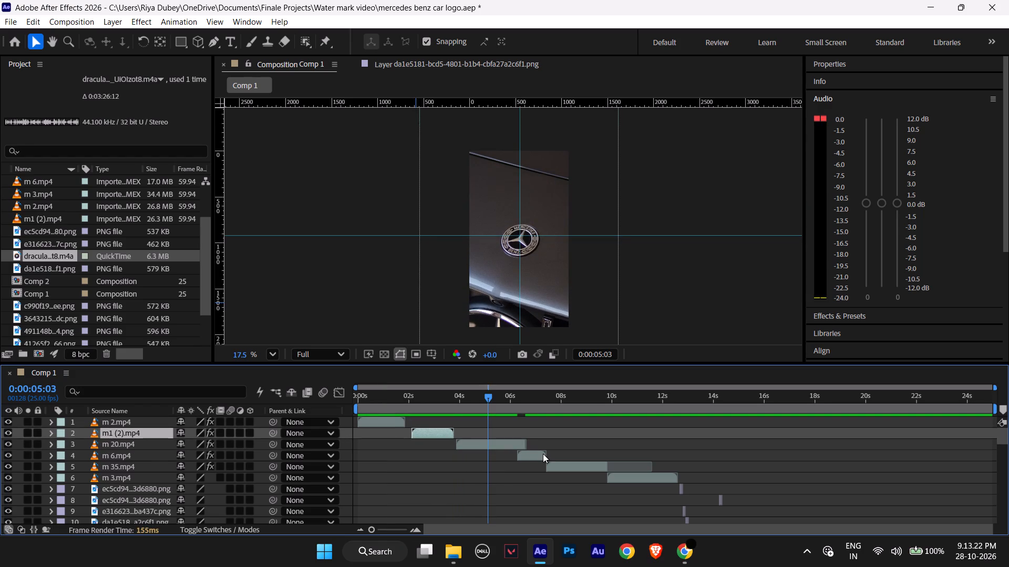
left_click_drag(529, 444, 513, 444)
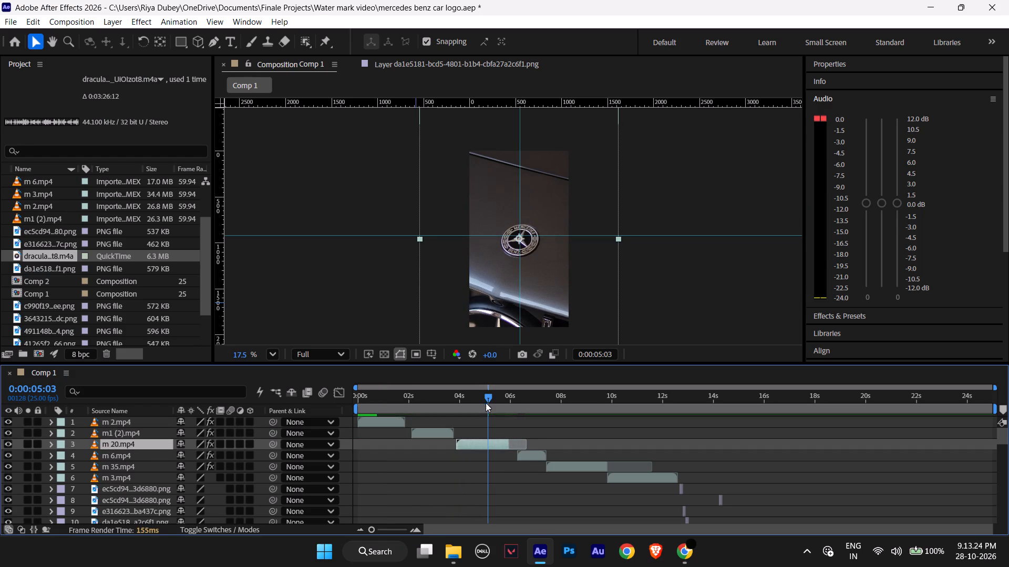
Play Comp 1 from 0:00:00:21, then from the start through the closing text with the preview fitted up to 100%.
left_click_drag(488, 401, 379, 399)
key("space")
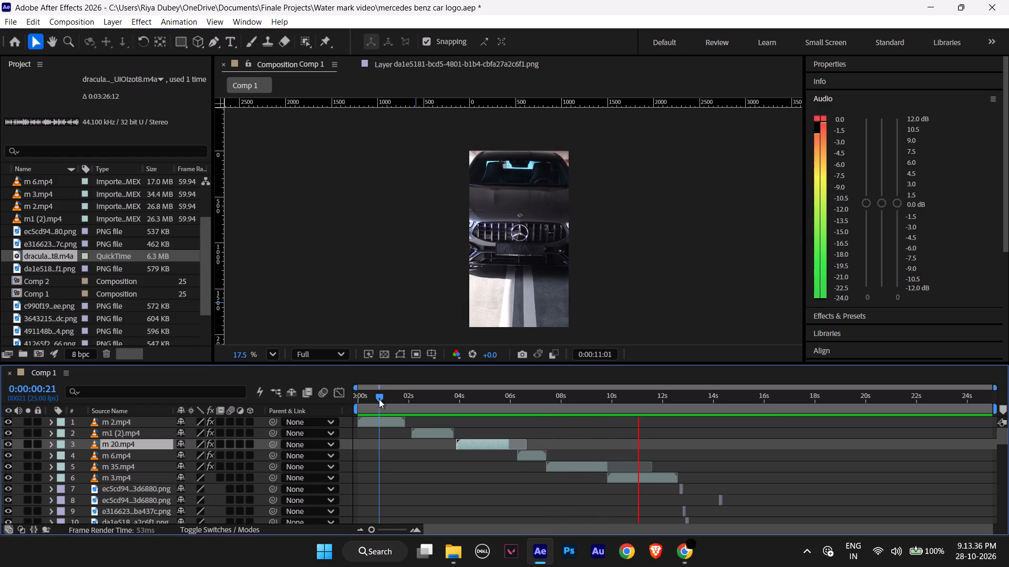
key("space")
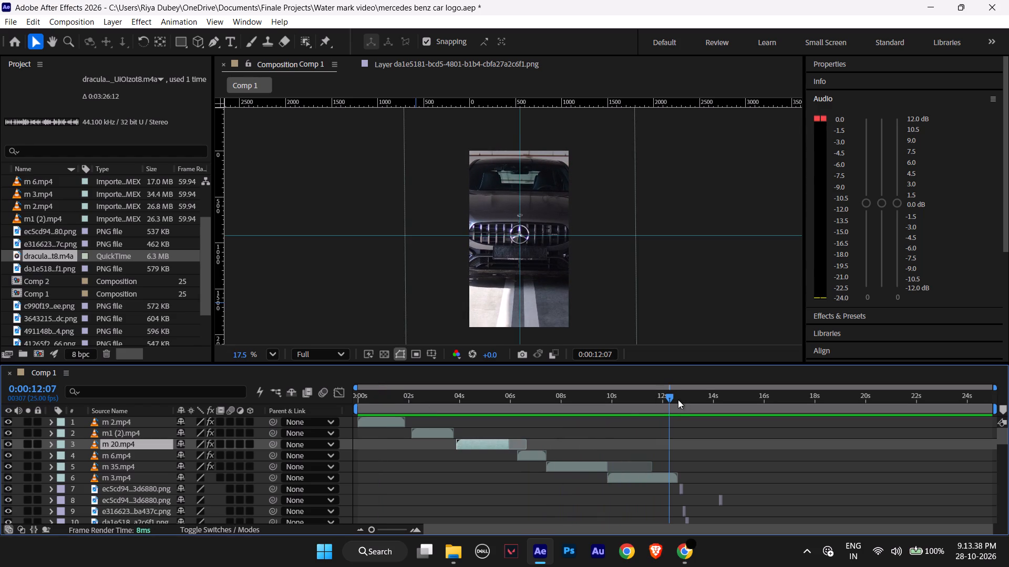
left_click_drag(668, 398, 253, 415)
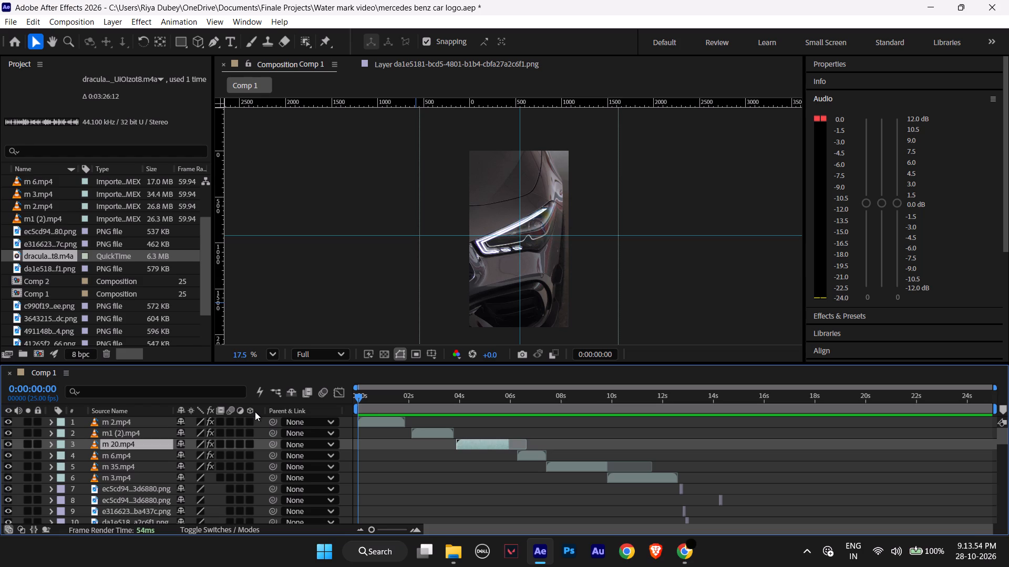
left_click(267, 358)
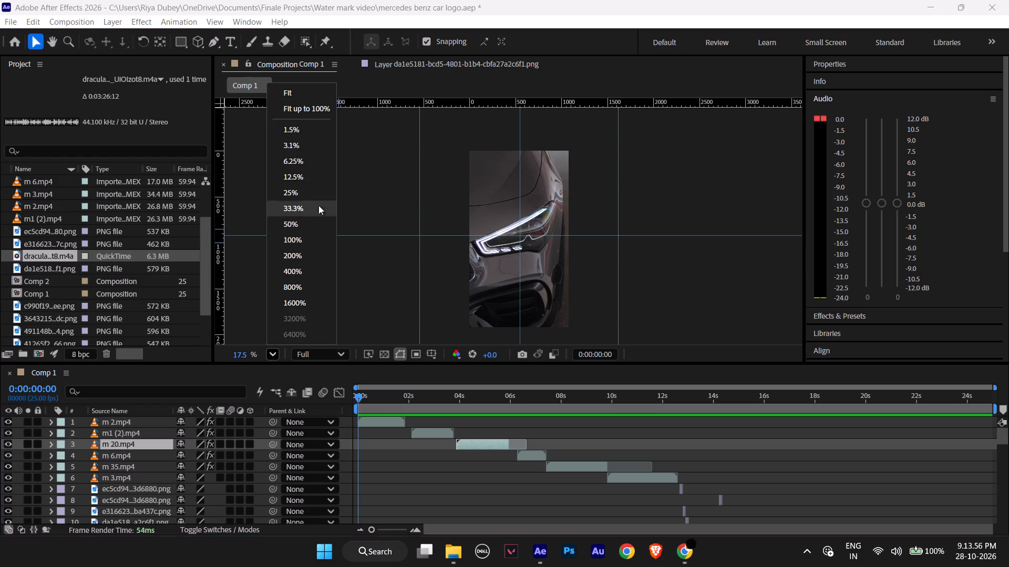
left_click(305, 109)
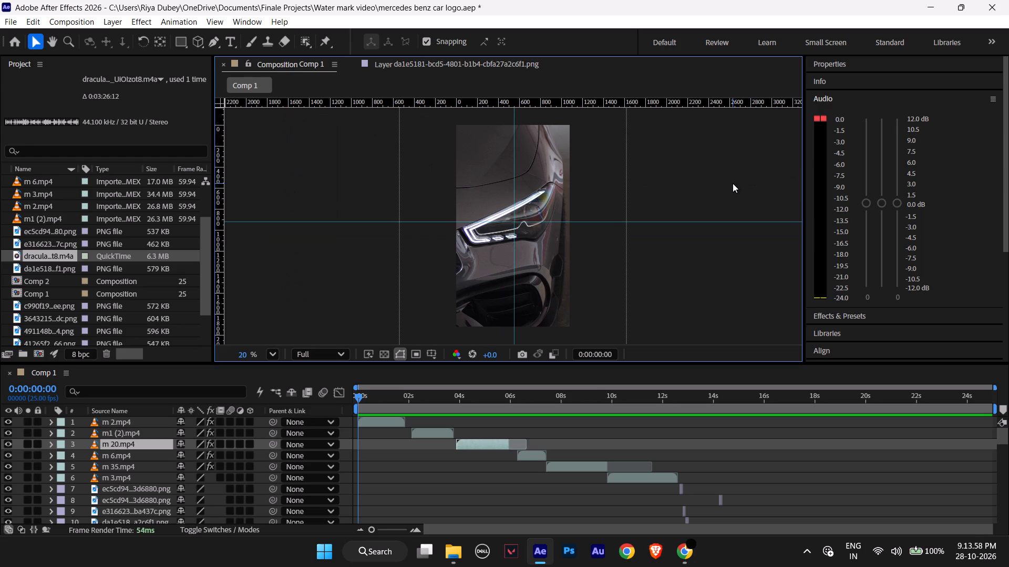
key("space")
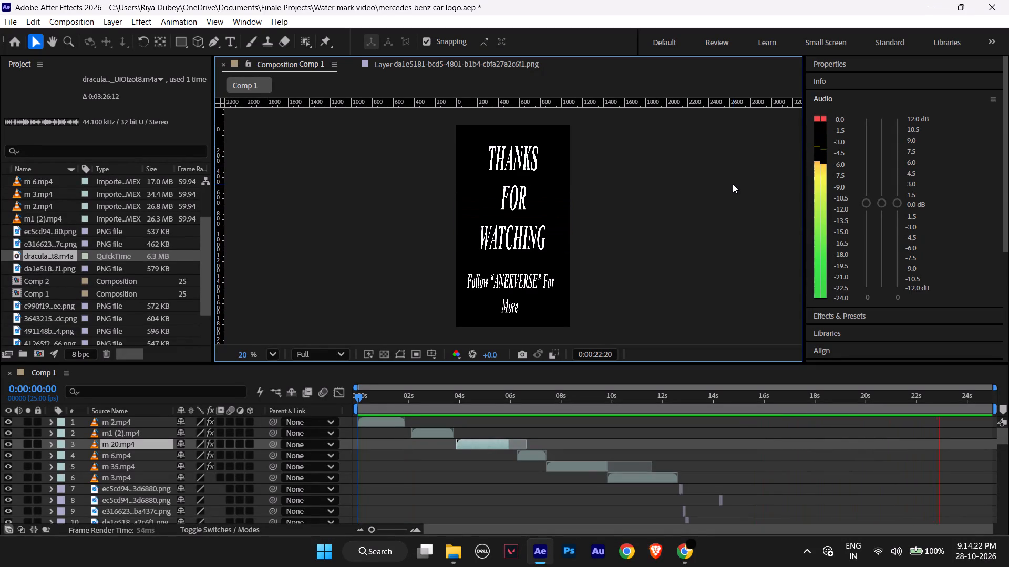
key("space")
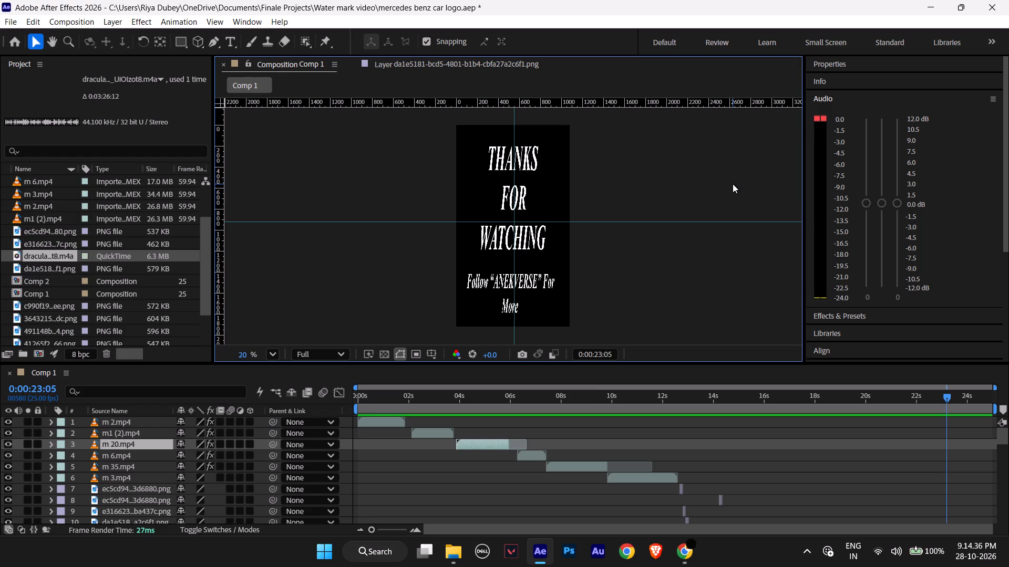
Deselect the m 20.mp4 layer and scrub Comp 1 to examine the transition from m 3.mp4 to the logo stills.
key("Left")
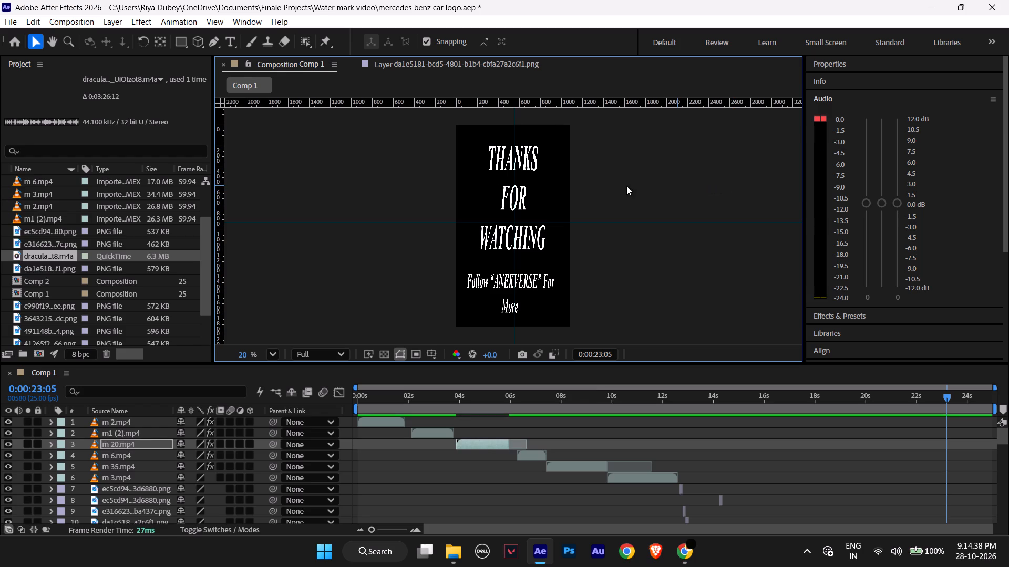
left_click(946, 431)
left_click_drag(946, 431, 868, 431)
left_click(798, 431)
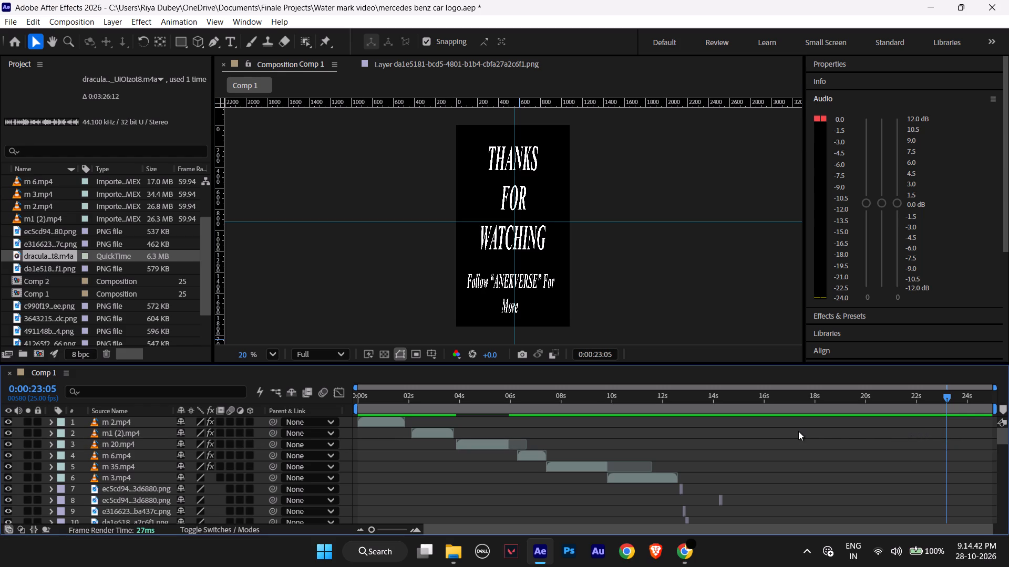
left_click_drag(946, 399, 904, 399)
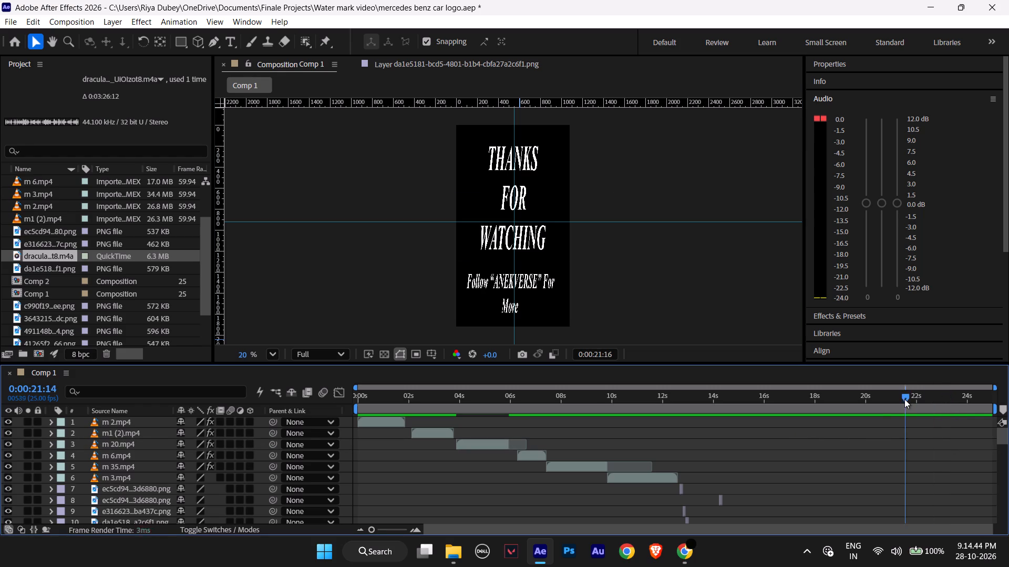
left_click_drag(904, 399, 583, 365)
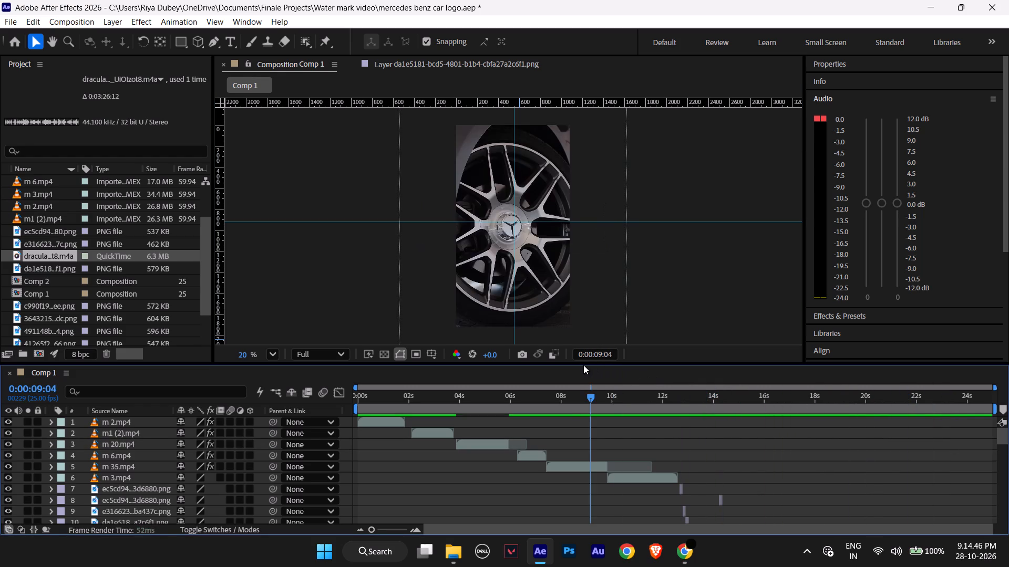
left_click_drag(583, 365, 642, 365)
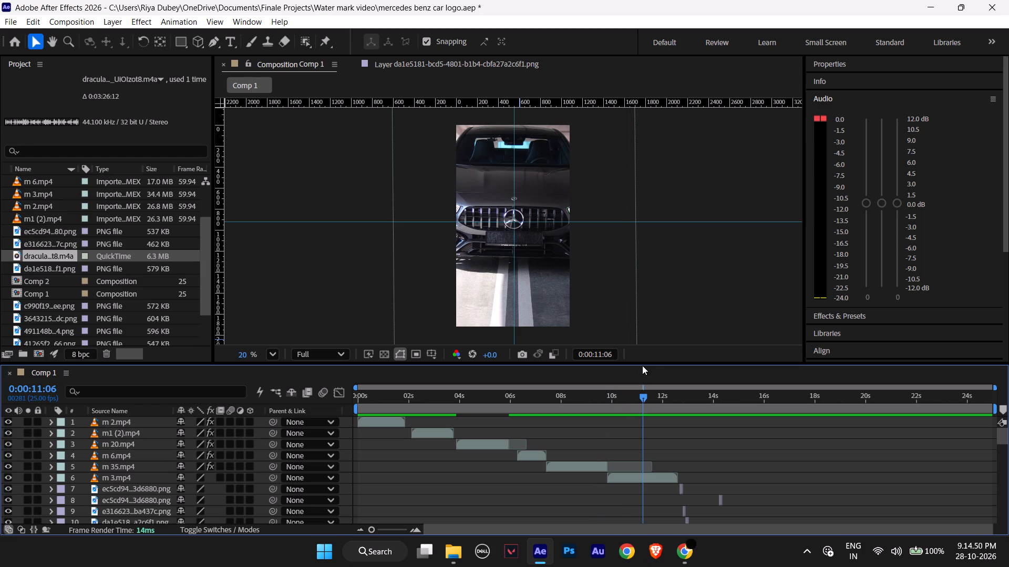
left_click_drag(642, 365, 664, 365)
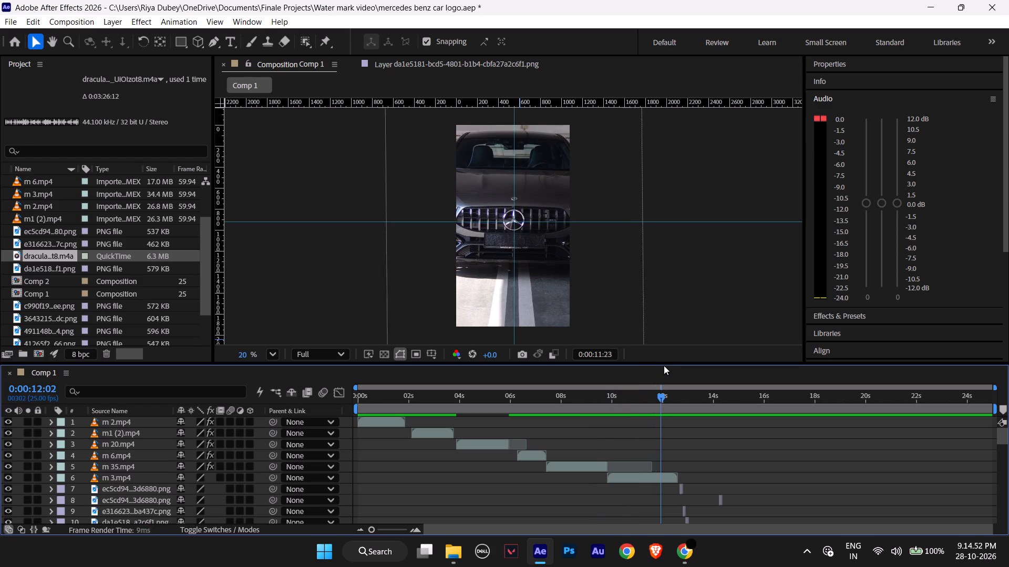
left_click_drag(664, 365, 670, 367)
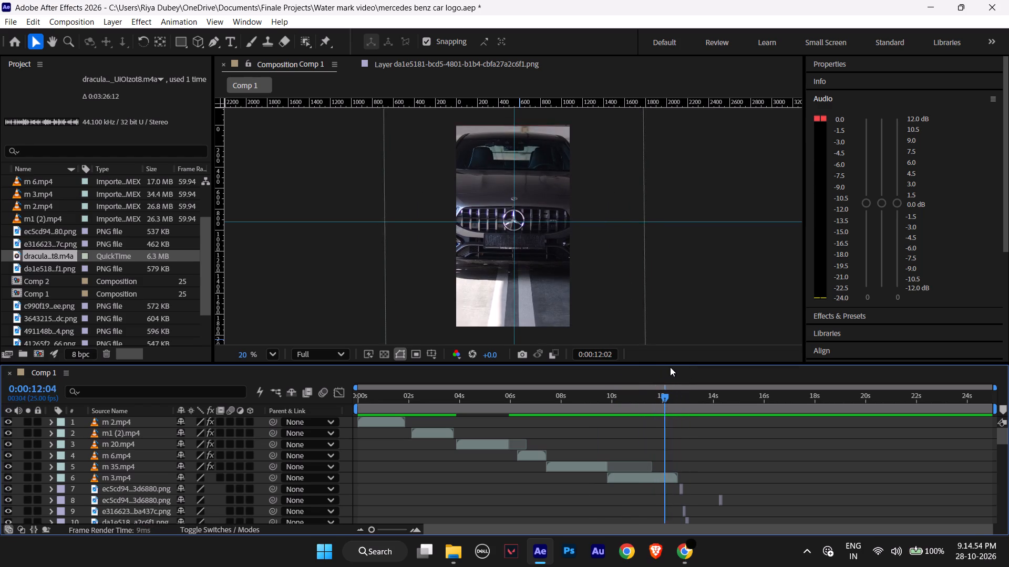
left_click_drag(670, 367, 672, 367)
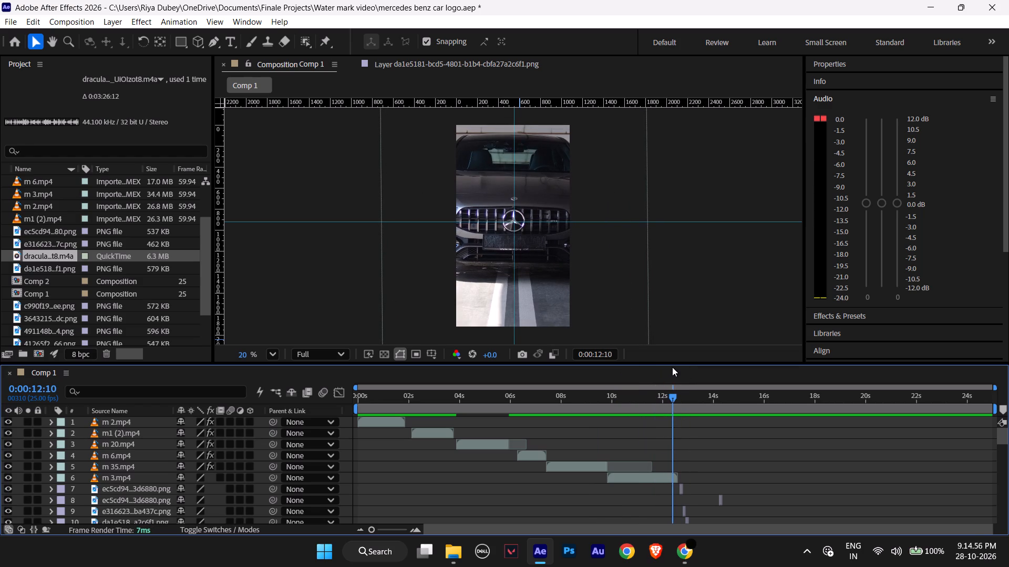
left_click_drag(672, 367, 687, 367)
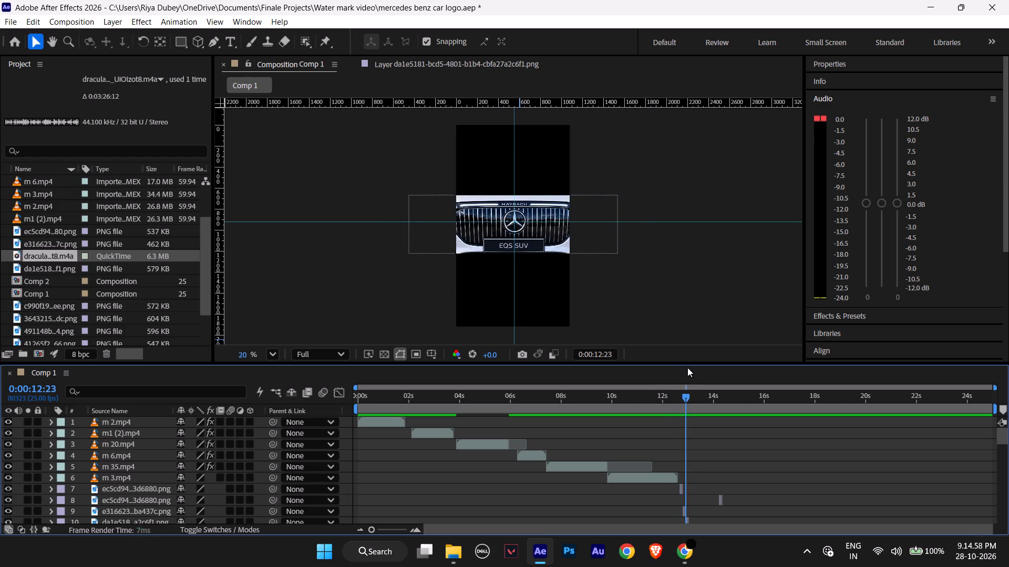
left_click_drag(687, 367, 642, 367)
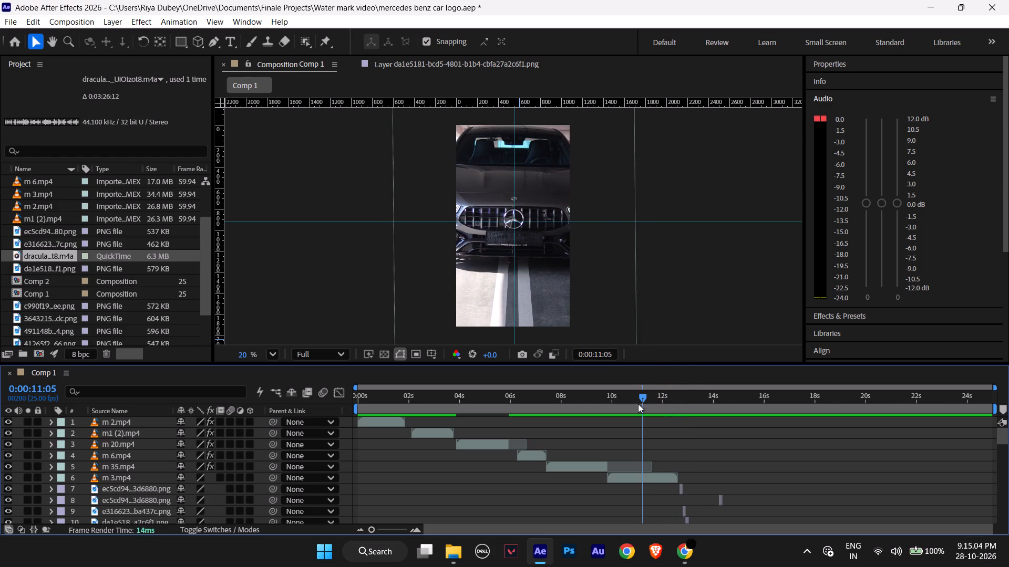
left_click_drag(642, 400, 657, 400)
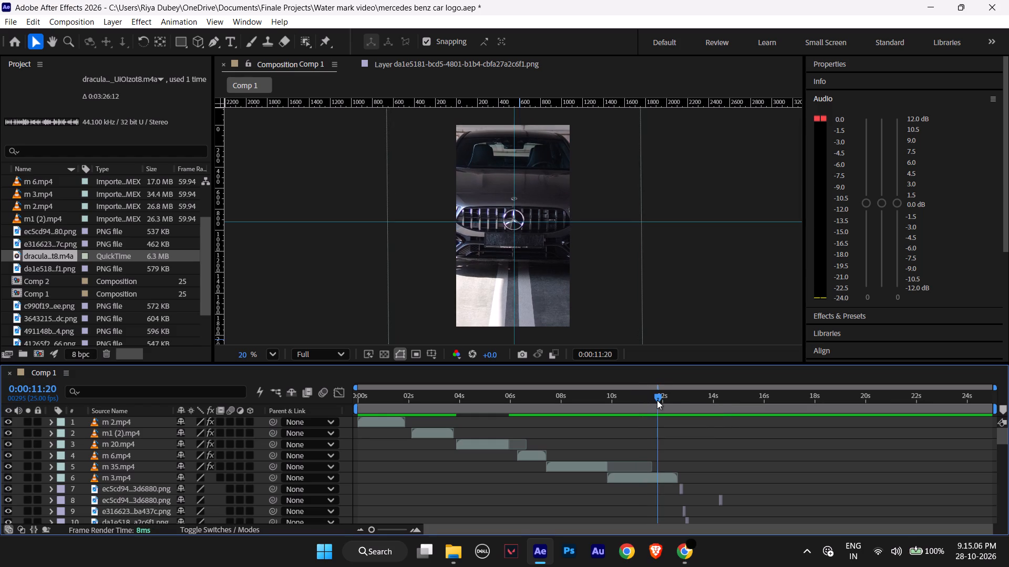
left_click_drag(657, 400, 685, 406)
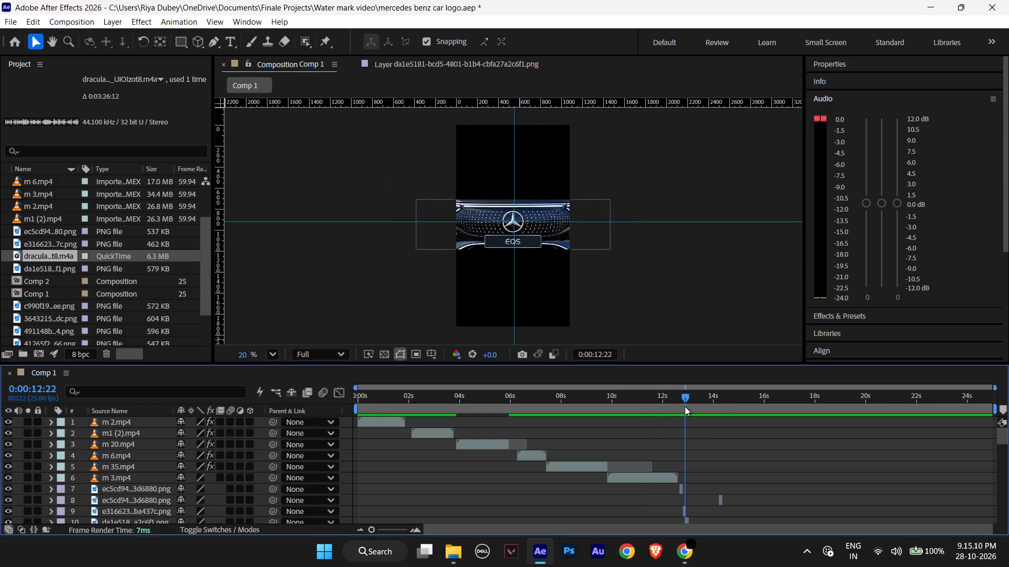
left_click_drag(685, 406, 675, 407)
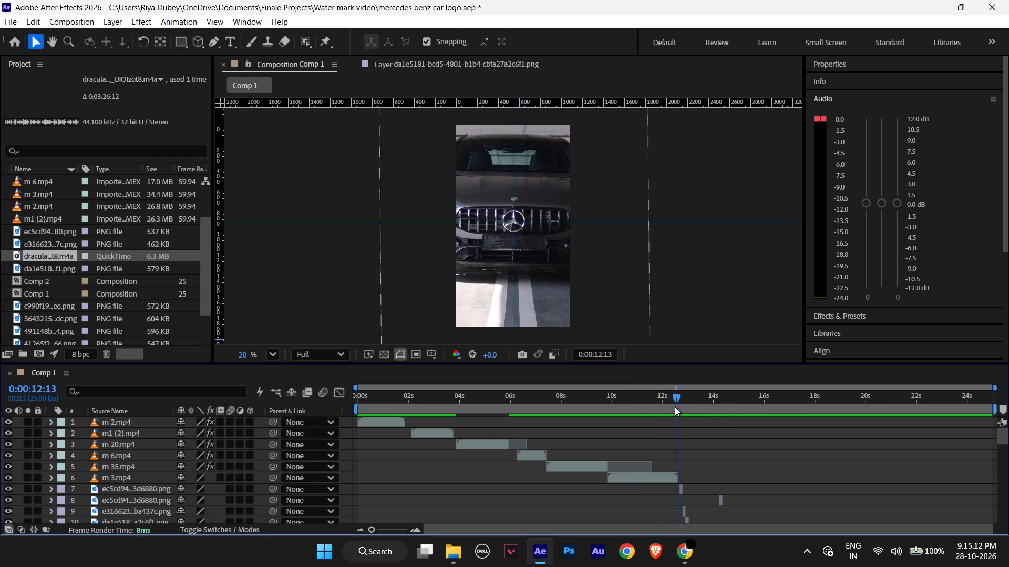
left_click_drag(675, 407, 674, 407)
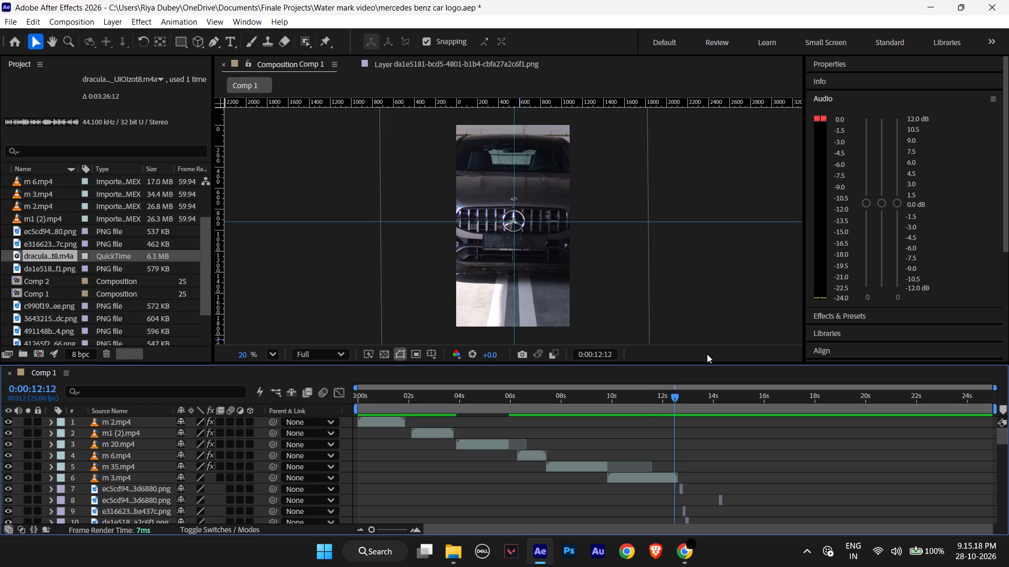
Play Comp 1 from 0:00:11:16 to check the logo stills against the music, and return to 0:00:00:00.
left_click_drag(674, 398, 653, 400)
key("space")
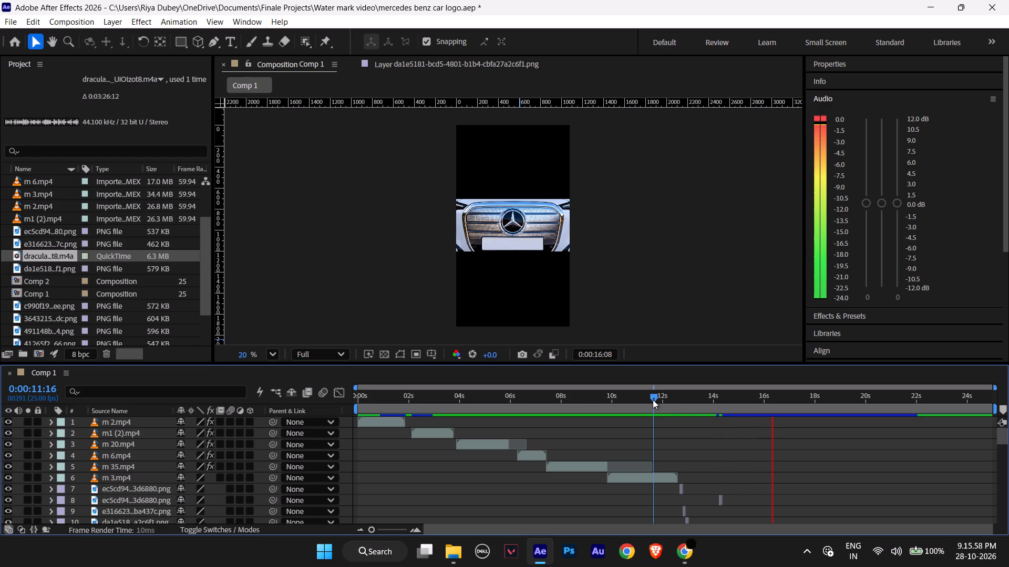
key("space")
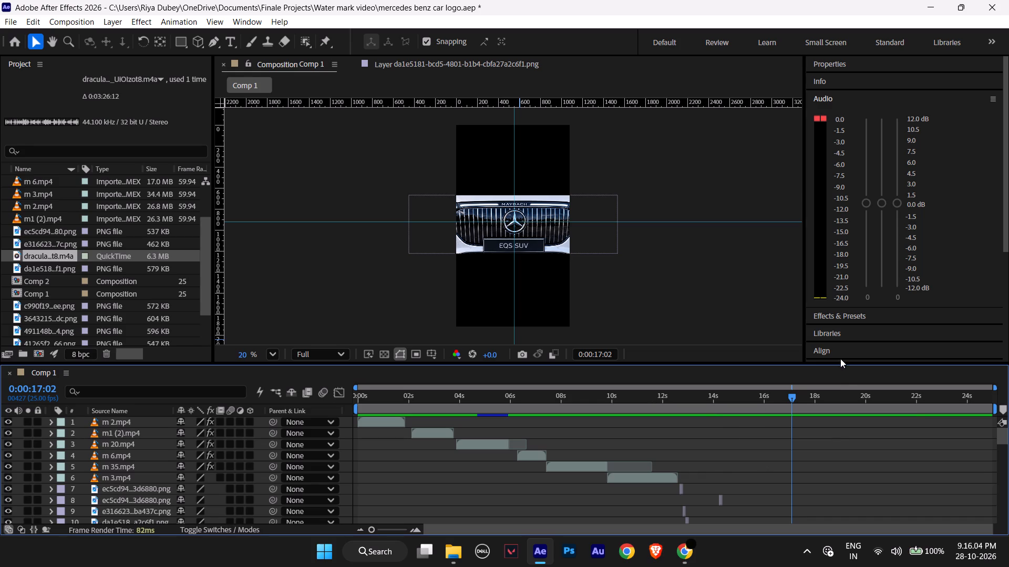
left_click_drag(792, 396, 552, 410)
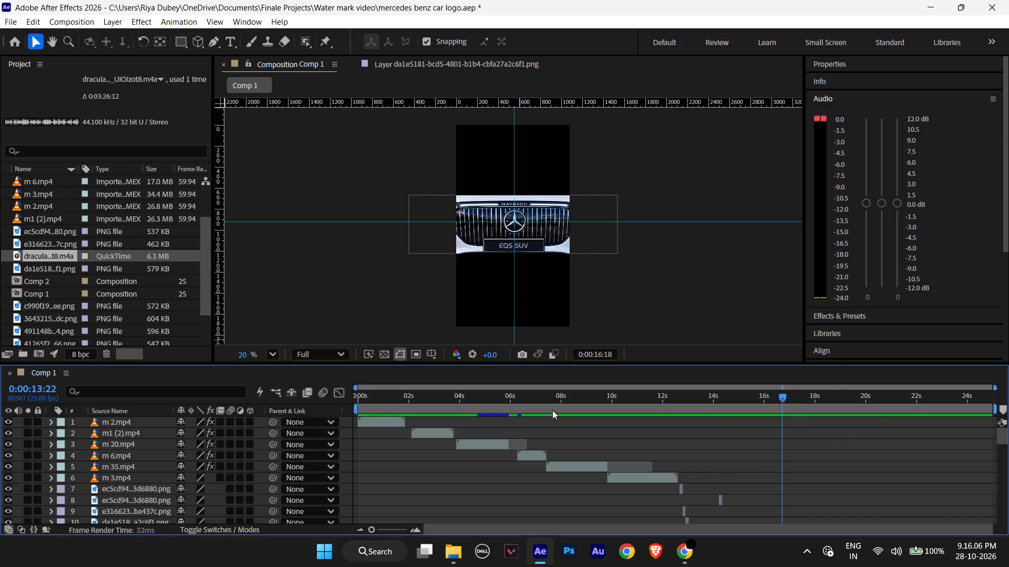
left_click_drag(552, 410, 304, 415)
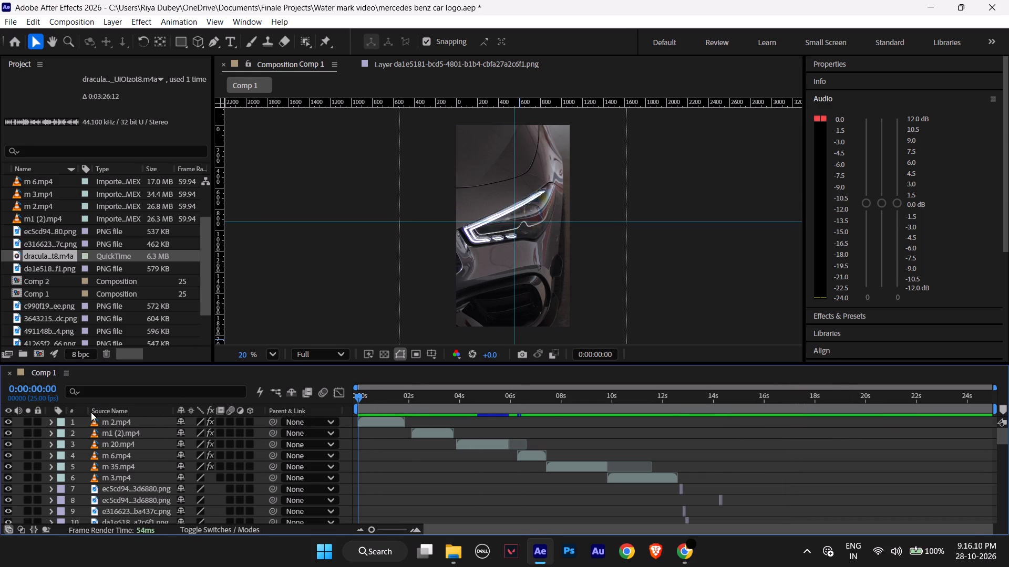
Examine Comp 1's layer stack down to the closing text and soundtrack layers, enlarging the timeline area to see more layers.
left_click(243, 381)
right_click(243, 381)
scroll(119, 470, "down", 5)
scroll(114, 468, "up", 1)
scroll(114, 468, "down", 14)
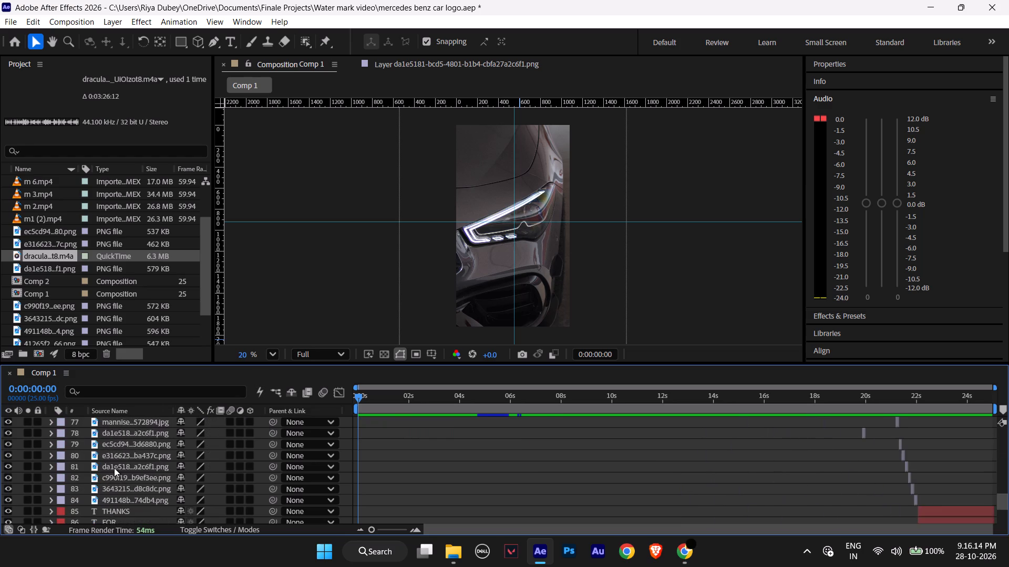
scroll(114, 468, "down", 6)
scroll(114, 468, "up", 1)
scroll(114, 468, "down", 2)
scroll(114, 468, "up", 1)
scroll(114, 468, "down", 2)
left_click(53, 480)
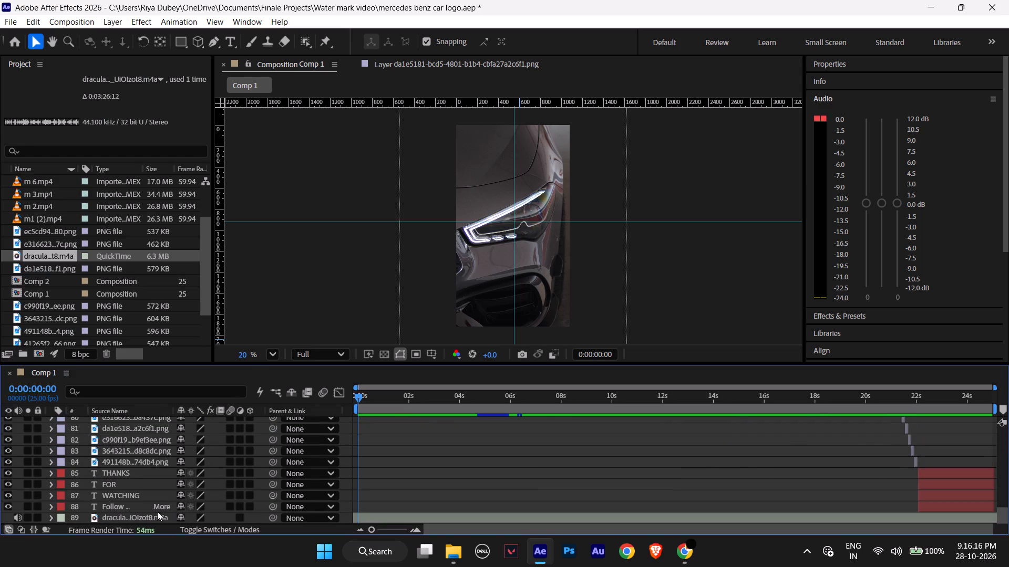
scroll(211, 493, "down", 2)
scroll(211, 493, "up", 1)
scroll(211, 493, "down", 2)
left_click_drag(528, 361, 523, 318)
left_click_drag(531, 363, 523, 319)
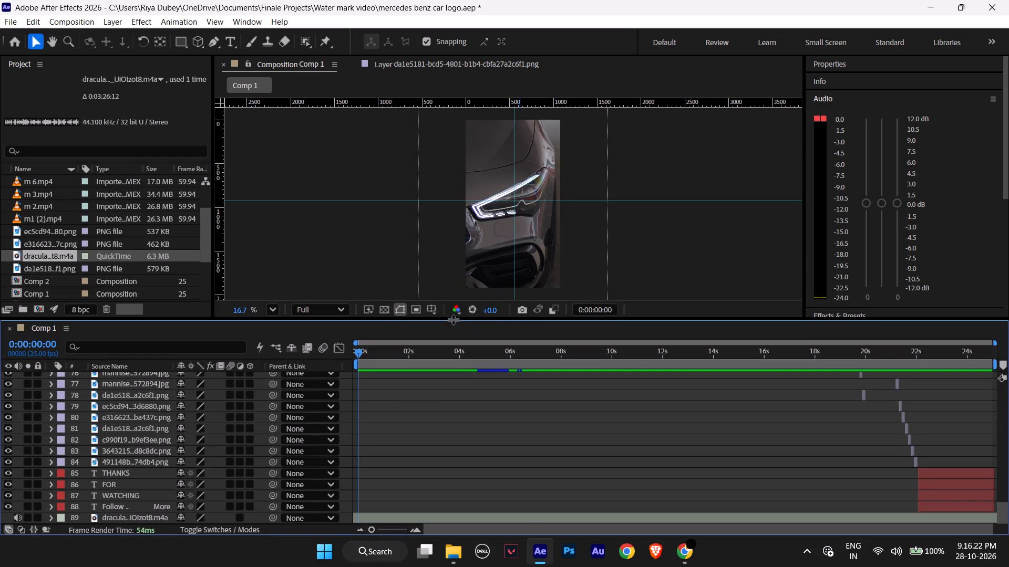
left_click_drag(488, 318, 507, 231)
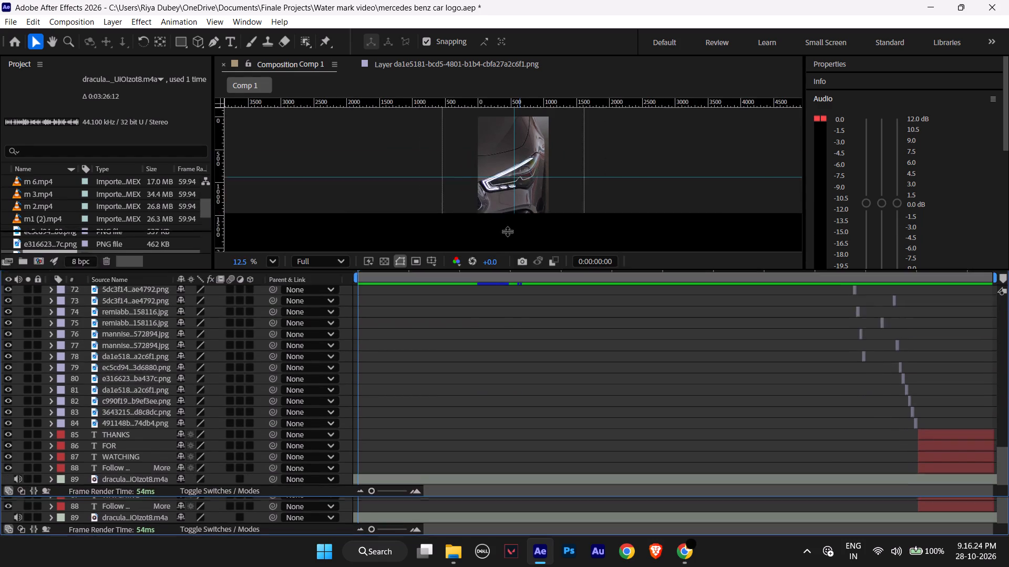
left_click_drag(507, 231, 530, 107)
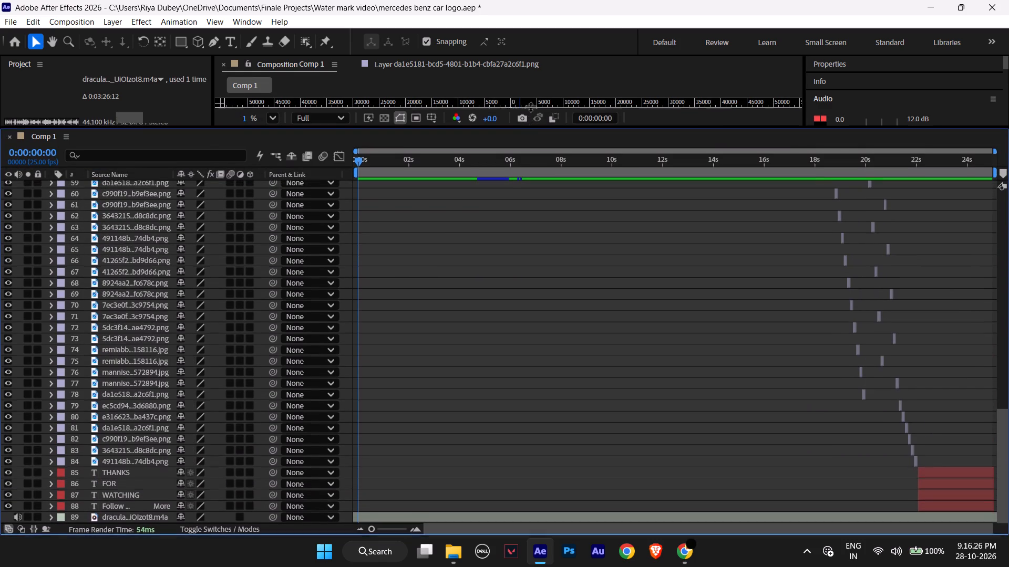
left_click_drag(530, 107, 542, 378)
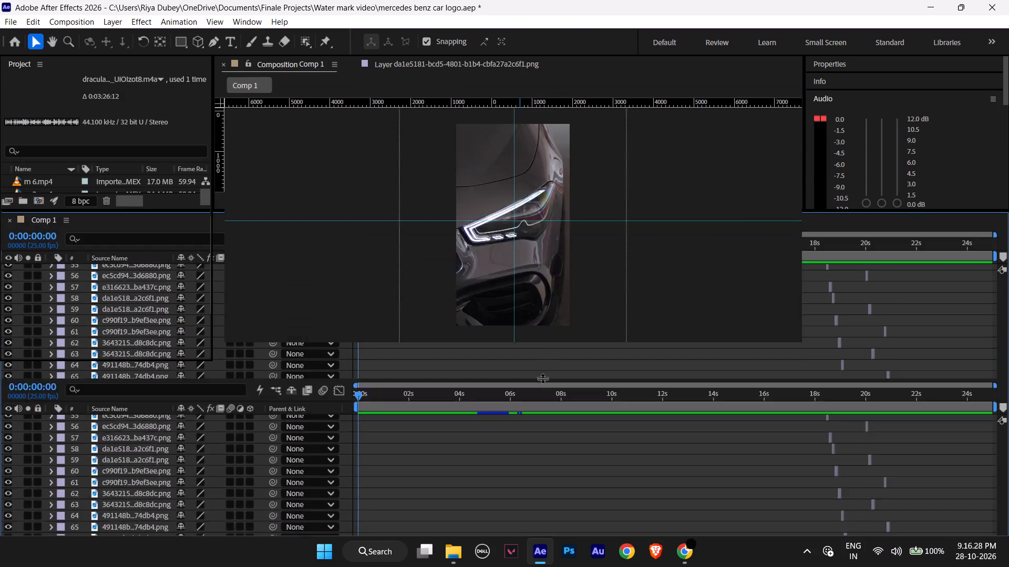
left_click_drag(542, 378, 543, 378)
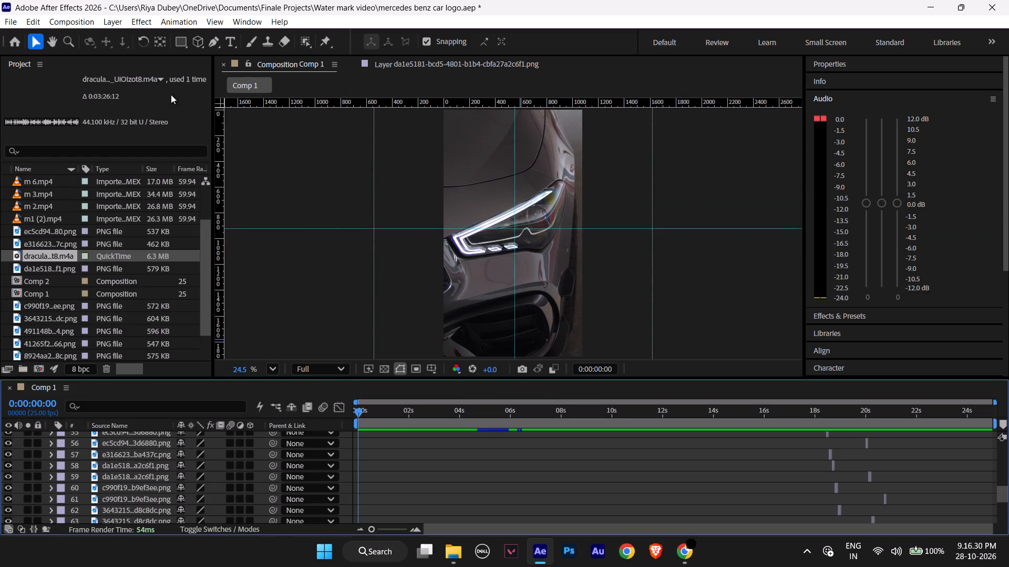
Draw an unfilled rectangle with a 5 px white stroke just outside the Comp 1 frame, about 1193 by 1994 px.
left_click(687, 234)
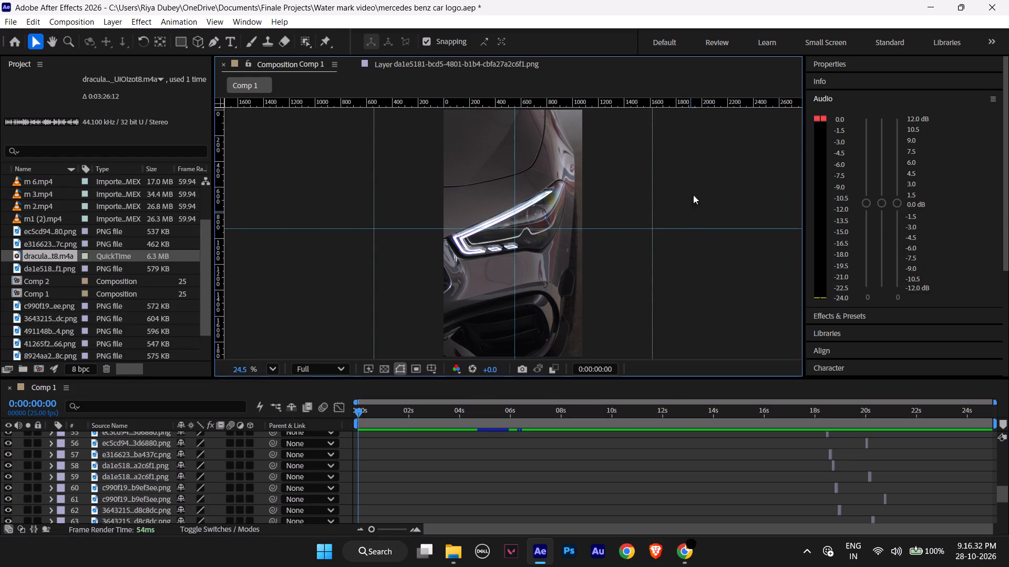
left_click(283, 365)
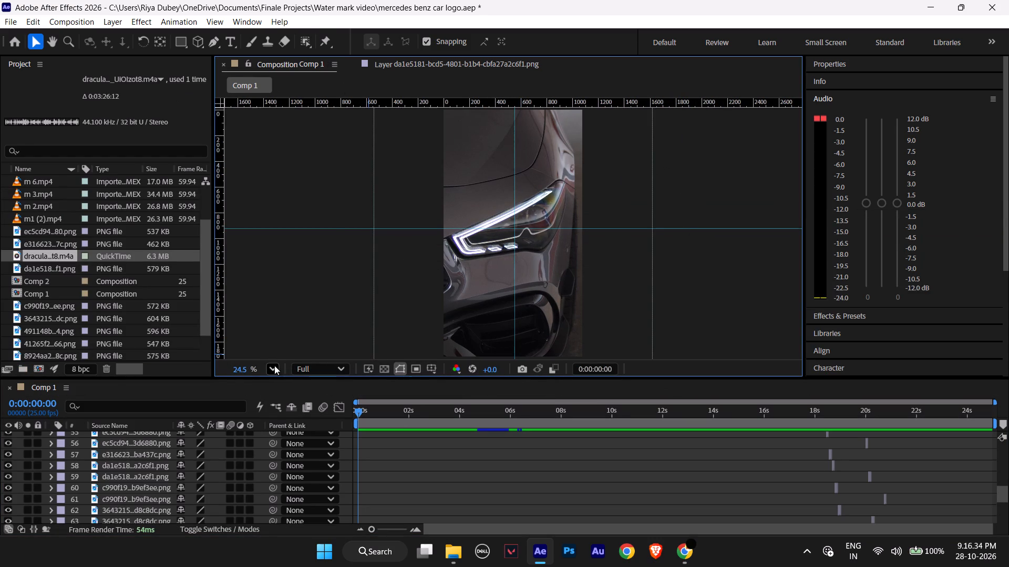
left_click(273, 365)
left_click(316, 118)
scroll(627, 198, "down", 1)
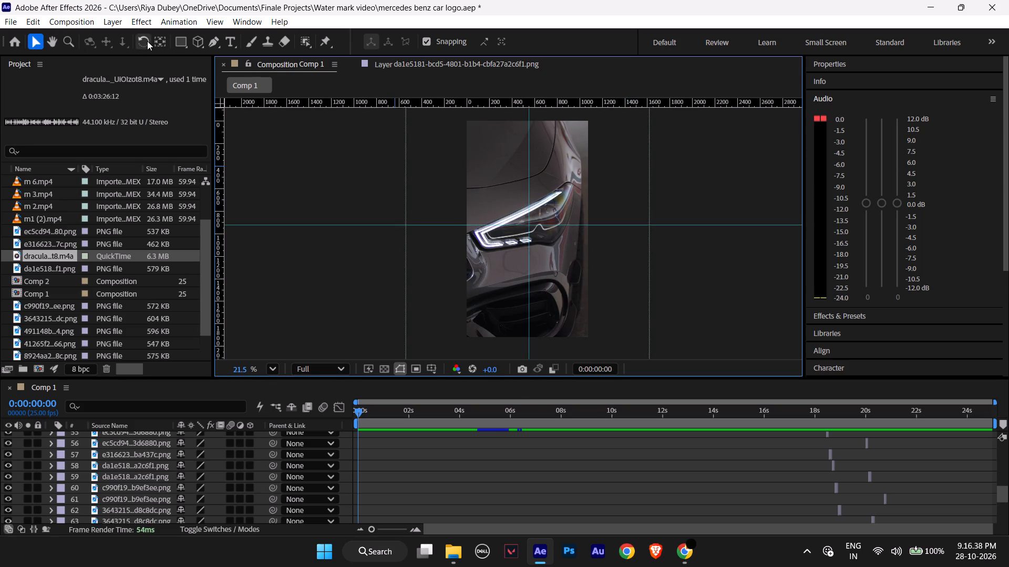
left_click(184, 41)
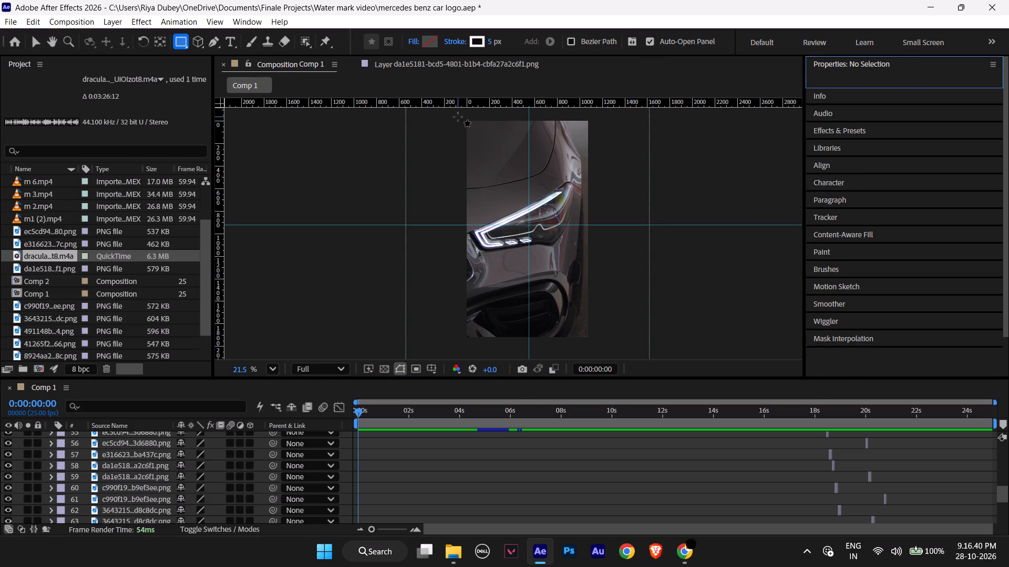
left_click_drag(459, 117, 595, 287)
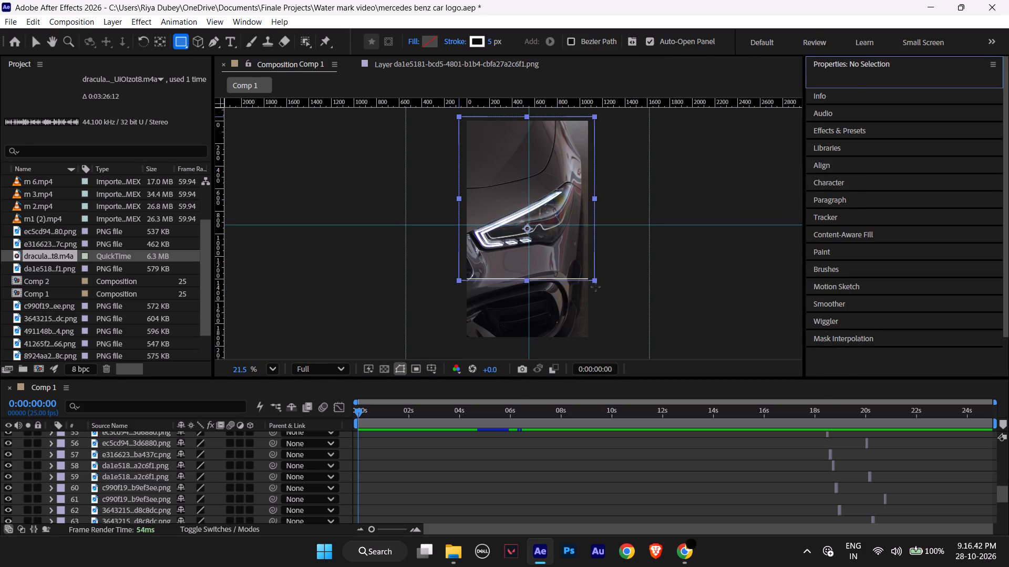
left_click_drag(595, 287, 592, 341)
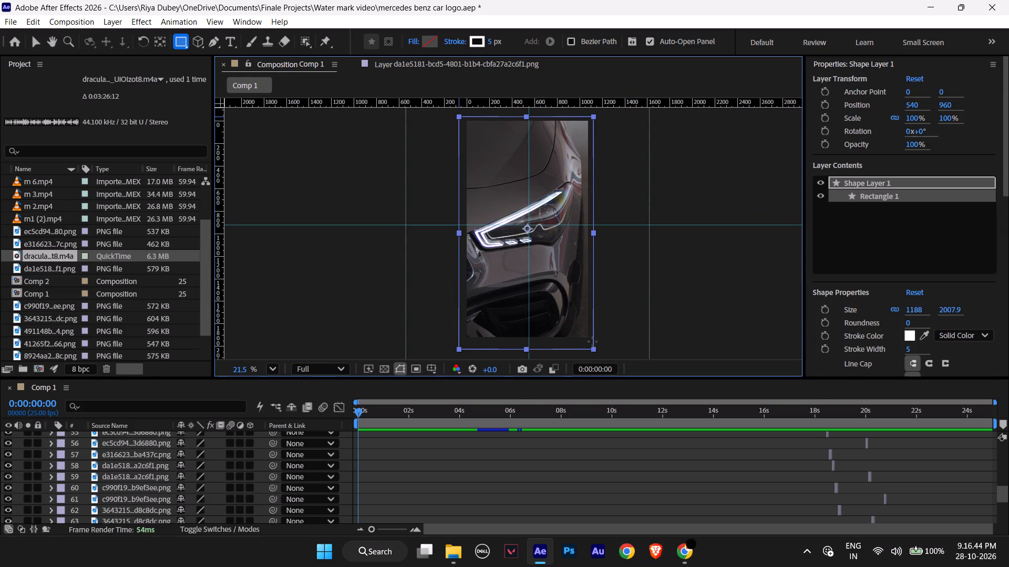
left_click_drag(592, 341, 592, 341)
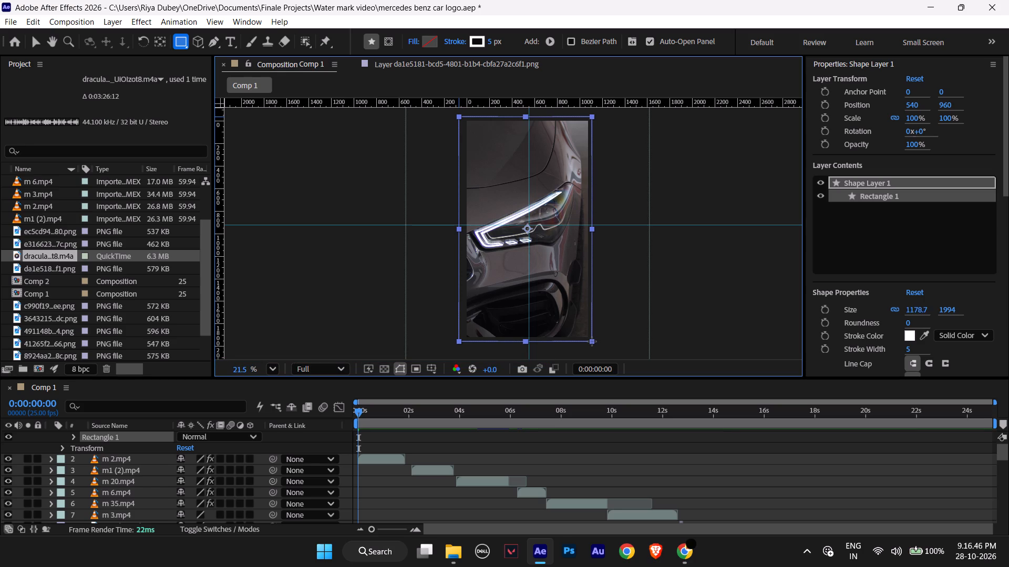
left_click_drag(592, 341, 593, 341)
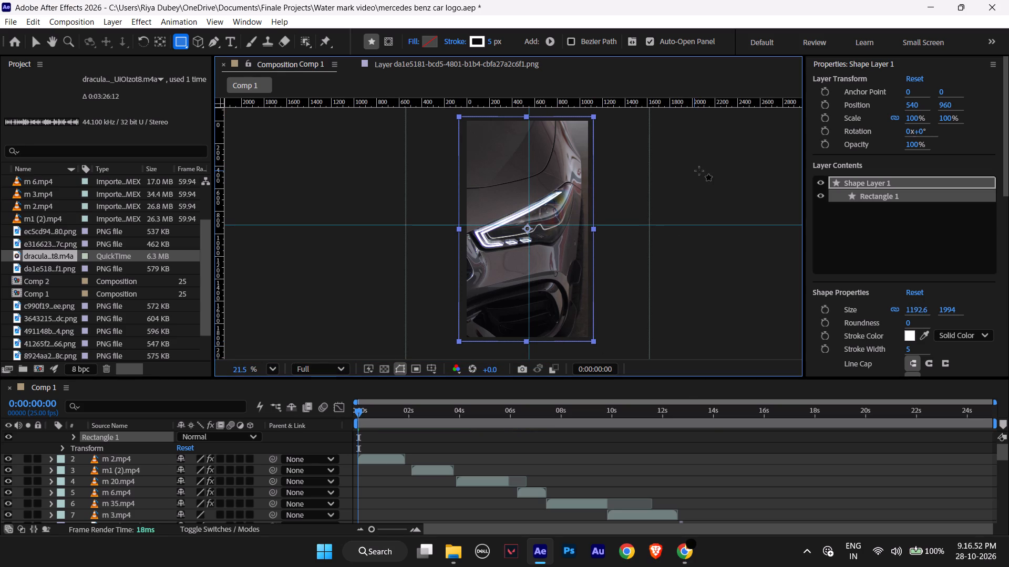
scroll(73, 467, "up", 6)
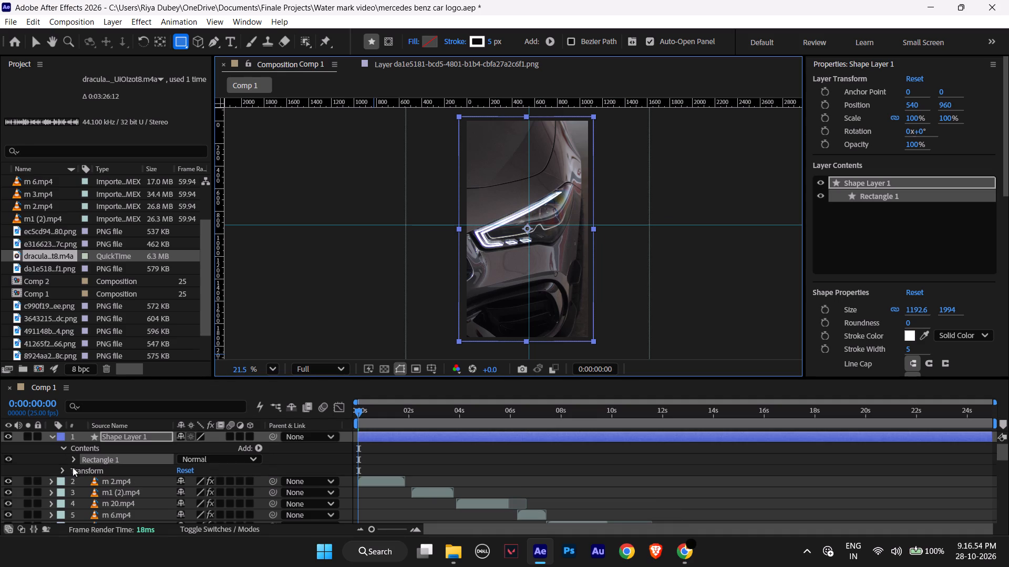
left_click(52, 436)
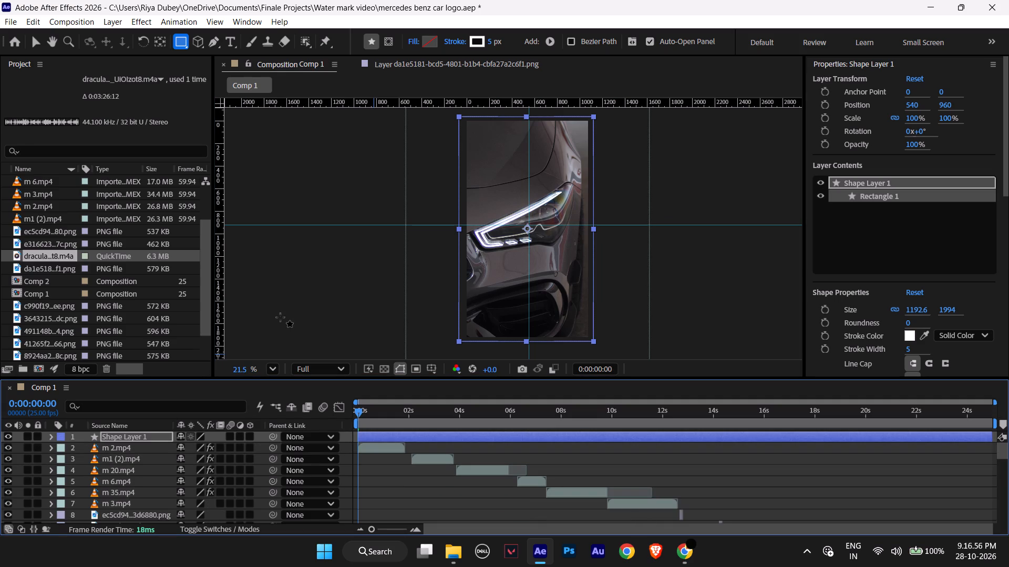
left_click(723, 287)
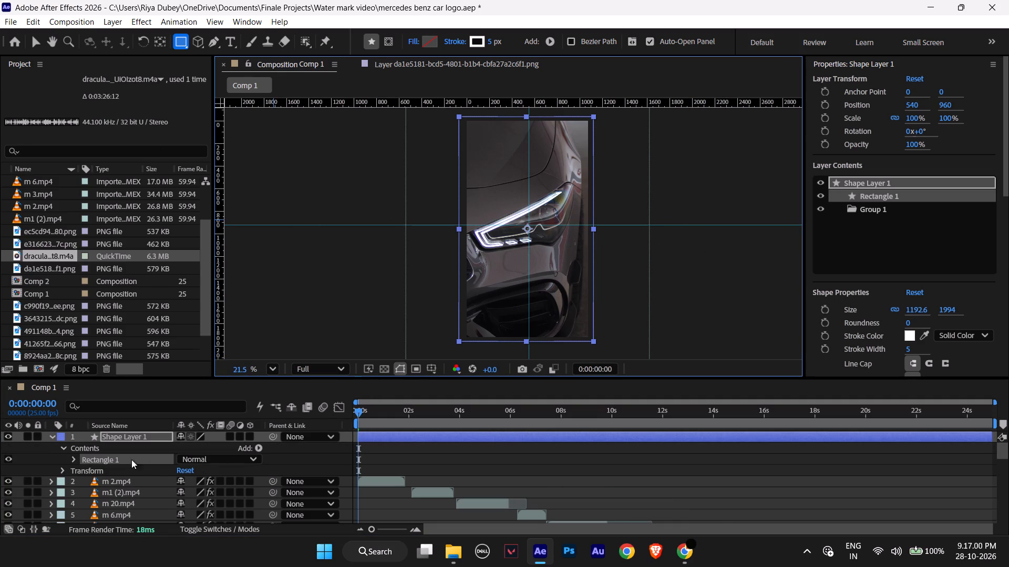
left_click(54, 437)
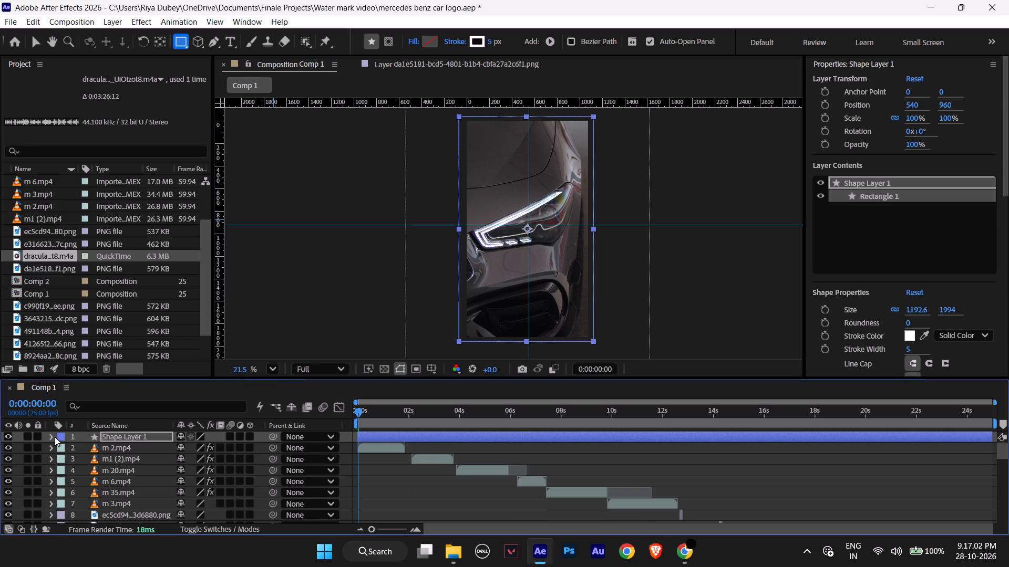
Align Shape Layer 1 and the m 2.mp4 layer to each other's centers horizontally and vertically, using Selection as the alignment reference.
left_click(32, 45)
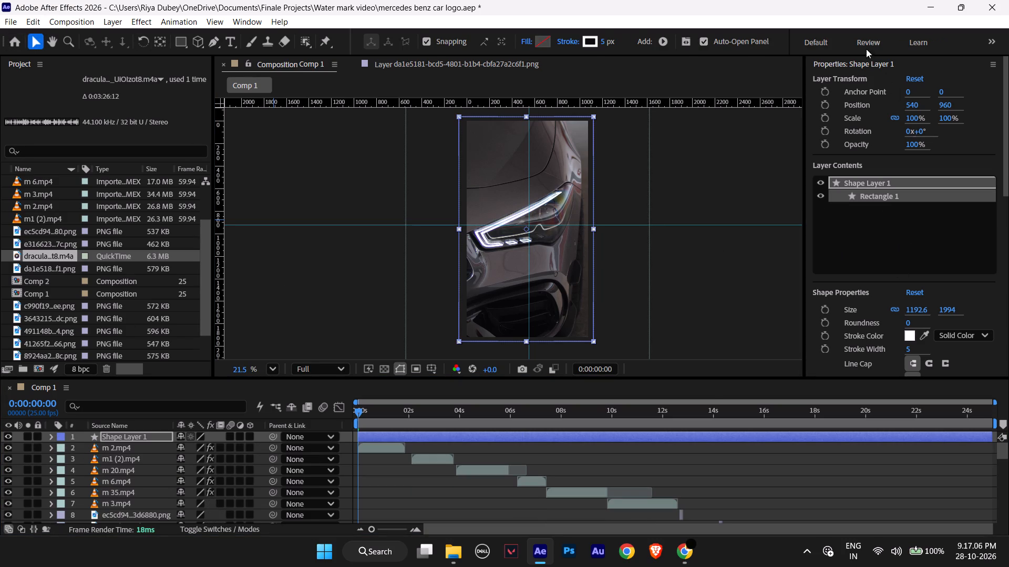
scroll(898, 225, "down", 5)
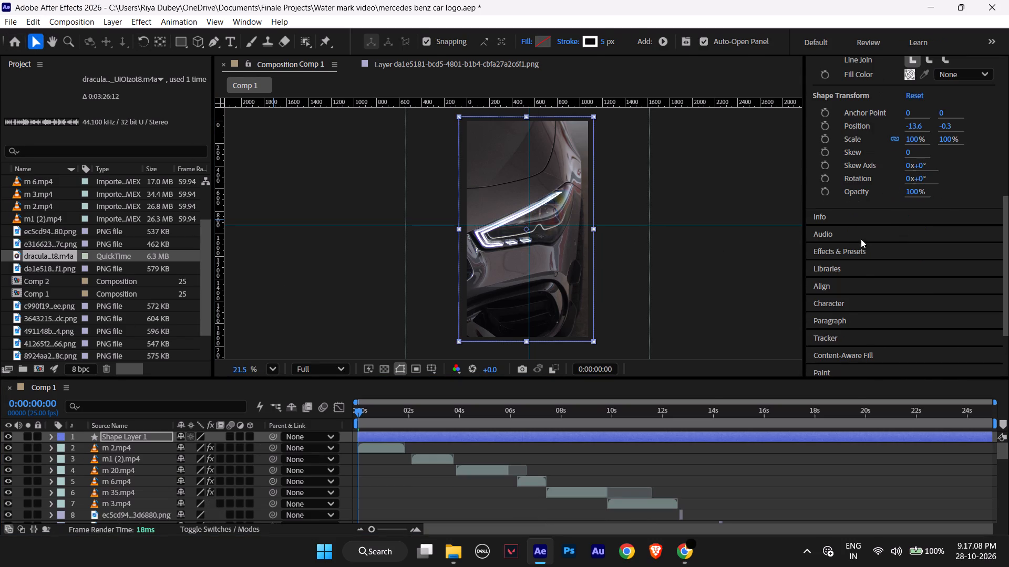
left_click(836, 285)
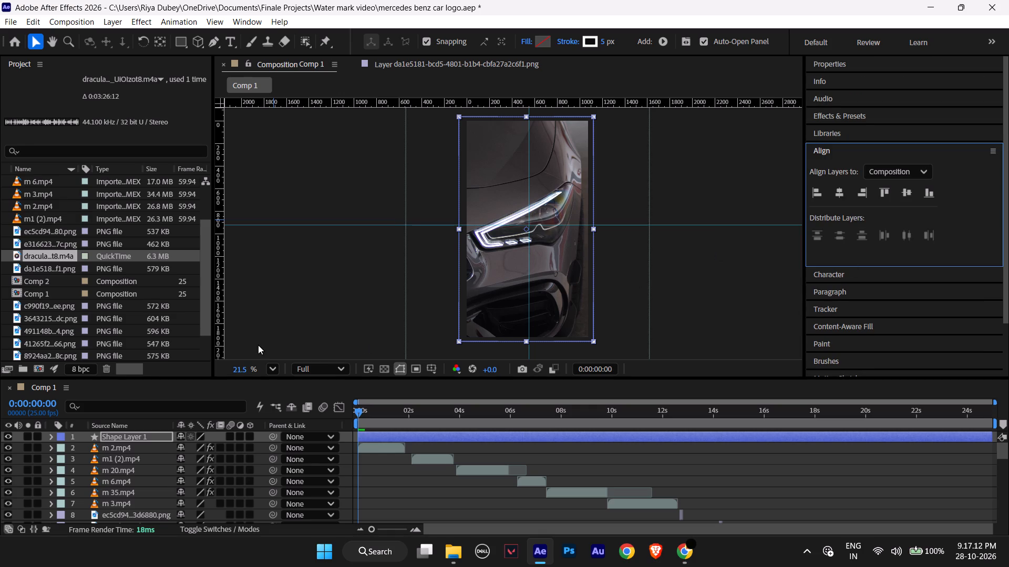
scroll(131, 478, "down", 3)
scroll(131, 478, "up", 1)
scroll(131, 478, "down", 4)
scroll(122, 469, "up", 11)
scroll(122, 469, "down", 2)
scroll(122, 469, "up", 6)
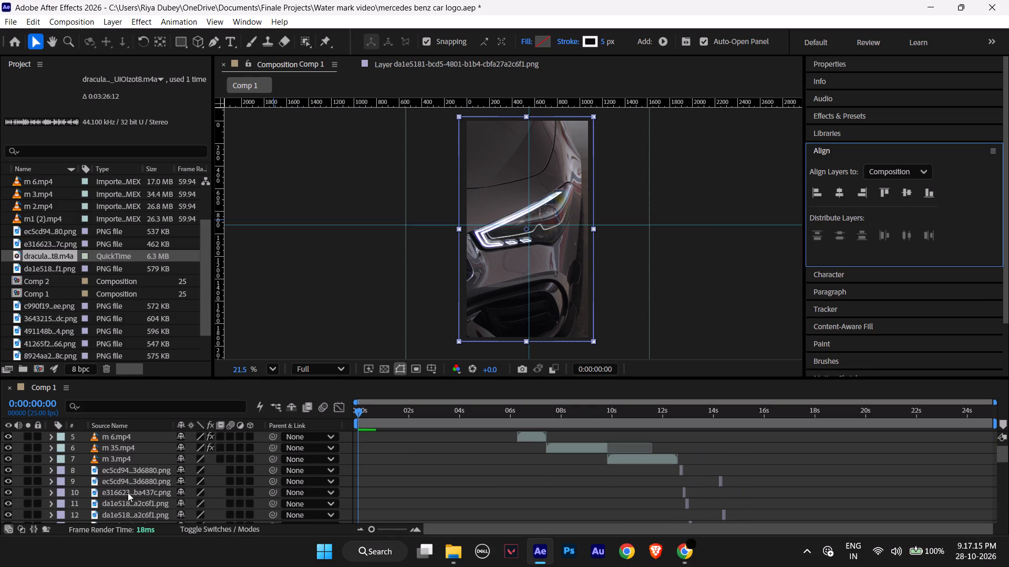
scroll(125, 483, "up", 2)
left_click(113, 446, "ctrl")
left_click(838, 193)
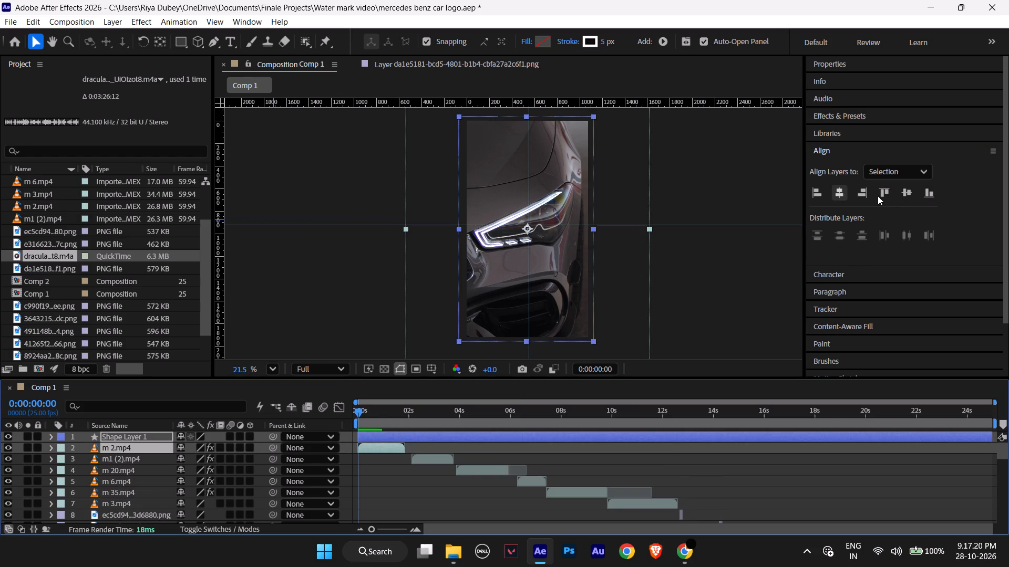
left_click(904, 195)
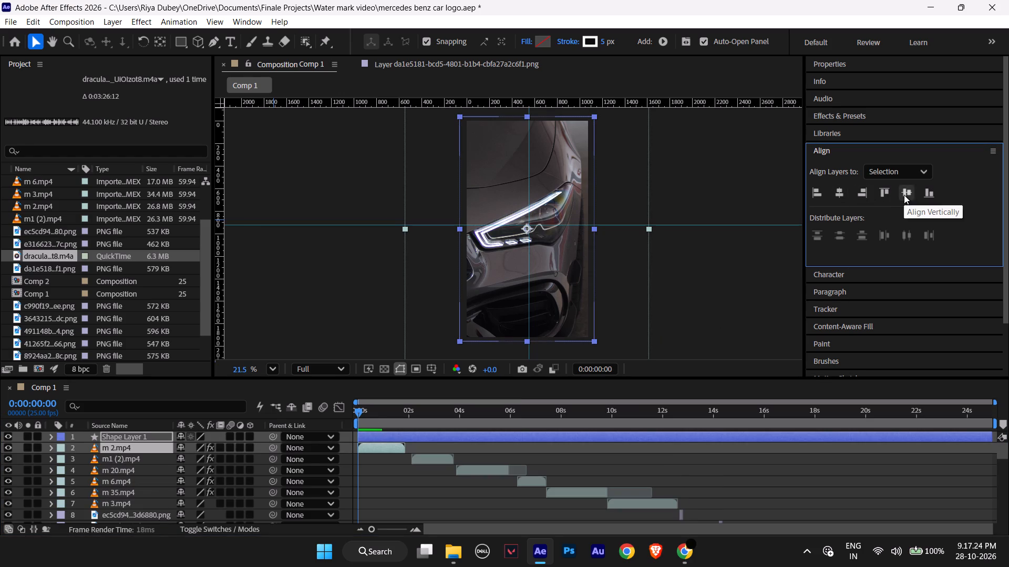
left_click(763, 238)
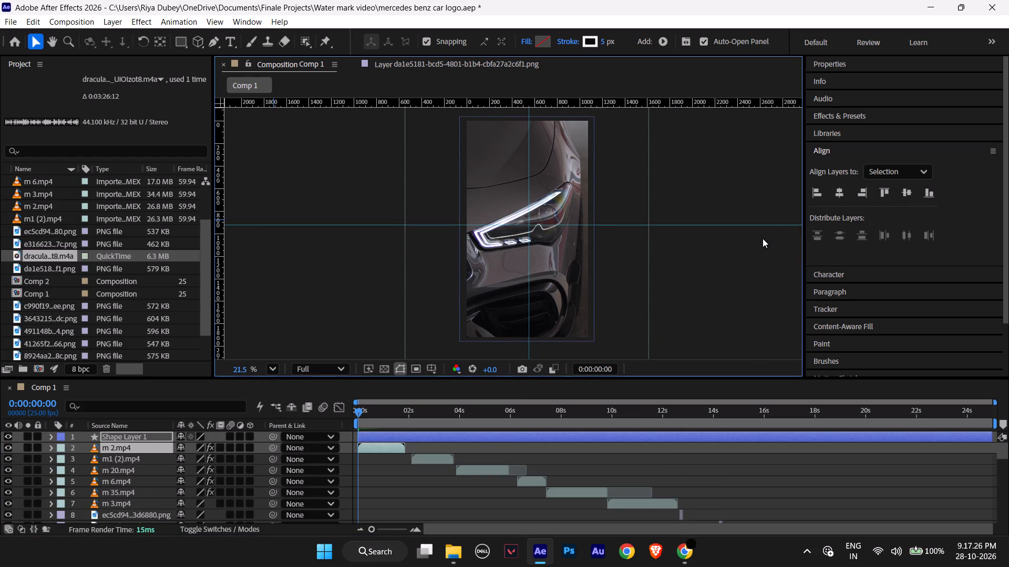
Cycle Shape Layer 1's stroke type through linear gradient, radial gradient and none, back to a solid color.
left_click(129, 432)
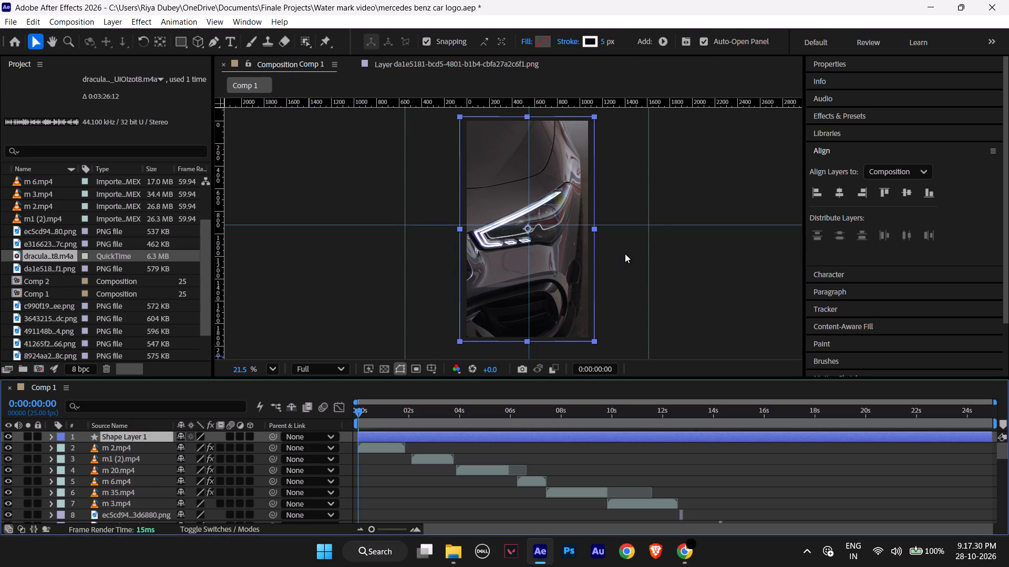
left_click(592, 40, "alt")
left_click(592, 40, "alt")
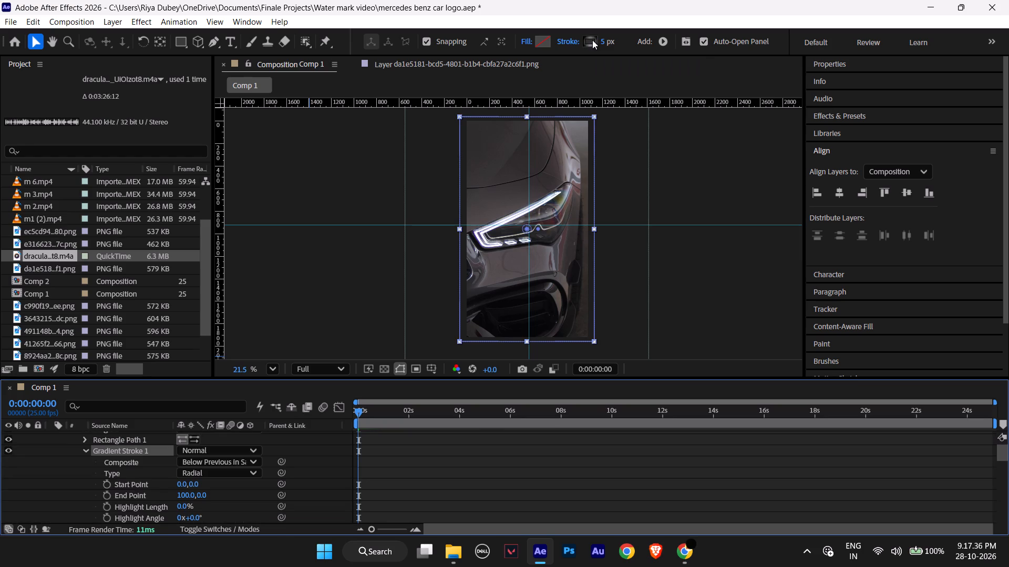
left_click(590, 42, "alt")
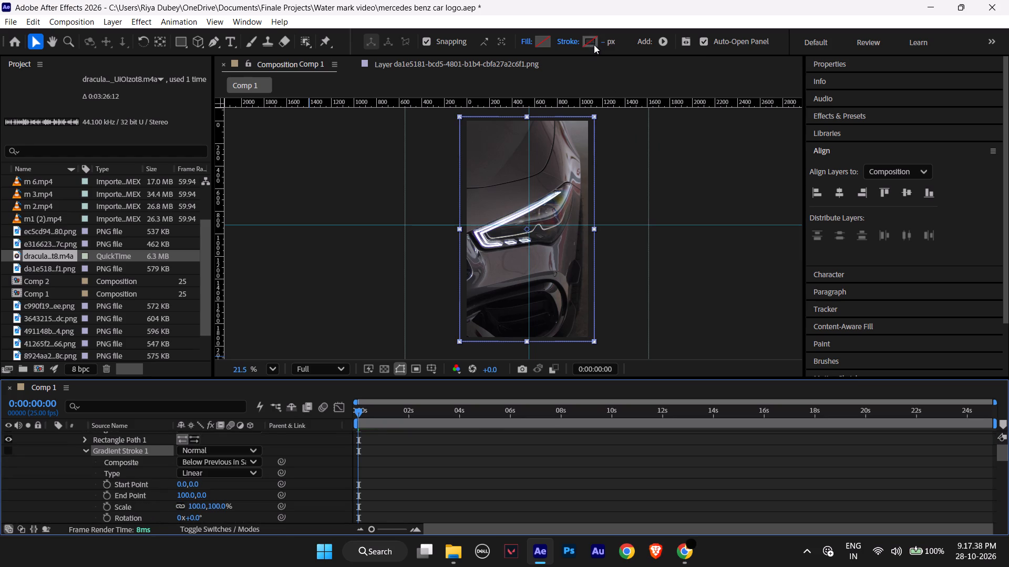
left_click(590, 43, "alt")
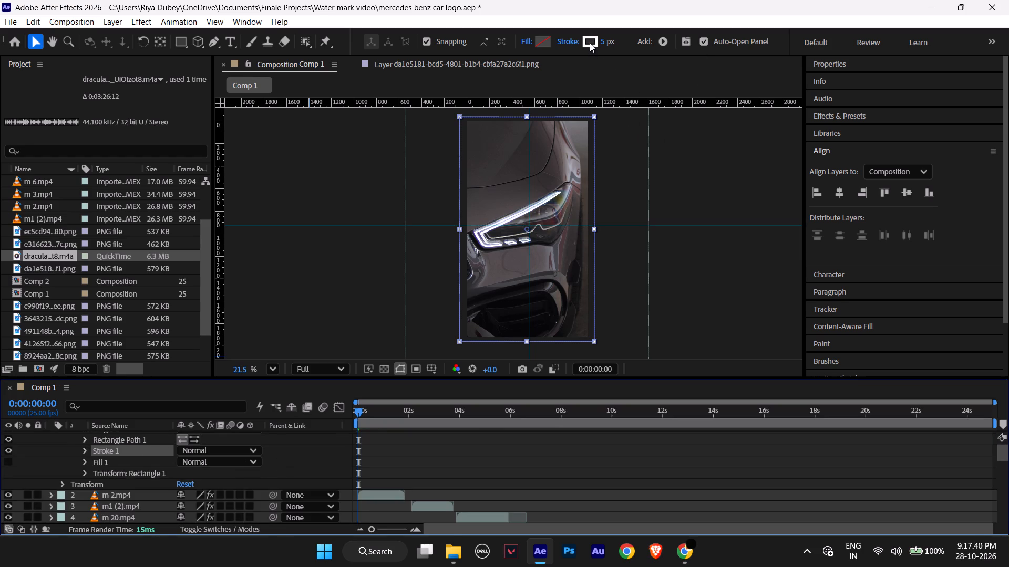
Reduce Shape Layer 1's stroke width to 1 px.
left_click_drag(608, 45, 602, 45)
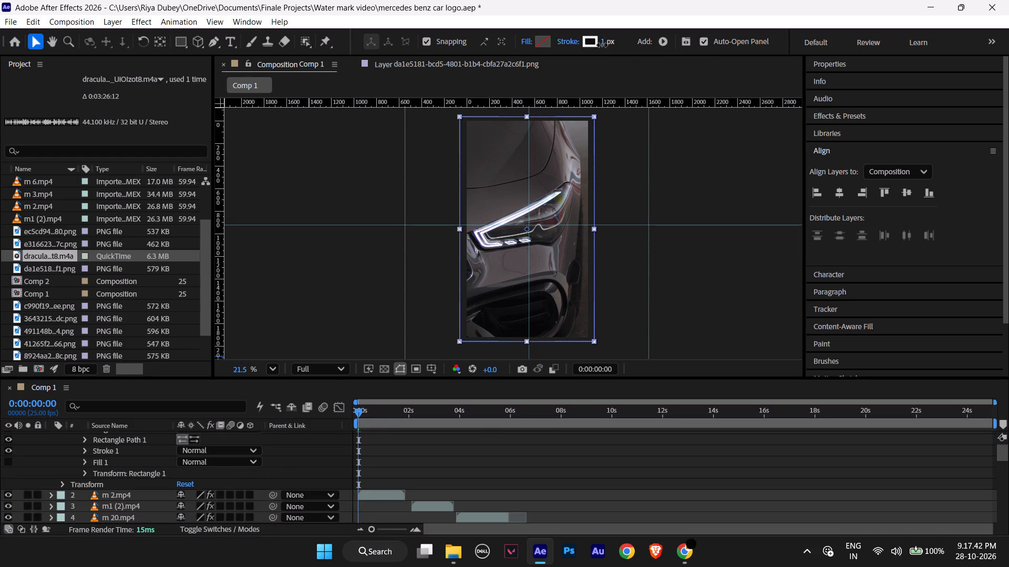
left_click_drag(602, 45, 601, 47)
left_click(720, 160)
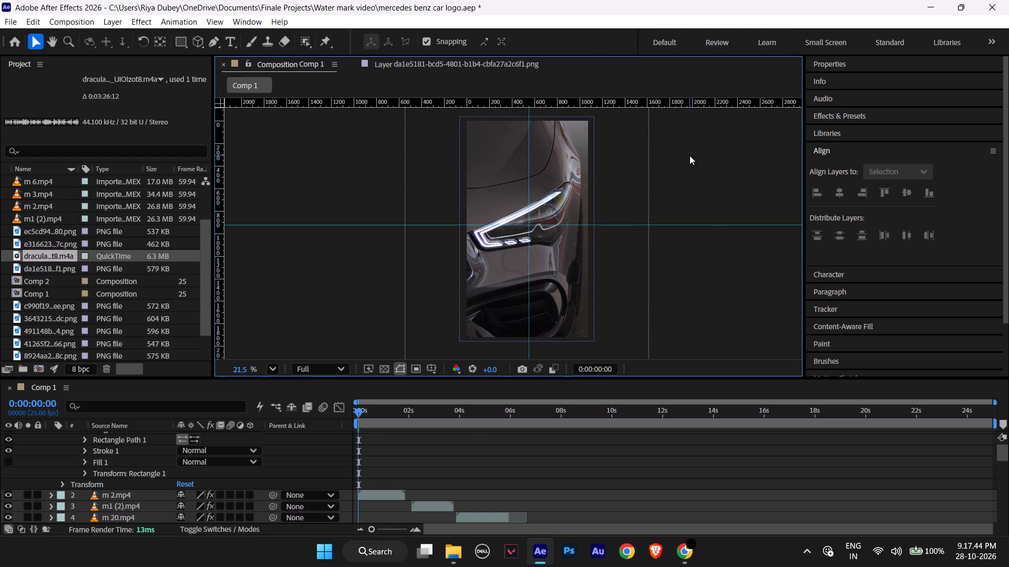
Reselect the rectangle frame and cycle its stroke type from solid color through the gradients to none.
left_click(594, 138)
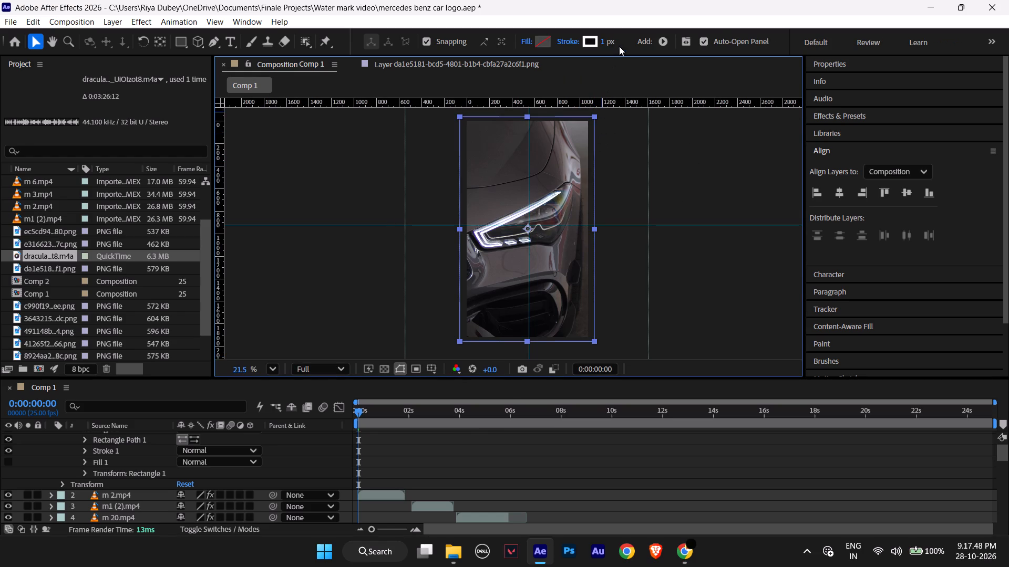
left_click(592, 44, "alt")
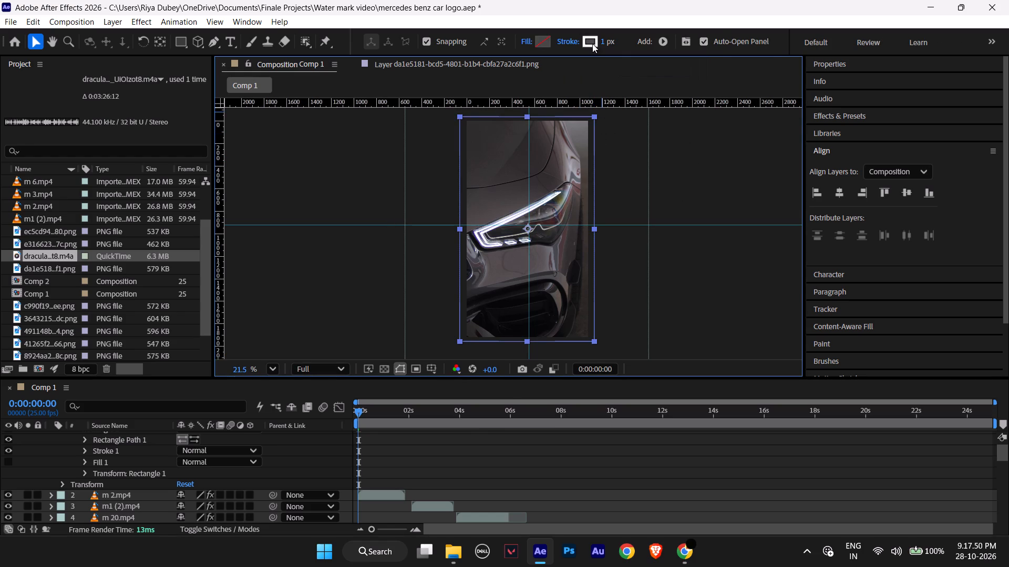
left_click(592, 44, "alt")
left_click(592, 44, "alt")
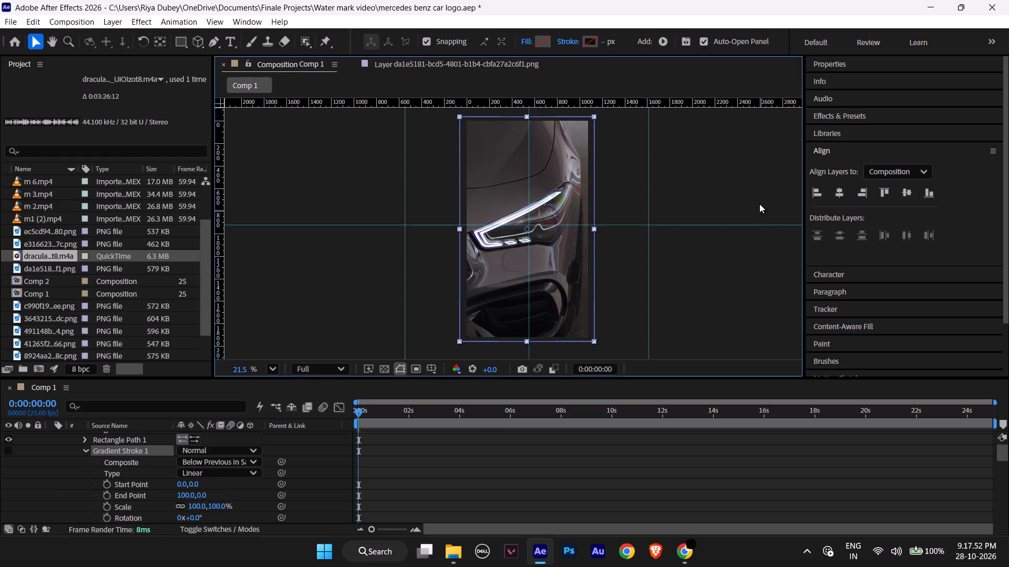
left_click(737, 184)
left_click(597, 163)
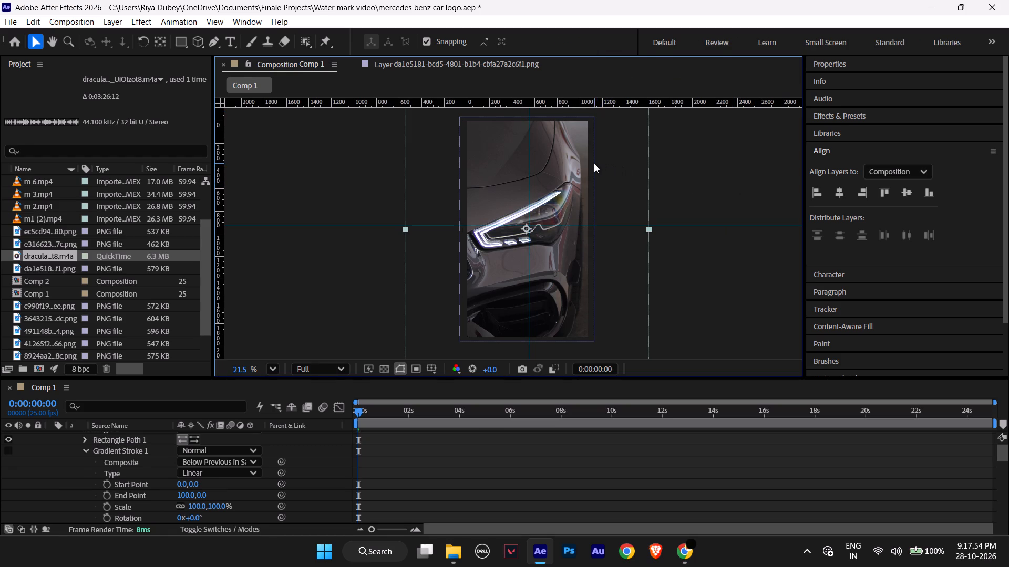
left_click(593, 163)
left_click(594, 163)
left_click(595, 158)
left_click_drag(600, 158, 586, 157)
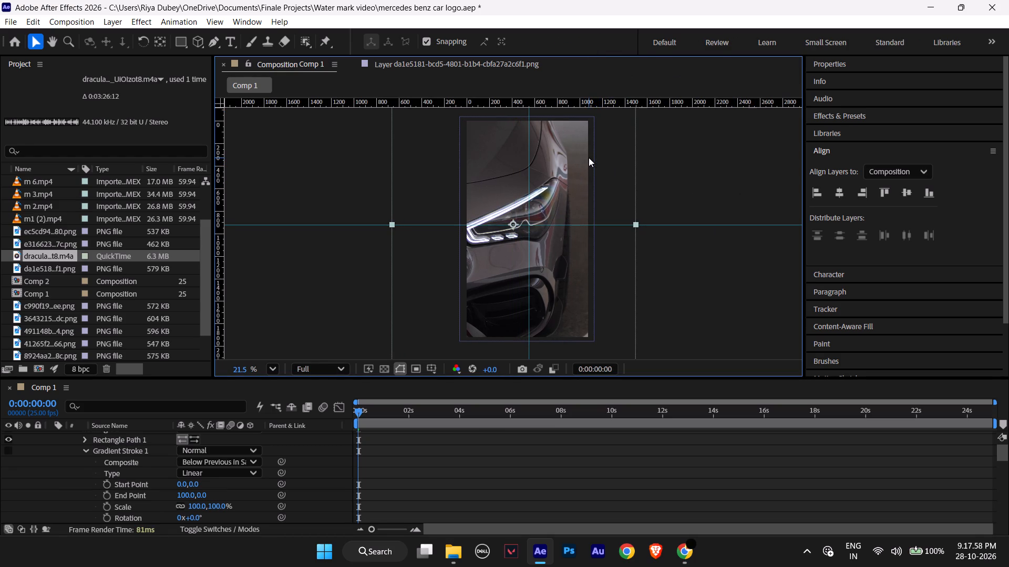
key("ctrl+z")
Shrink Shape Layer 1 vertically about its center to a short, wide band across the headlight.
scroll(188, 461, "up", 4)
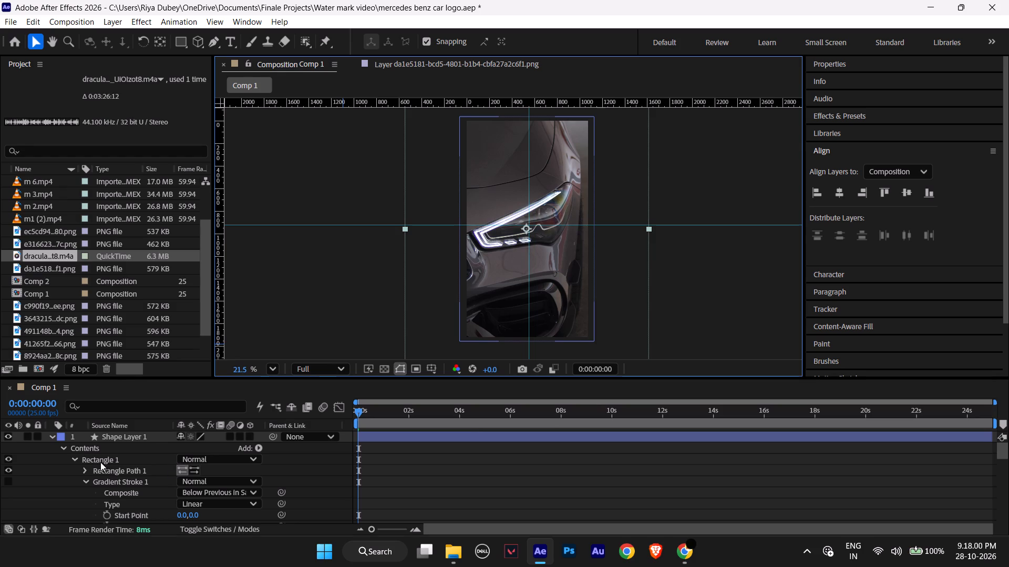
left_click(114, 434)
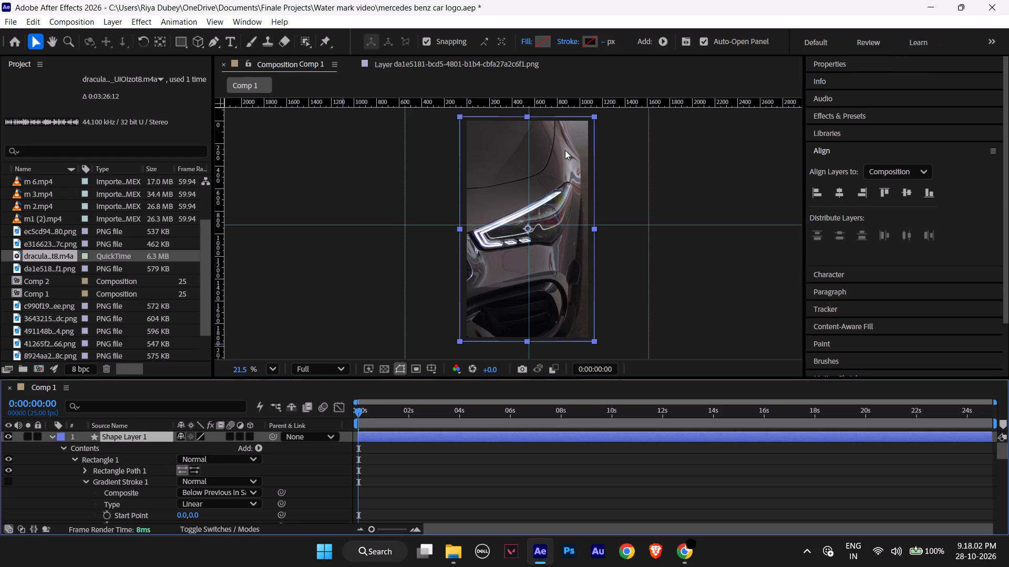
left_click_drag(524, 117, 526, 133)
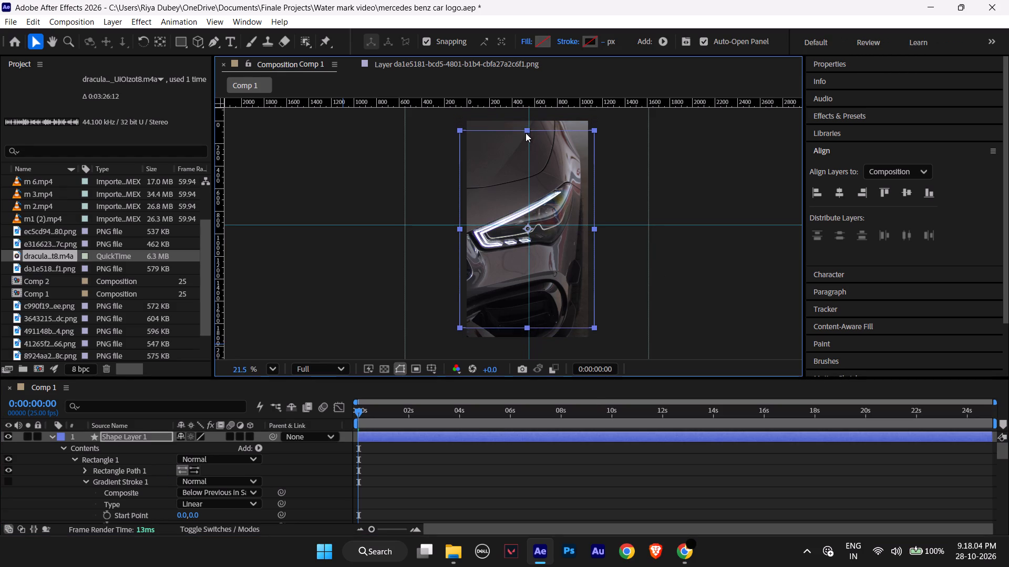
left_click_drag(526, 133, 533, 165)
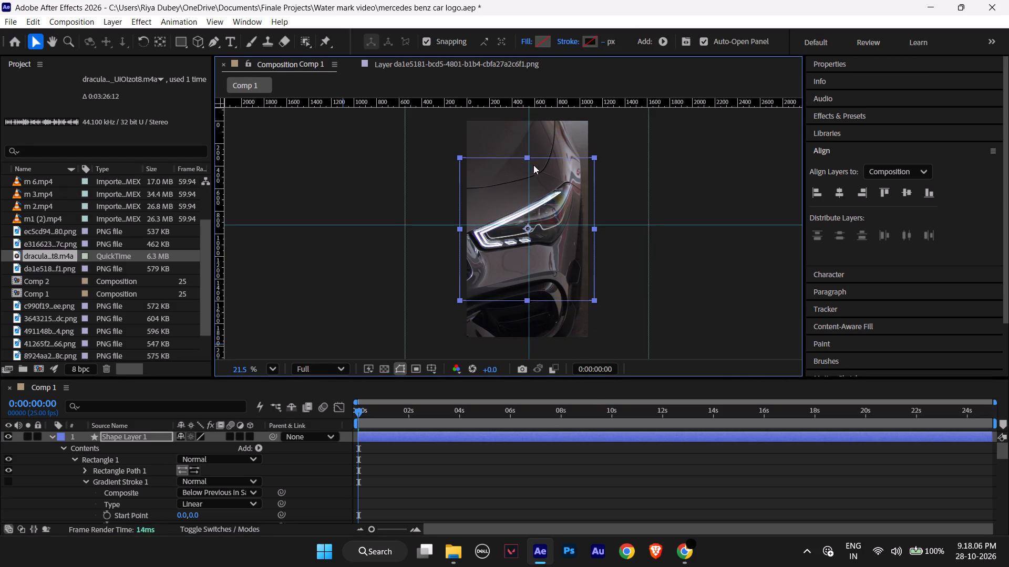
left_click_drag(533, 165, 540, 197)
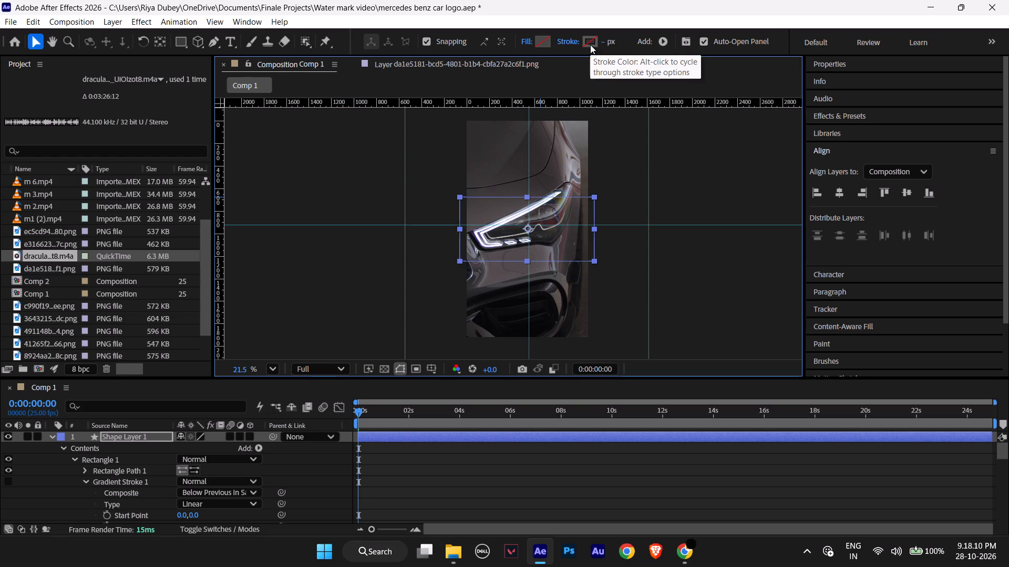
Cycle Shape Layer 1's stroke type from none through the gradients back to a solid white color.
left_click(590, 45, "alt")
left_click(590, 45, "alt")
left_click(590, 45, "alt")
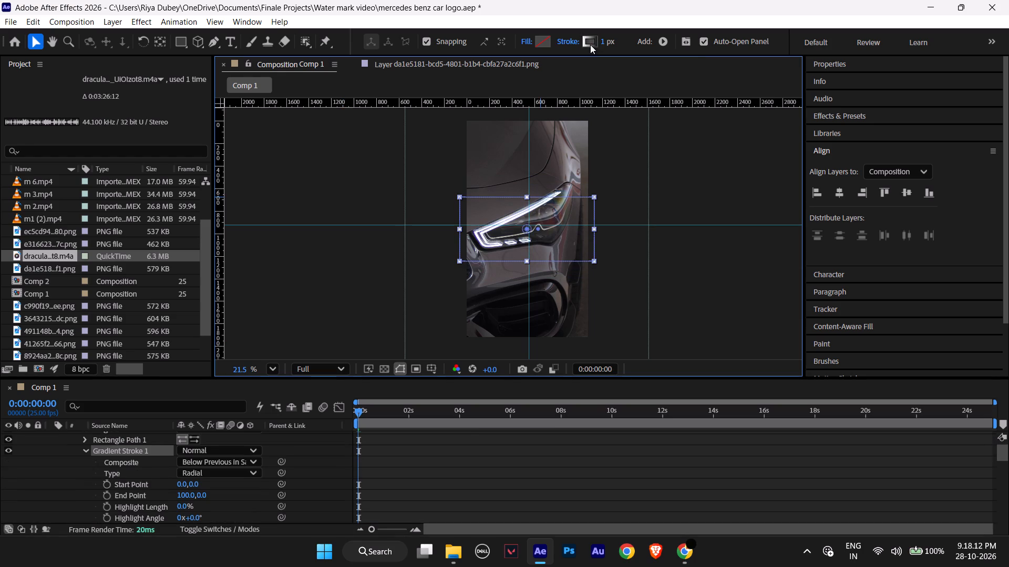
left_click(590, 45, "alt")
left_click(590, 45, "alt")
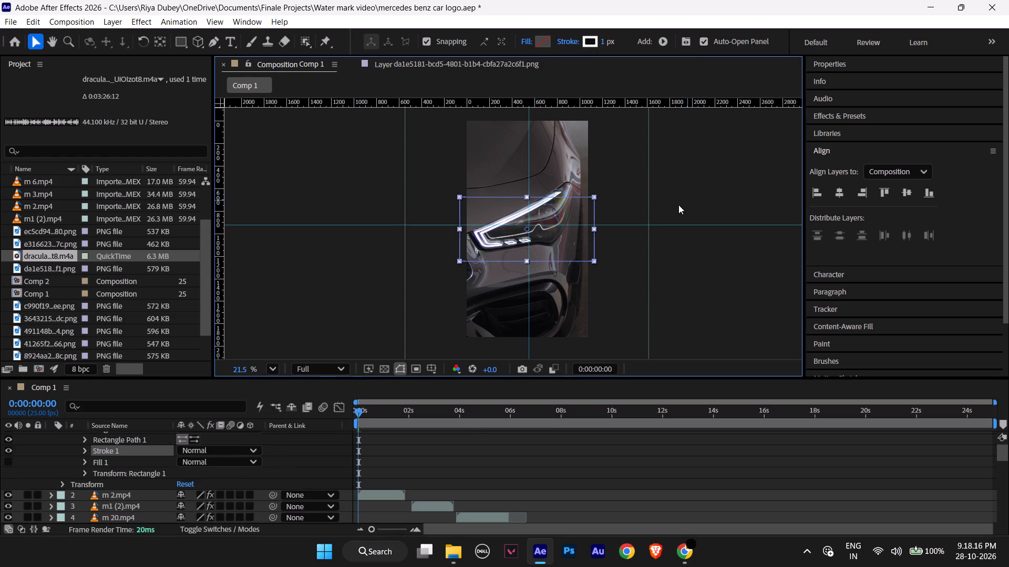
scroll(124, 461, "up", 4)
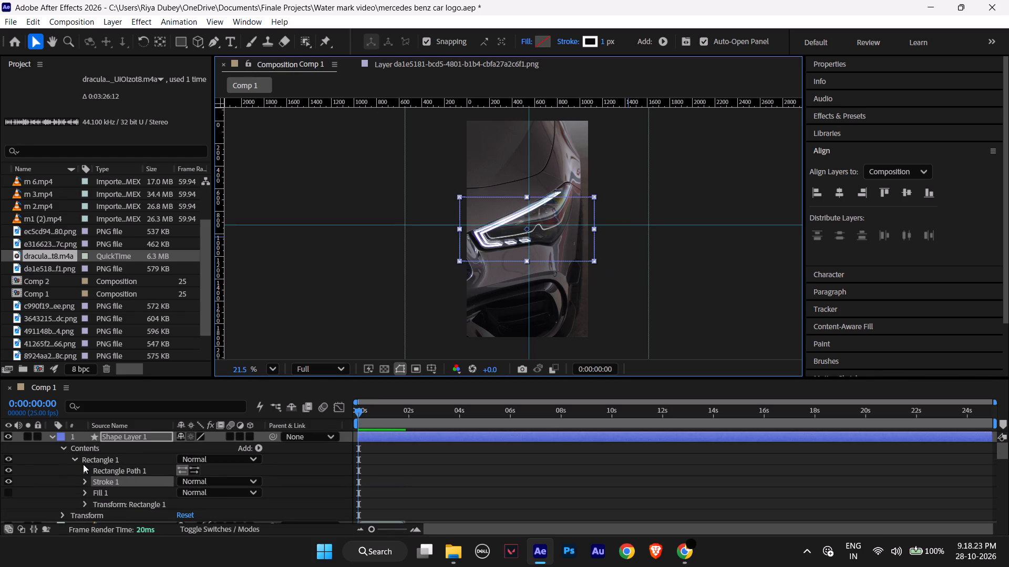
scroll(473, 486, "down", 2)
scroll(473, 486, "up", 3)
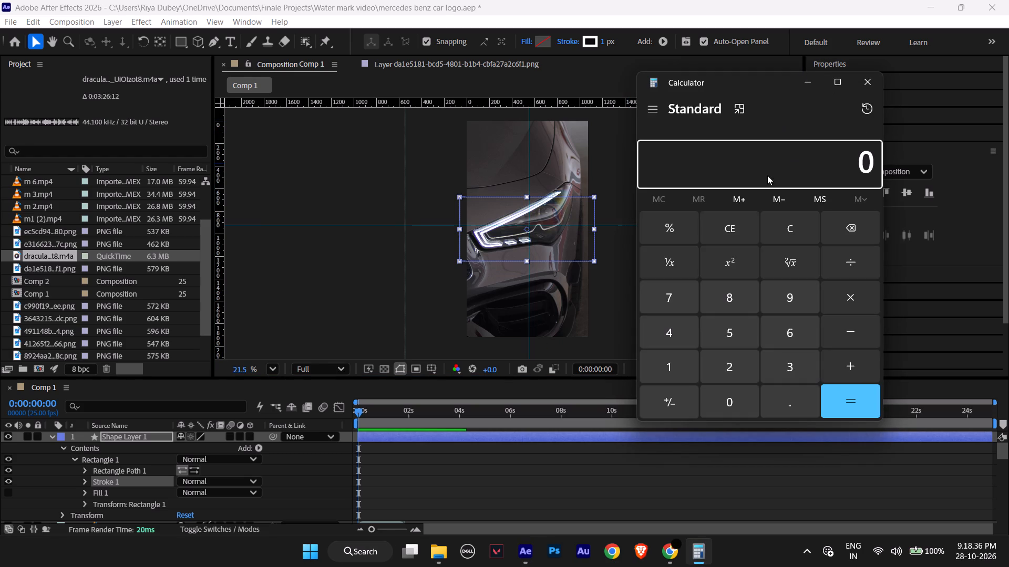
In Calculator, multiply 13 by 3, add 5 to the result, and close it.
left_click_drag(687, 365, 698, 366)
left_click(813, 365)
left_click(840, 289)
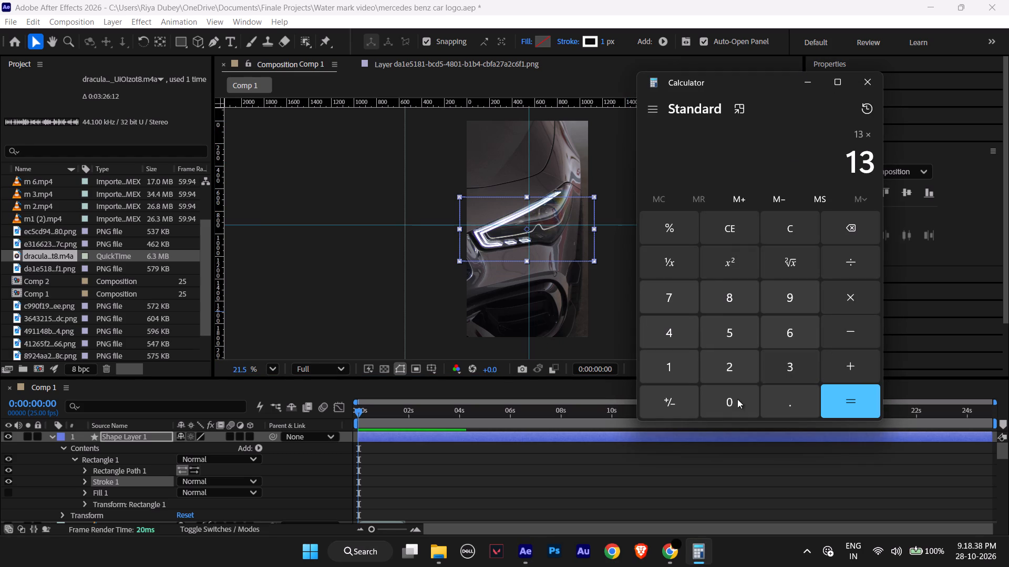
left_click(791, 368)
left_click(864, 420)
left_click(860, 405)
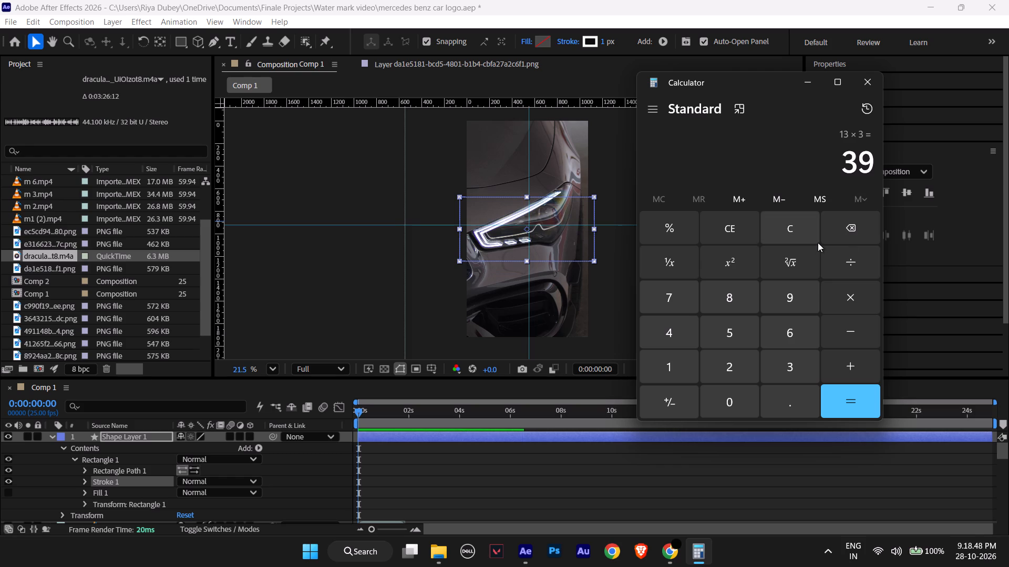
left_click(854, 365)
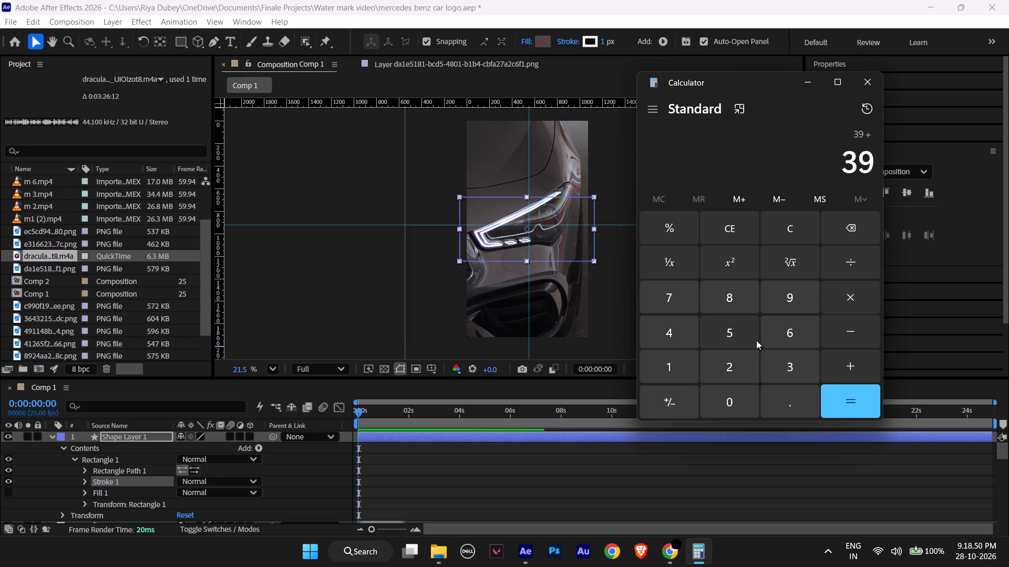
left_click(753, 337)
left_click(840, 396)
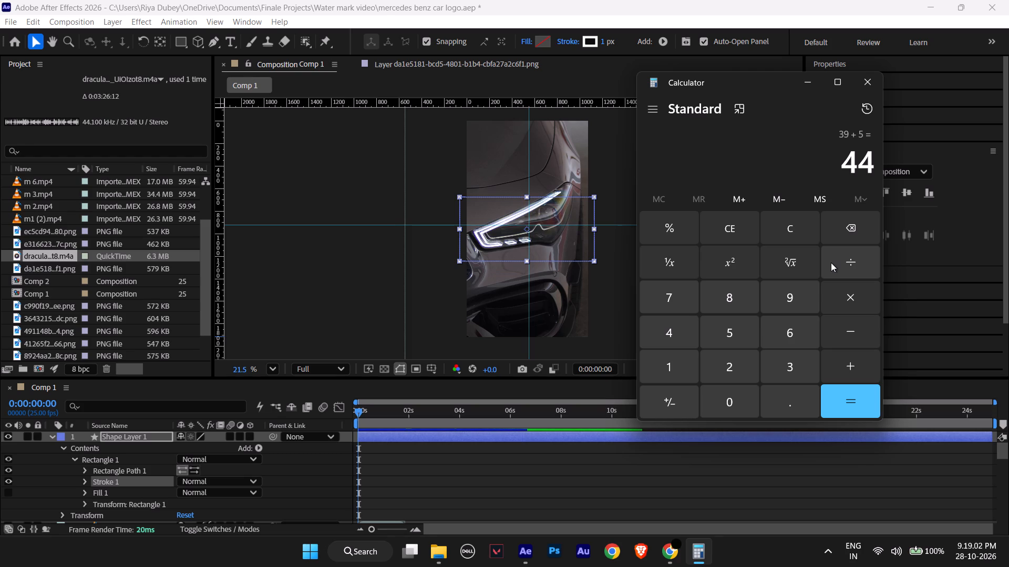
left_click(879, 85)
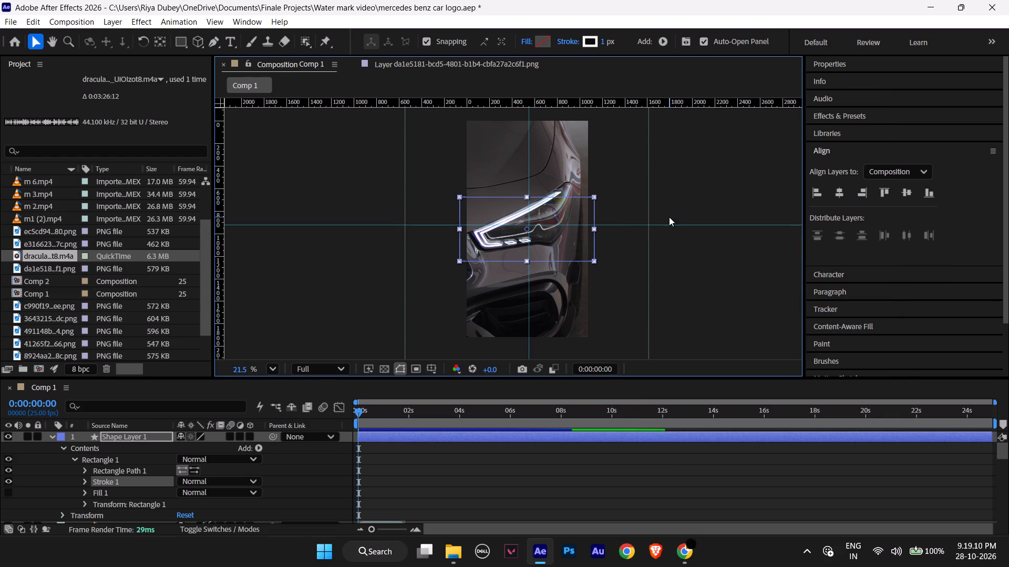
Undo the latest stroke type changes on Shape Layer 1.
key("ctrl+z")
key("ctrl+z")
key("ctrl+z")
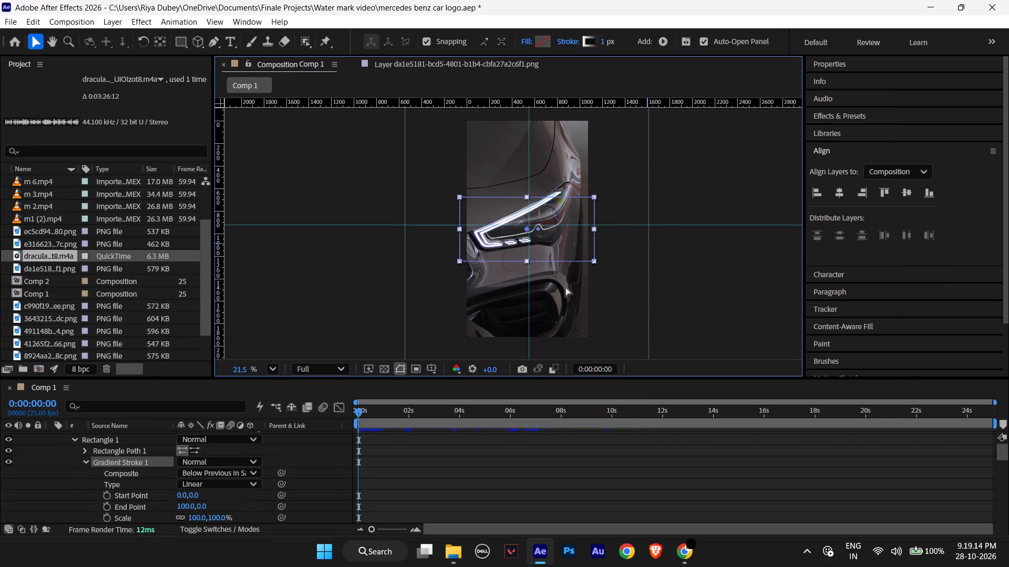
Delete Shape Layer 1 from Comp 1.
scroll(117, 459, "up", 3)
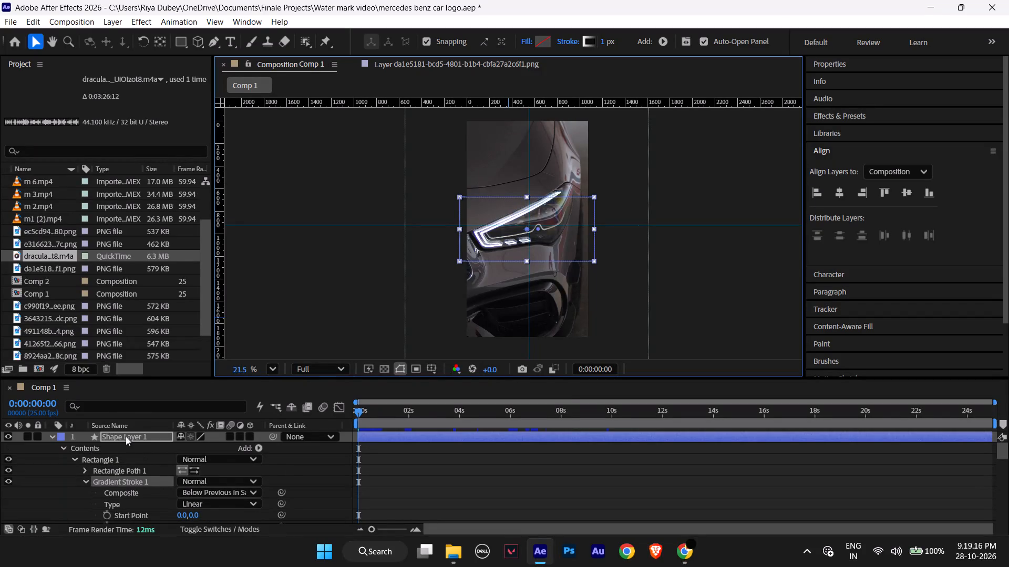
left_click(126, 436)
key("Delete")
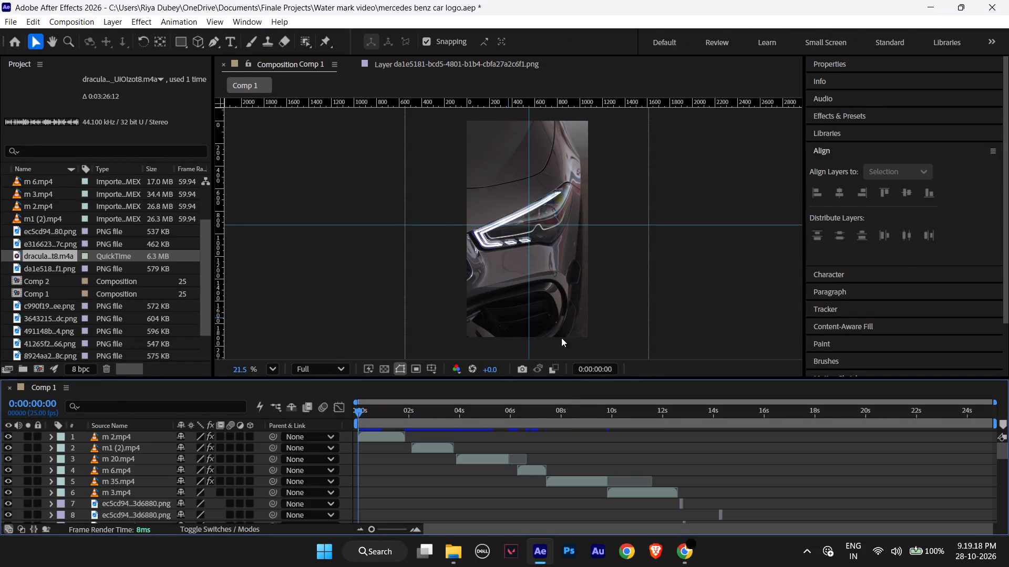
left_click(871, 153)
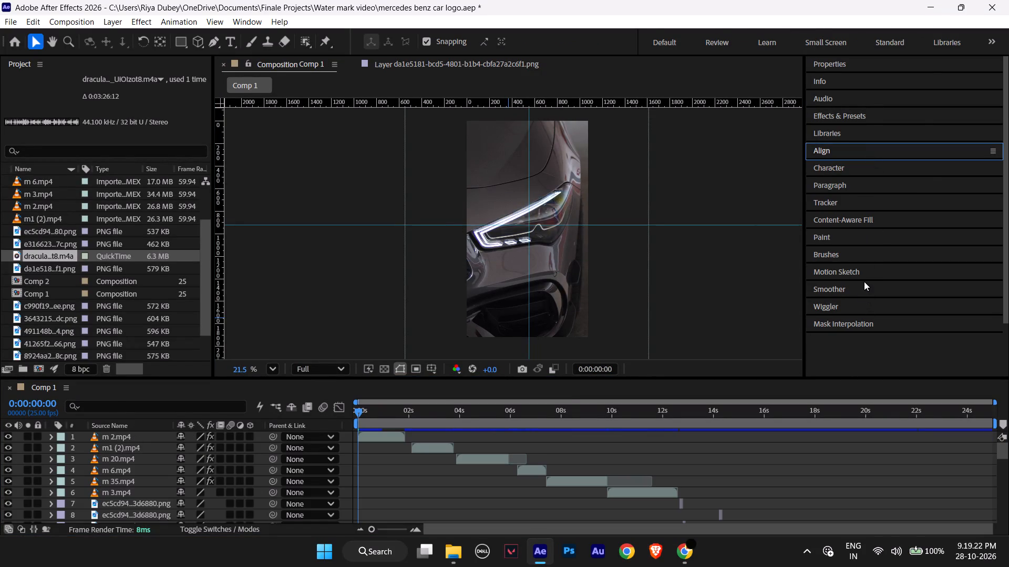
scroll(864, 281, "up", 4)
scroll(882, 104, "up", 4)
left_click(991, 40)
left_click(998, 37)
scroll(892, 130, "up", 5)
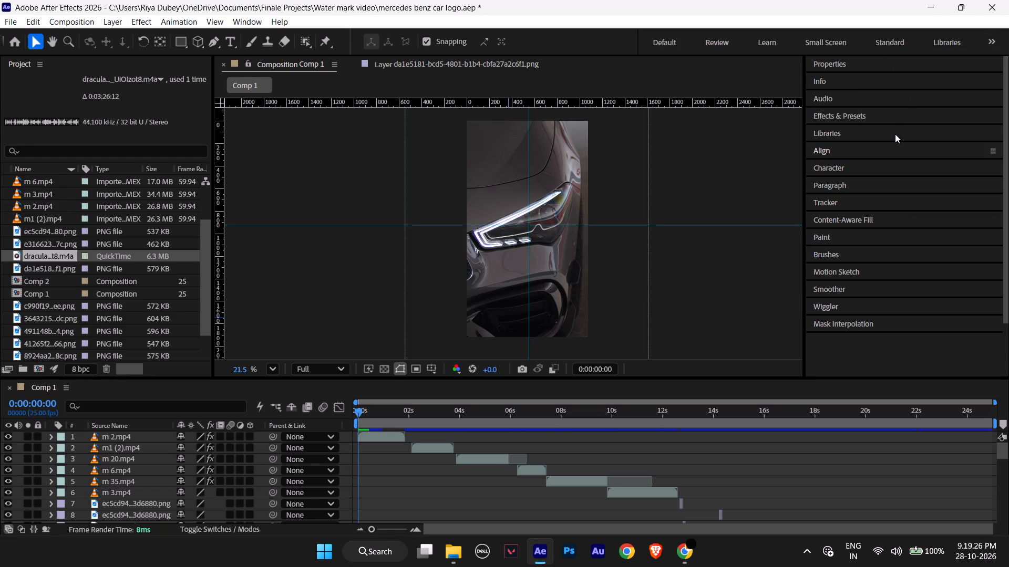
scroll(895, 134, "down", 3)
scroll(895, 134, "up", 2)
Search the effects and presets for mask, and clear the search.
left_click(873, 111)
left_click_drag(870, 135, 783, 137)
key("a")
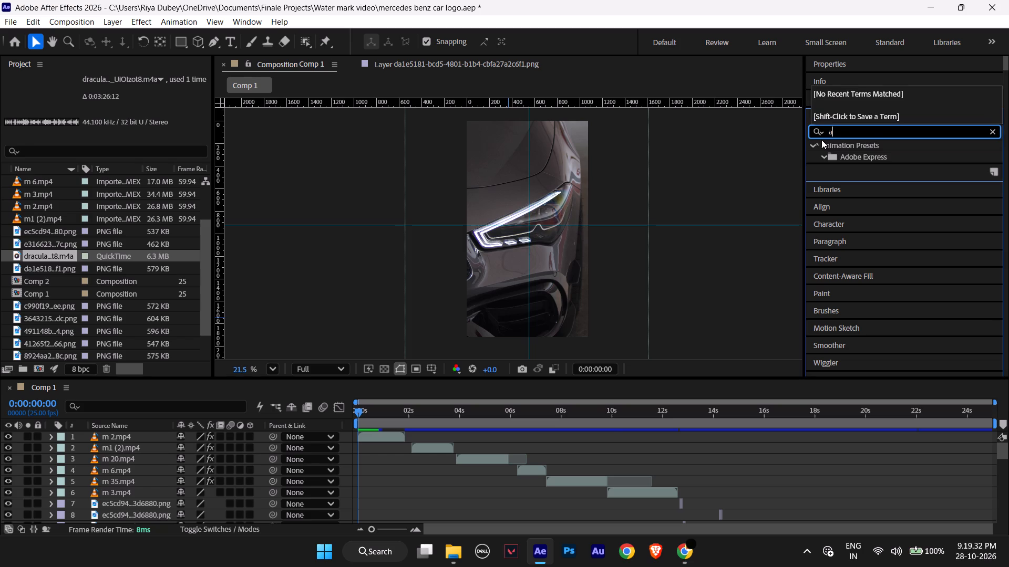
key("BackSpace")
key("a")
key("BackSpace")
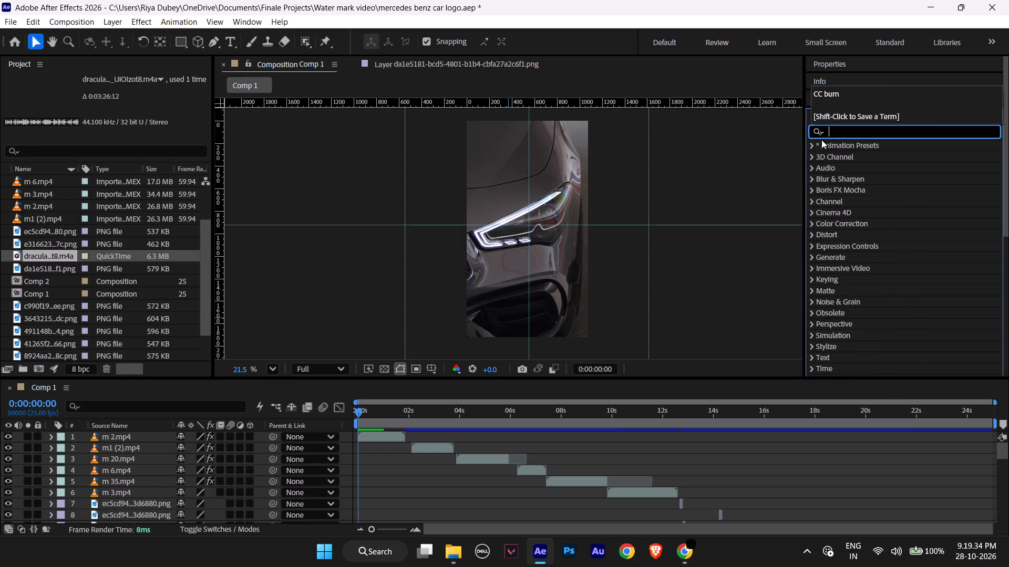
type("mask")
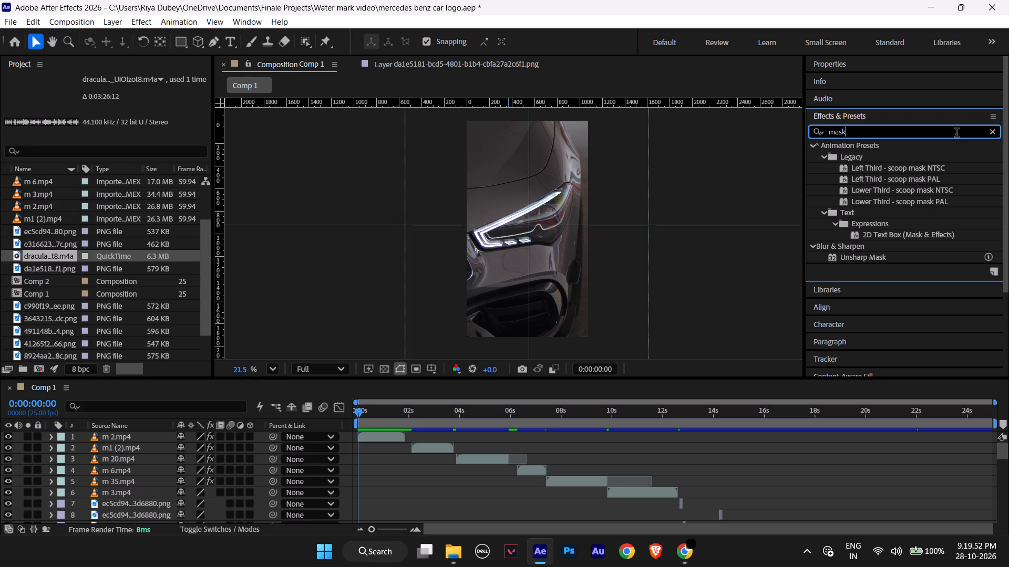
left_click(991, 129)
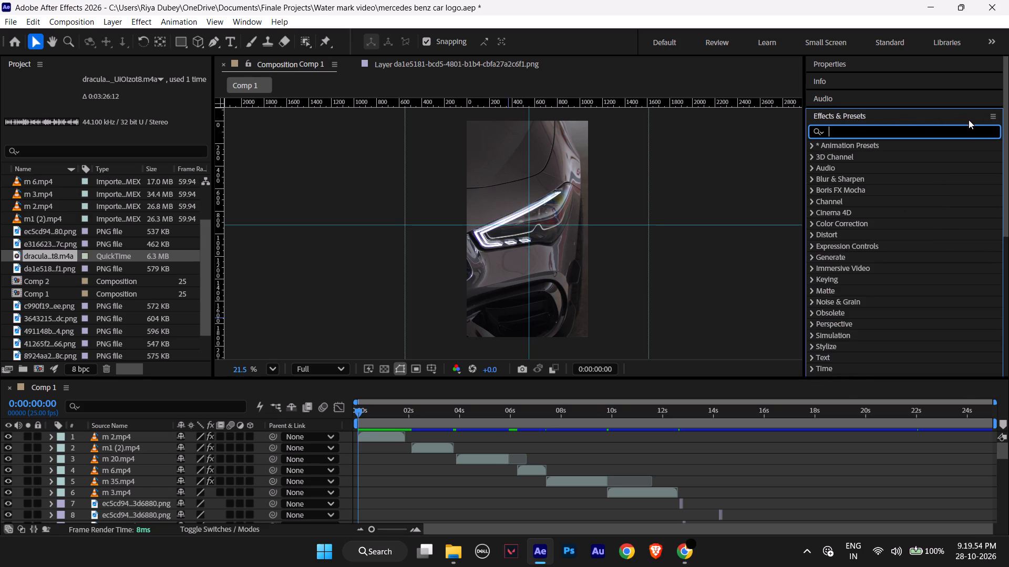
left_click(890, 118)
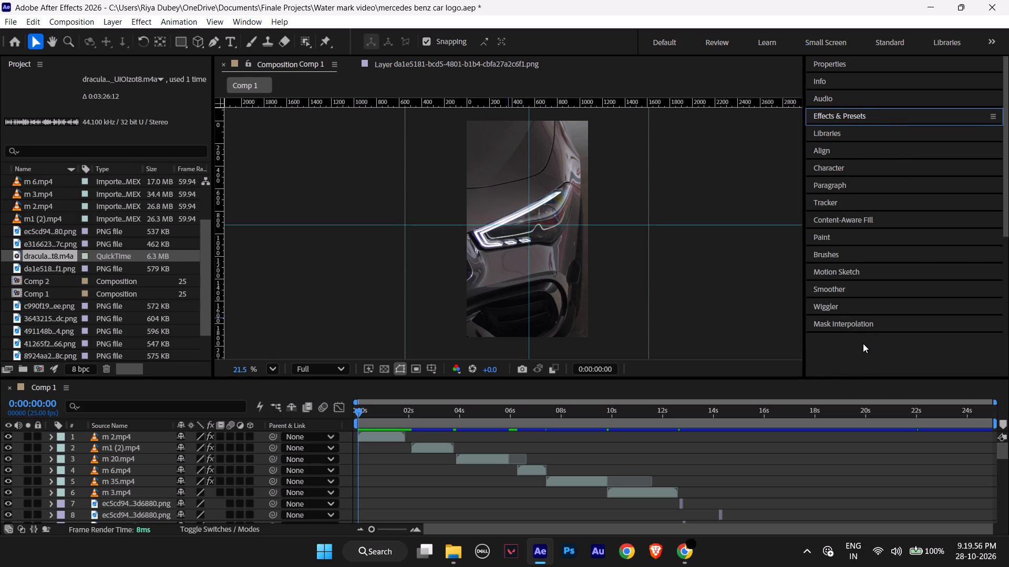
Draw a stroked rectangle without fill, about 1188 x 1966 px, framing the whole Comp 1 picture on a new shape layer.
left_click(863, 343)
left_click(185, 42)
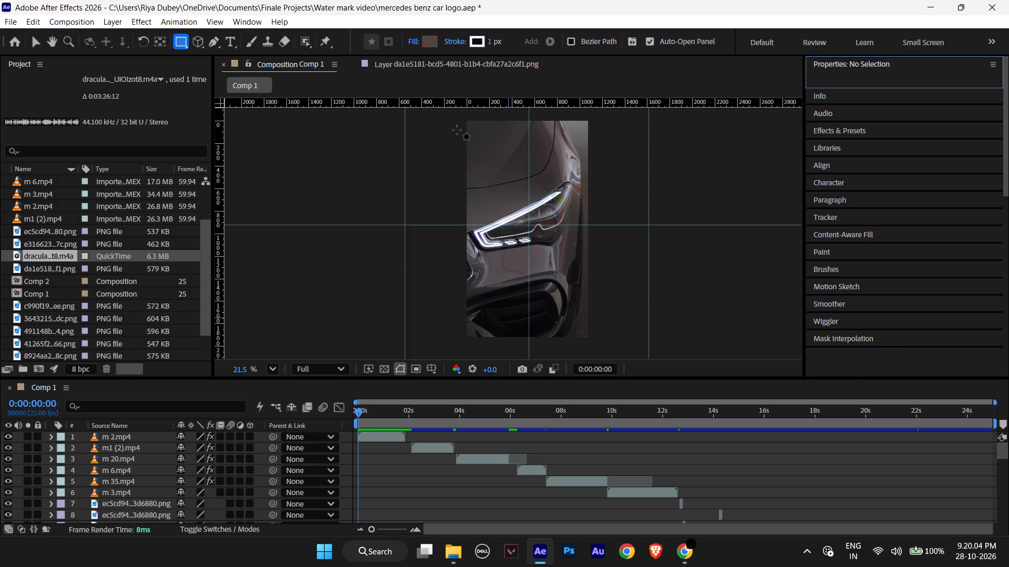
right_click(182, 43)
left_click(182, 43)
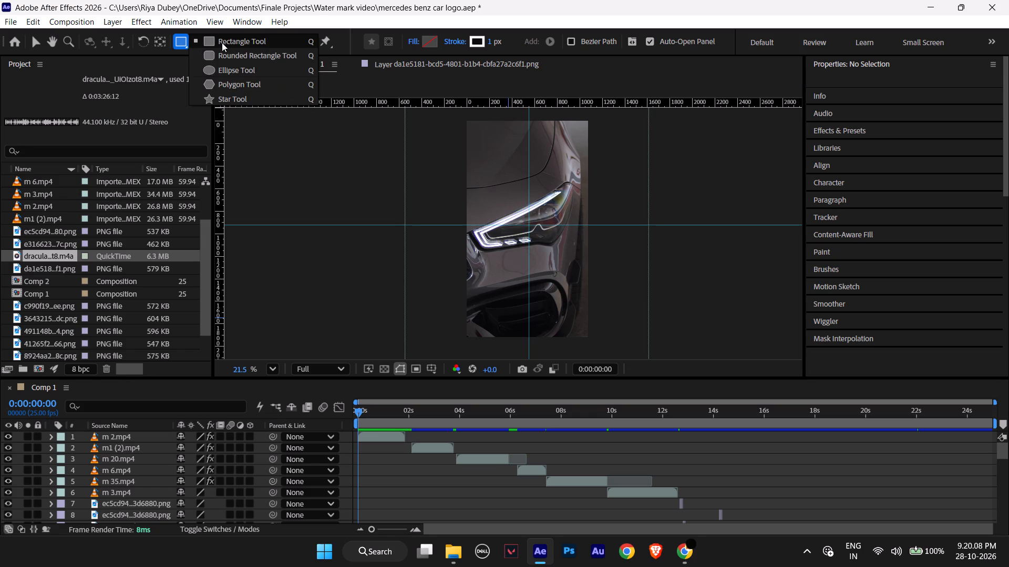
left_click(222, 43)
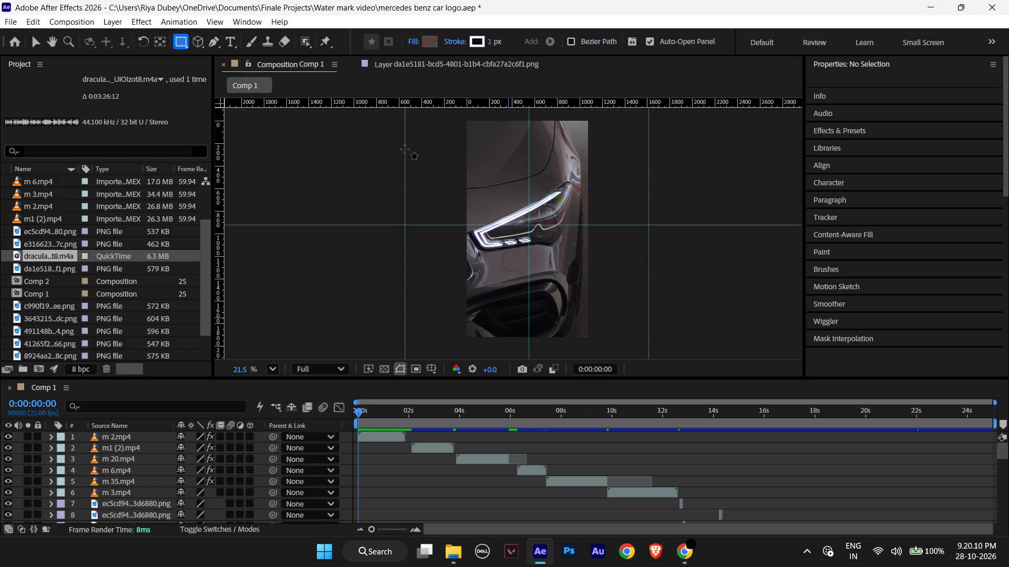
left_click_drag(459, 119, 561, 263)
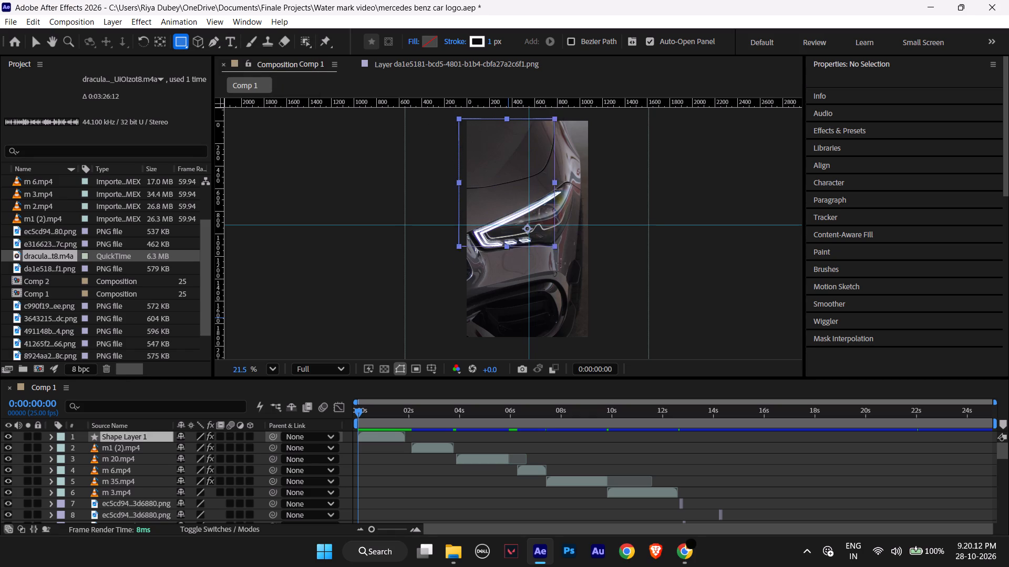
left_click_drag(561, 263, 591, 340)
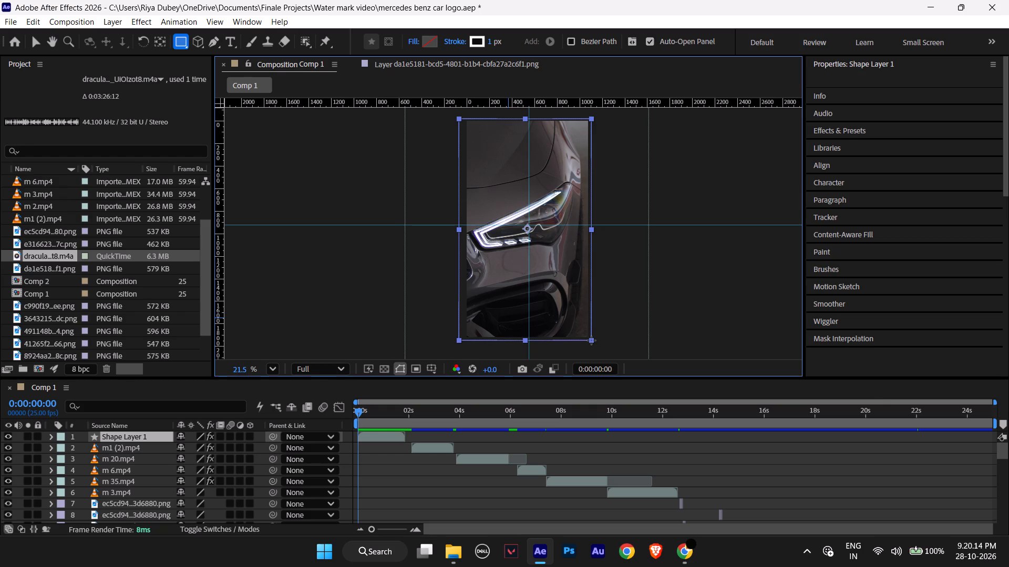
left_click_drag(591, 340, 593, 340)
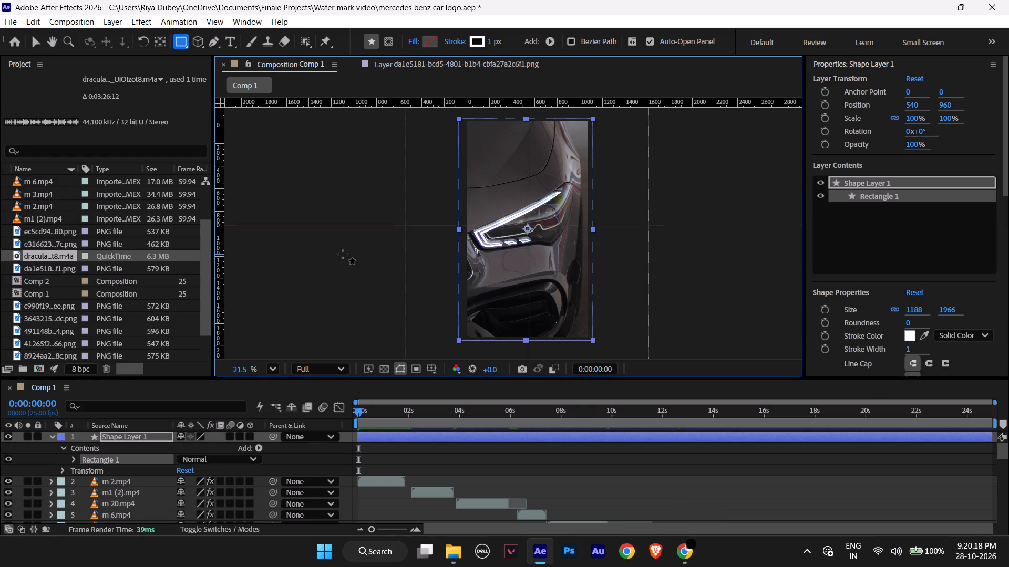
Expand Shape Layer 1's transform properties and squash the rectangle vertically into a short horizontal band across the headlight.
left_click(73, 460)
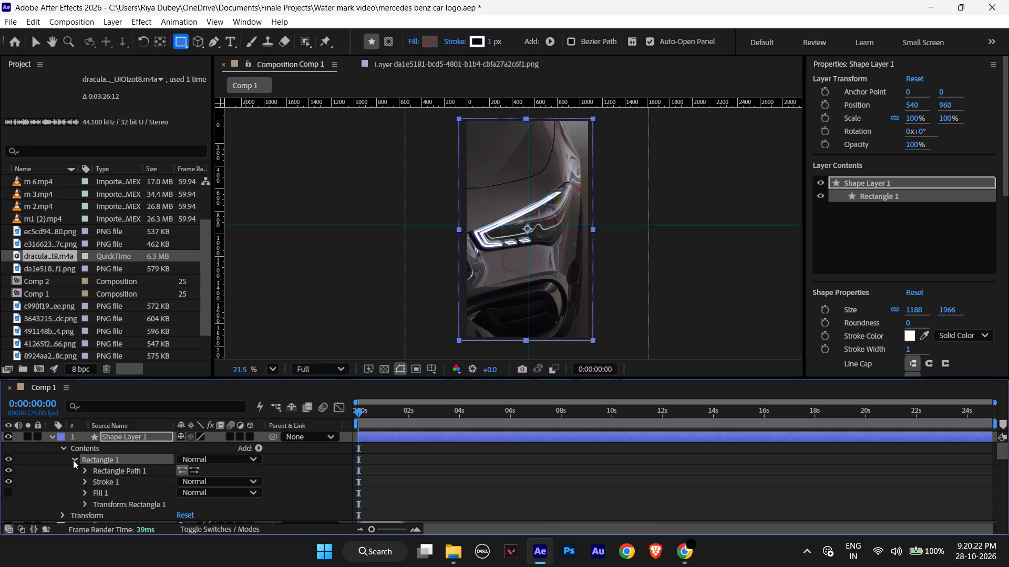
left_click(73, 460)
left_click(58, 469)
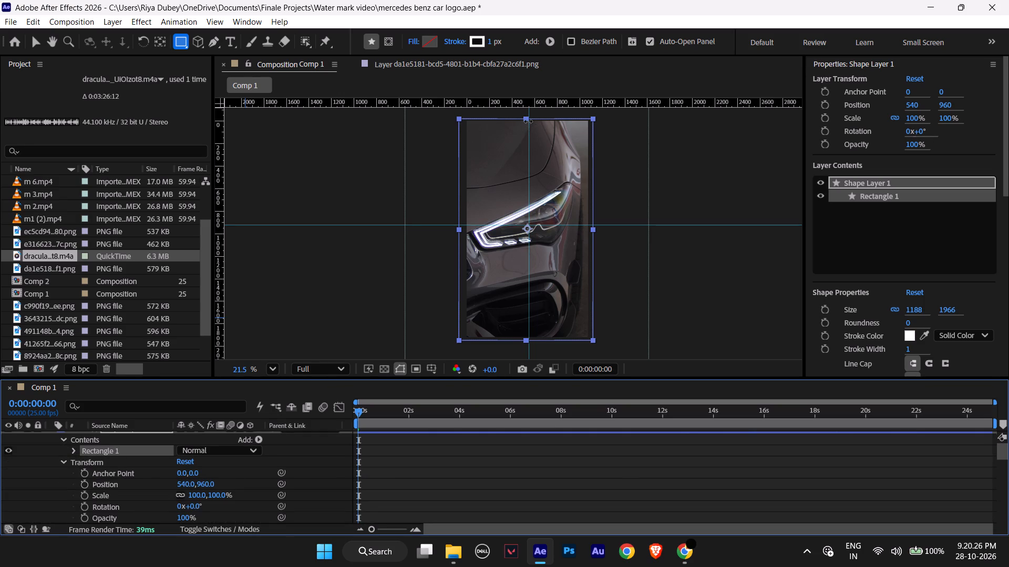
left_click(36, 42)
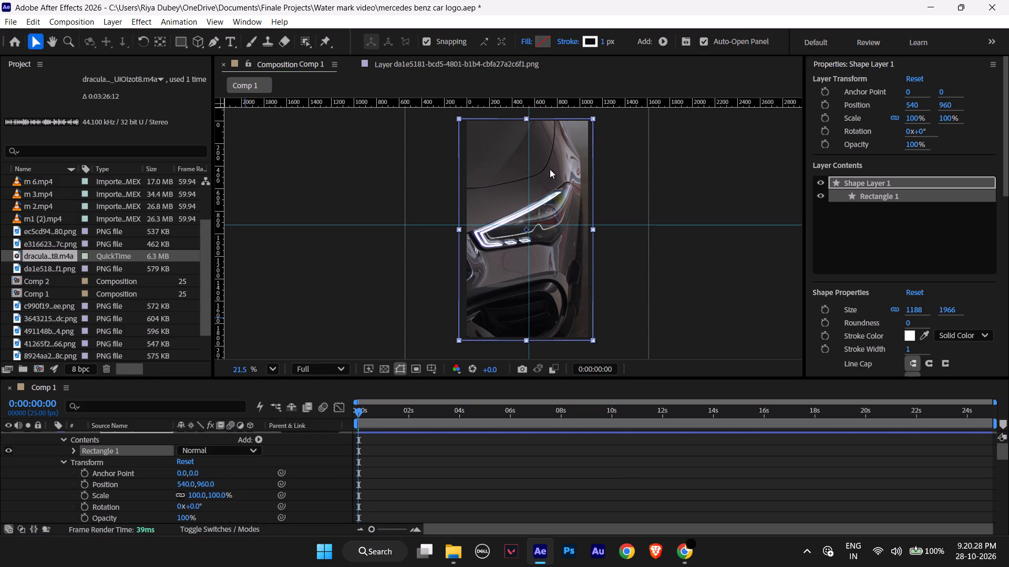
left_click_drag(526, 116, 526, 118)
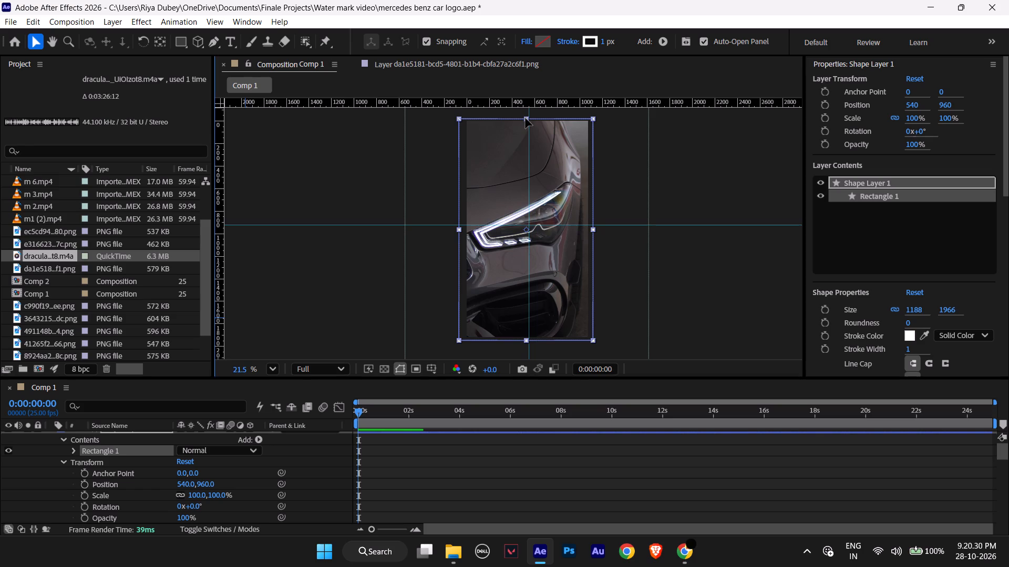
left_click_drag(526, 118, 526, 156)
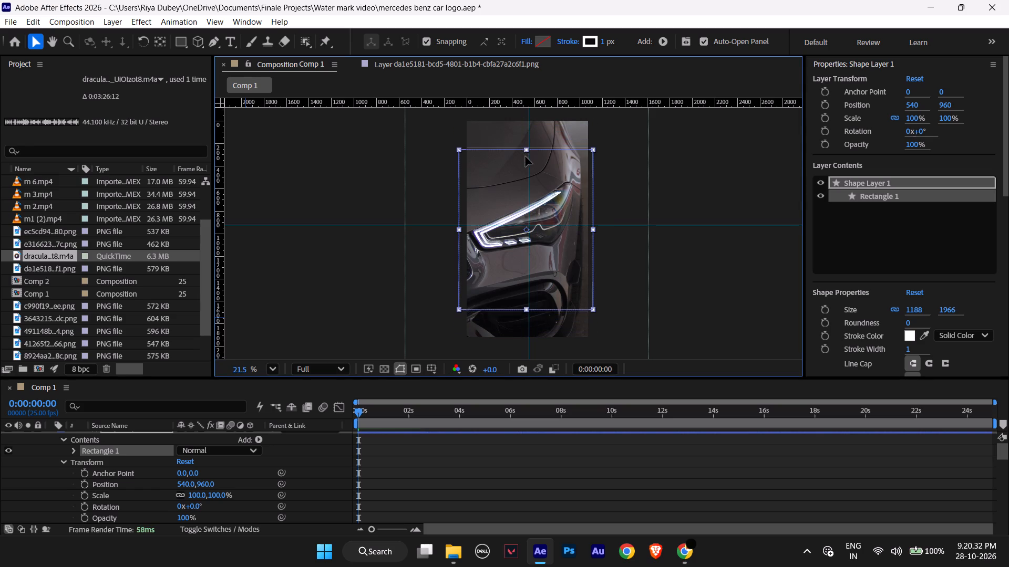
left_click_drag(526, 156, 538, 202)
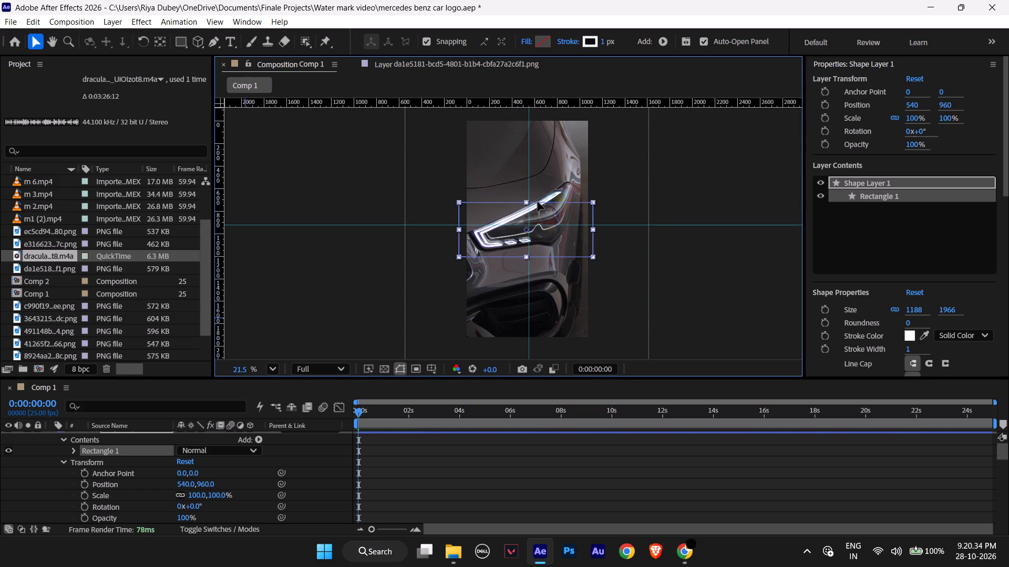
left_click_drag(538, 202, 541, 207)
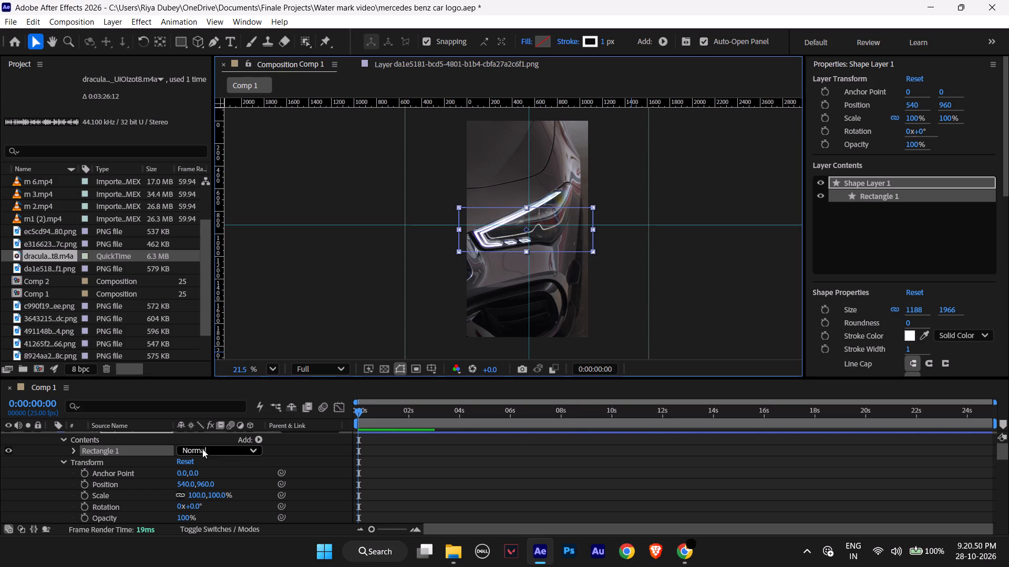
Preview Comp 1 from the start and return the playhead to 0:00:00:00.
key("space")
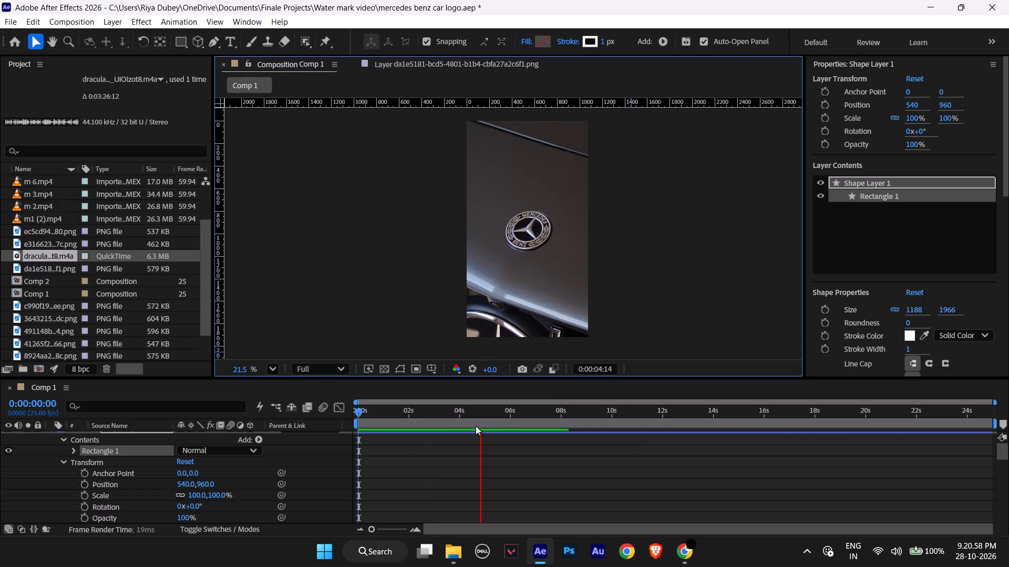
key("space")
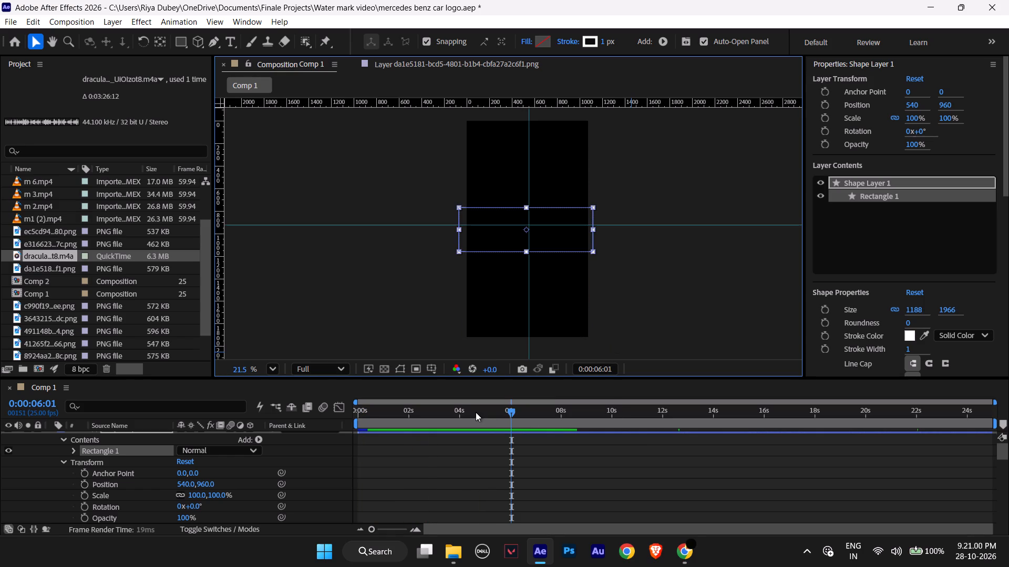
left_click_drag(512, 409, 357, 413)
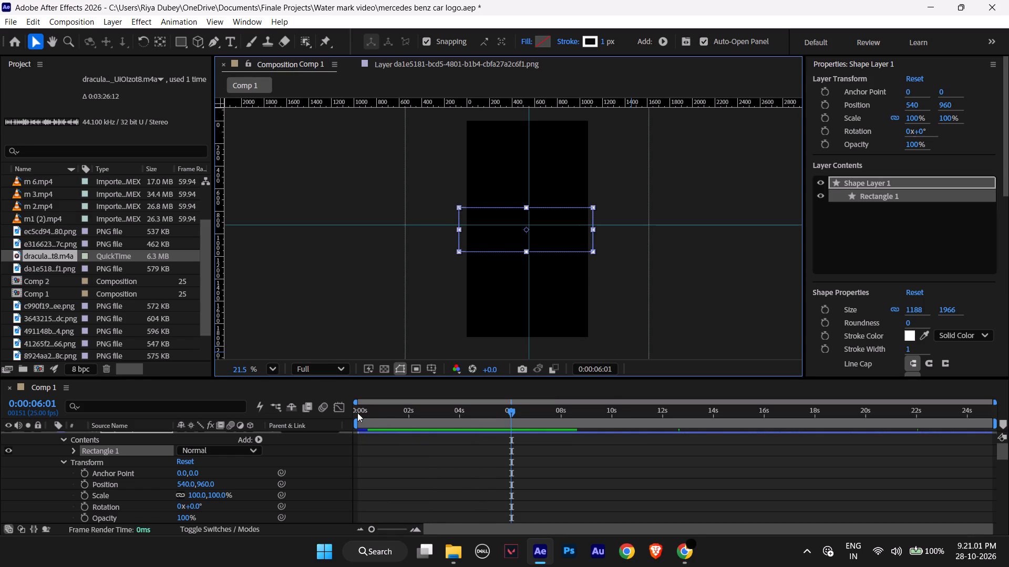
left_click_drag(357, 413, 345, 411)
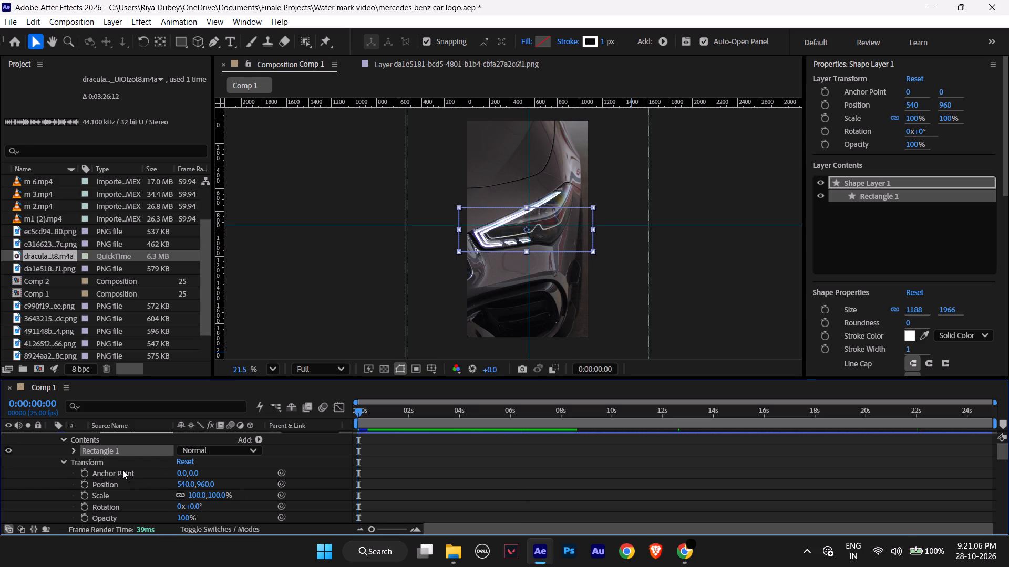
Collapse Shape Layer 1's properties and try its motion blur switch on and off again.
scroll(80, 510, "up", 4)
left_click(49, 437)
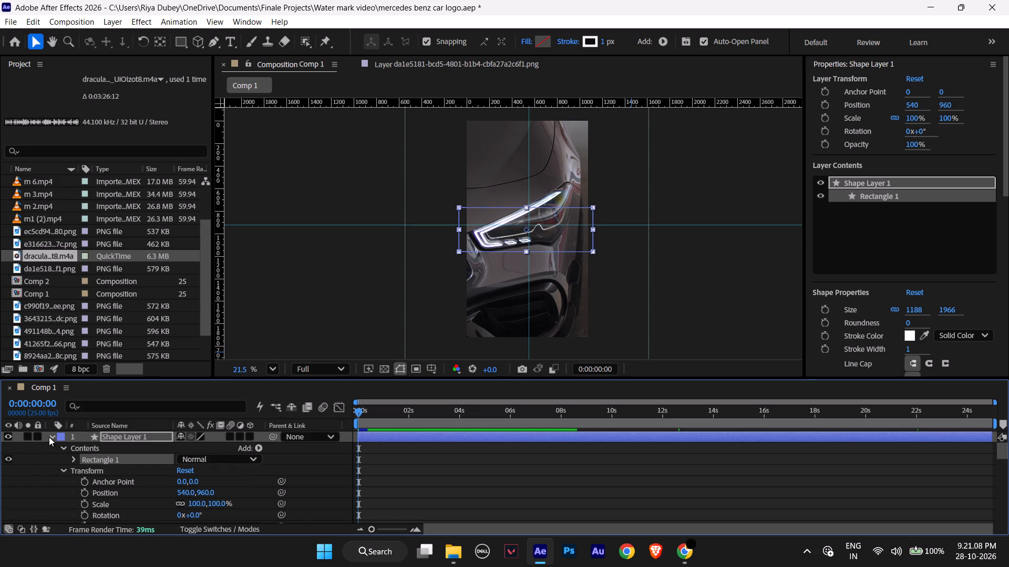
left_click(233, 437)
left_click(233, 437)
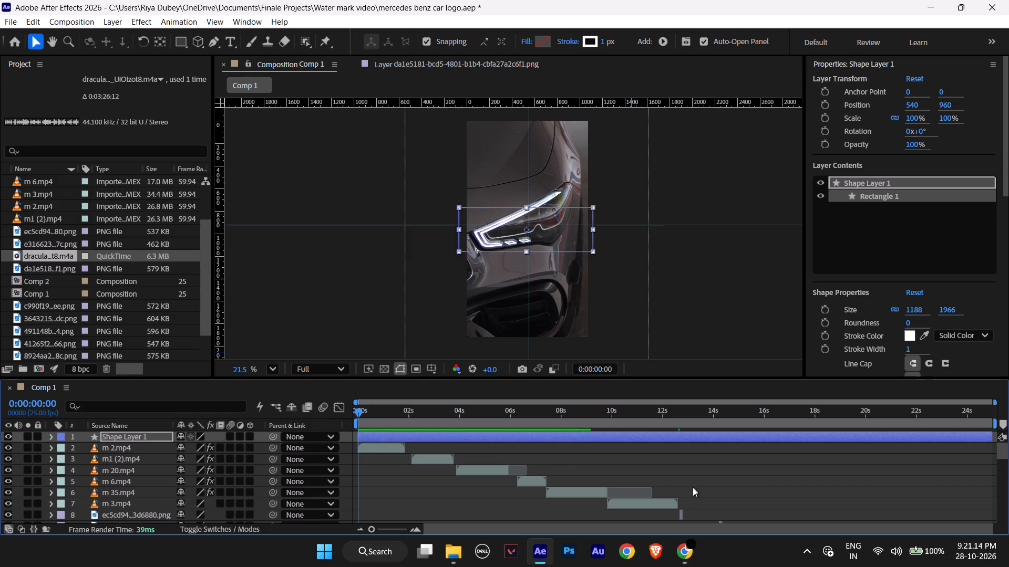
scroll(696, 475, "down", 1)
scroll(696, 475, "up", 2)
Stretch the rectangle on Shape Layer 1 vertically until it extends just beyond the top and bottom of the frame.
left_click_drag(526, 209, 526, 161)
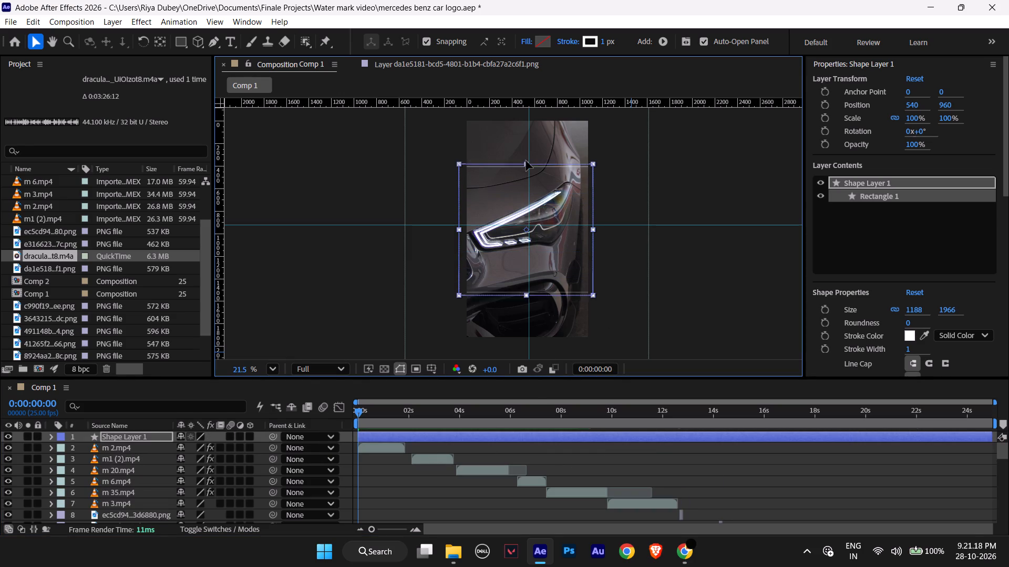
left_click_drag(526, 161, 528, 124)
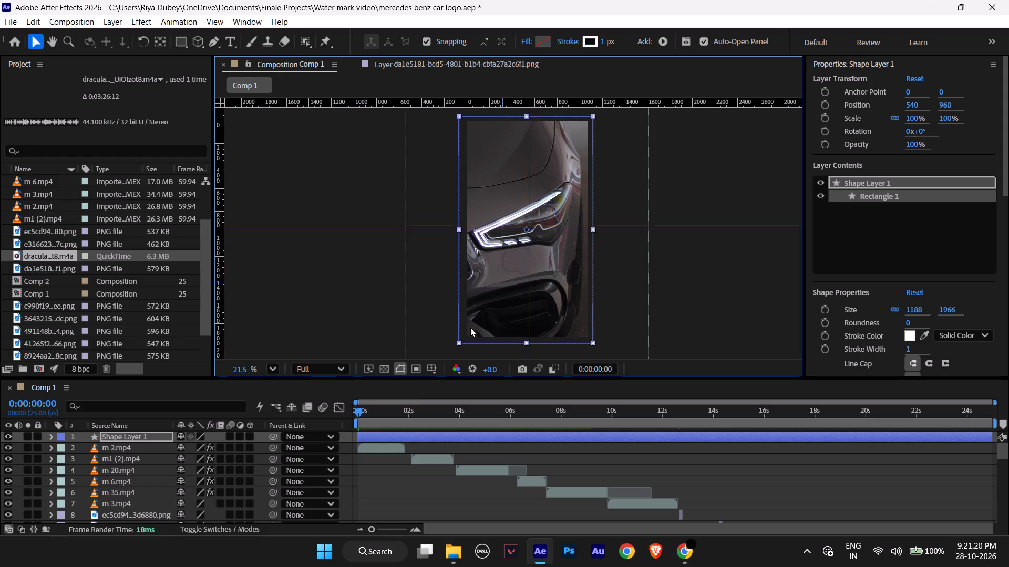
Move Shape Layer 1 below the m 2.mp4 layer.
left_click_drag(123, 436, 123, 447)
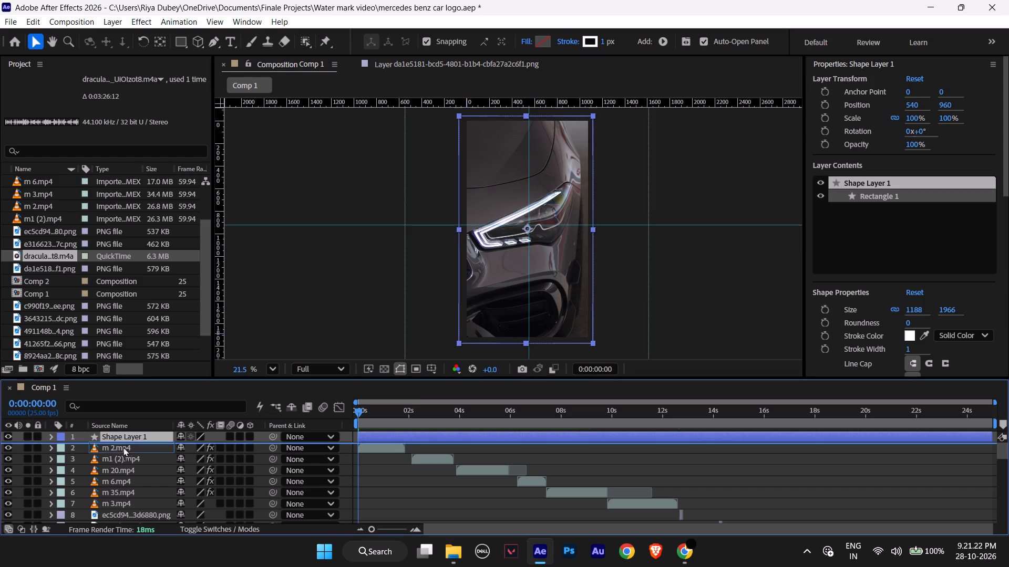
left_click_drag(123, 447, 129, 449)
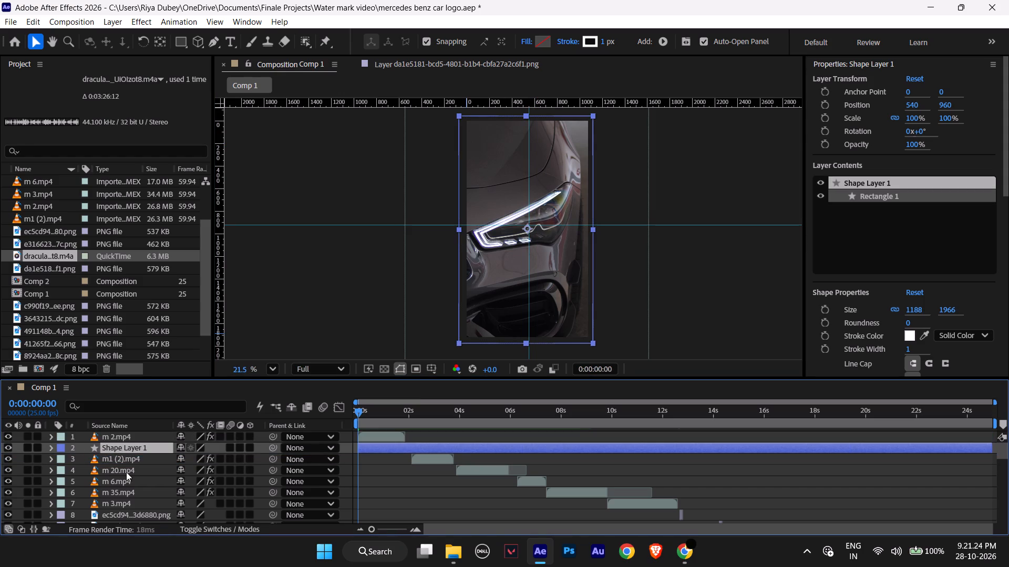
Go to 0:00:10:15, identify the m 3.mp4 clip there, and move Shape Layer 1 directly above it.
left_click_drag(359, 413, 428, 424)
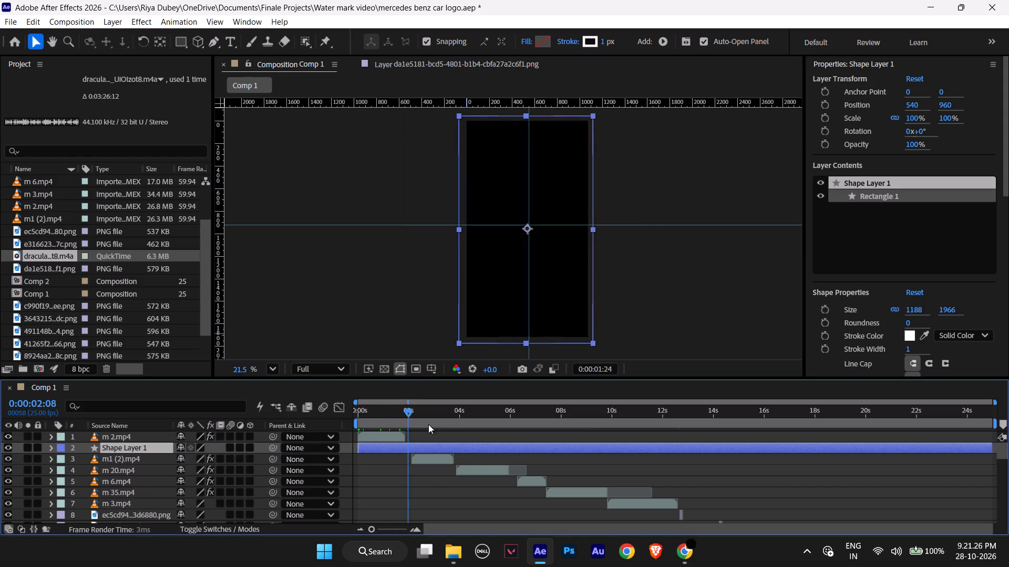
left_click_drag(428, 424, 628, 437)
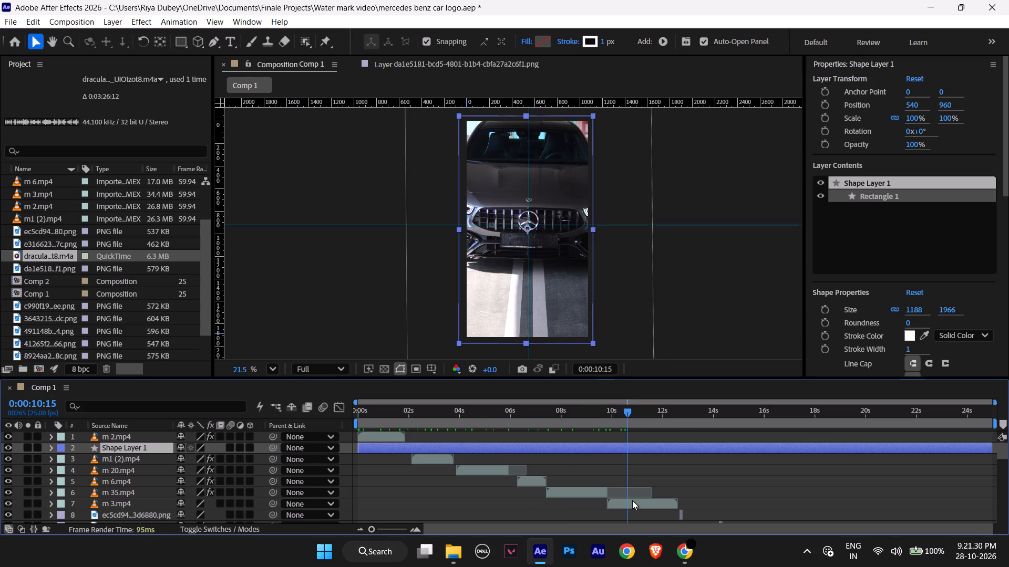
left_click(639, 500)
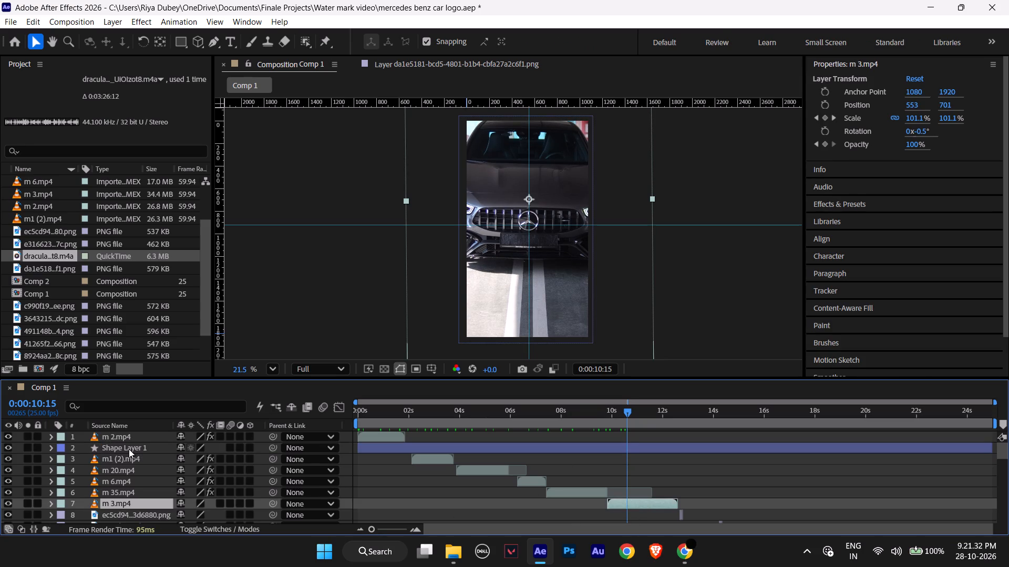
left_click_drag(129, 446, 150, 496)
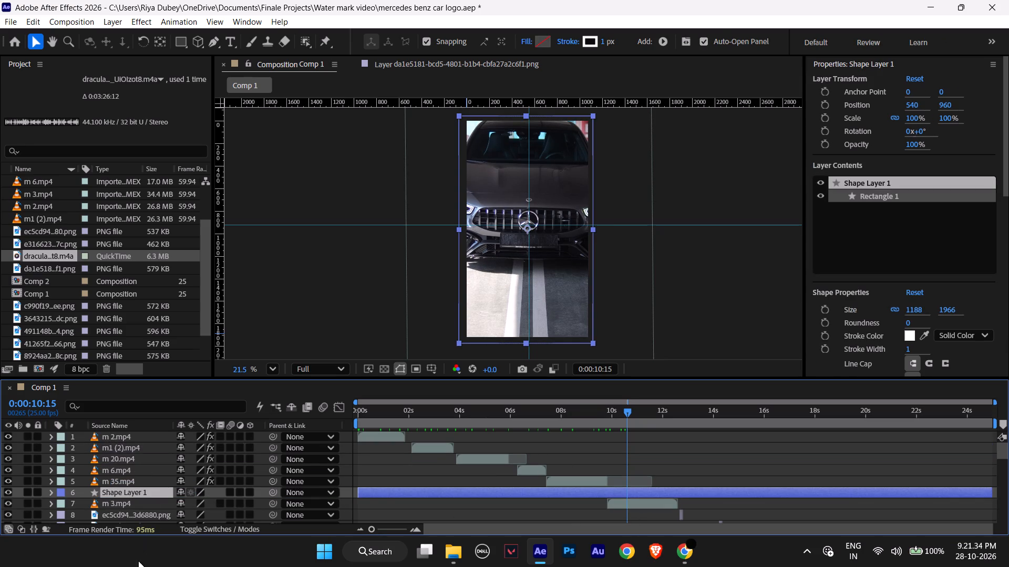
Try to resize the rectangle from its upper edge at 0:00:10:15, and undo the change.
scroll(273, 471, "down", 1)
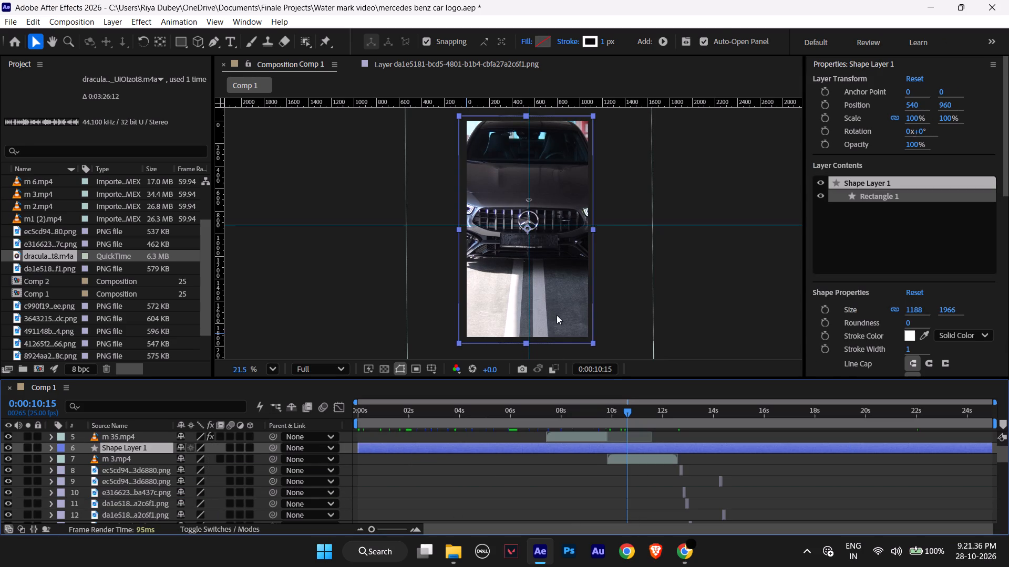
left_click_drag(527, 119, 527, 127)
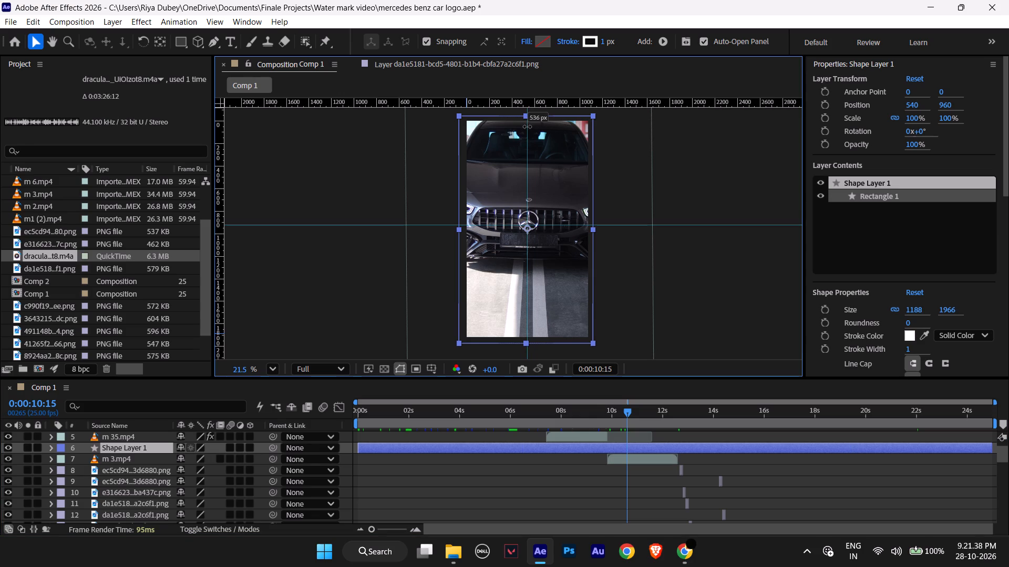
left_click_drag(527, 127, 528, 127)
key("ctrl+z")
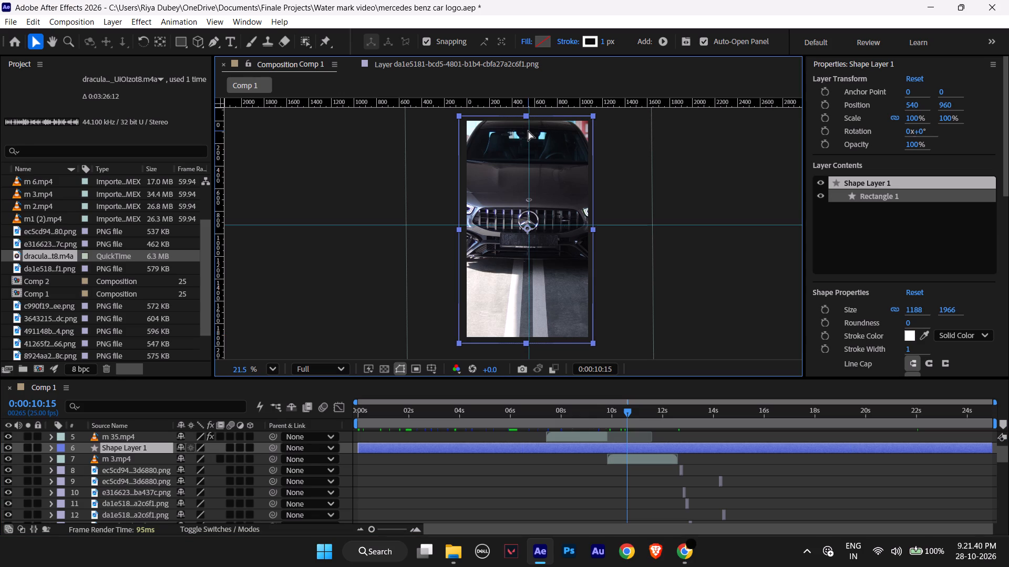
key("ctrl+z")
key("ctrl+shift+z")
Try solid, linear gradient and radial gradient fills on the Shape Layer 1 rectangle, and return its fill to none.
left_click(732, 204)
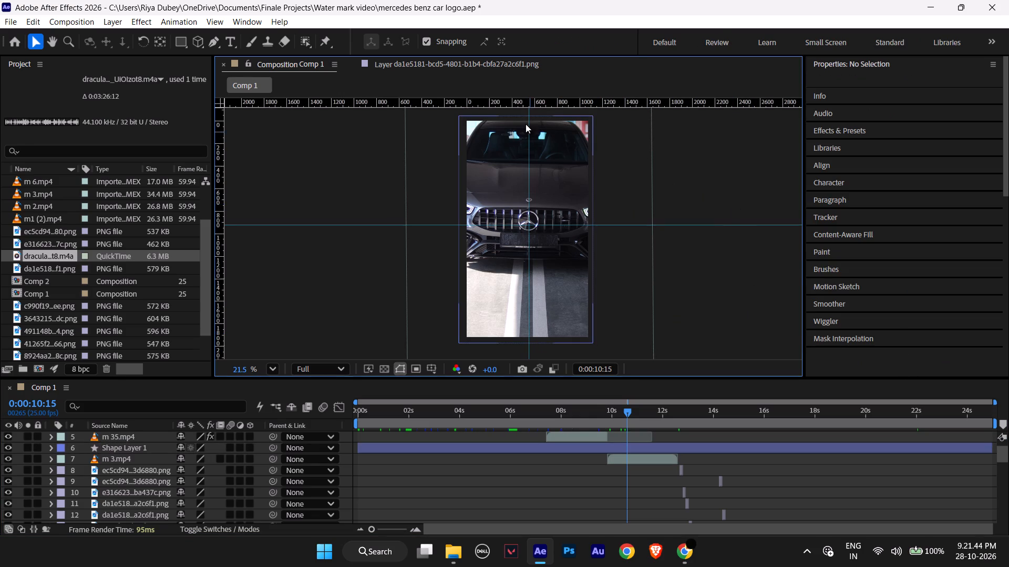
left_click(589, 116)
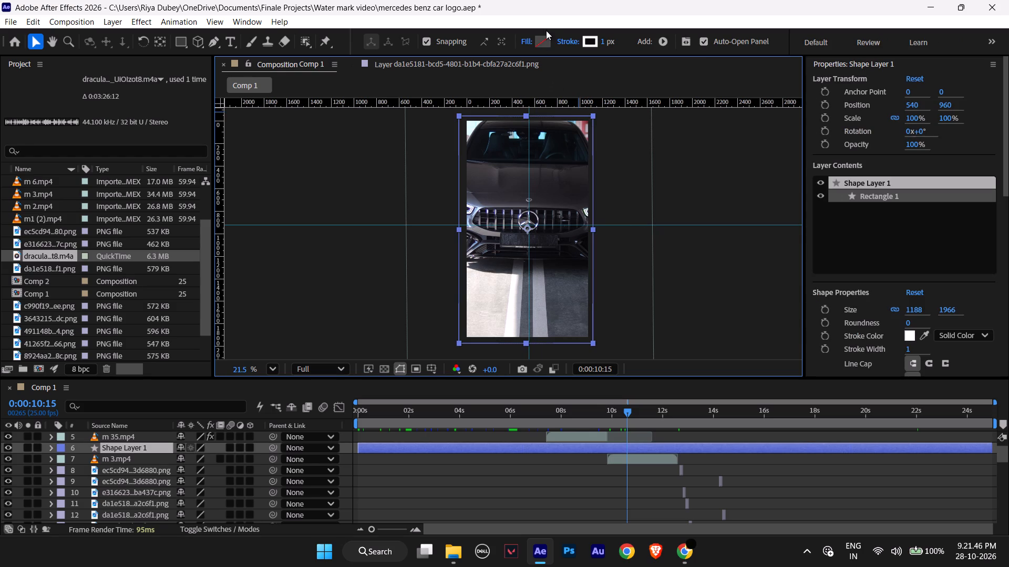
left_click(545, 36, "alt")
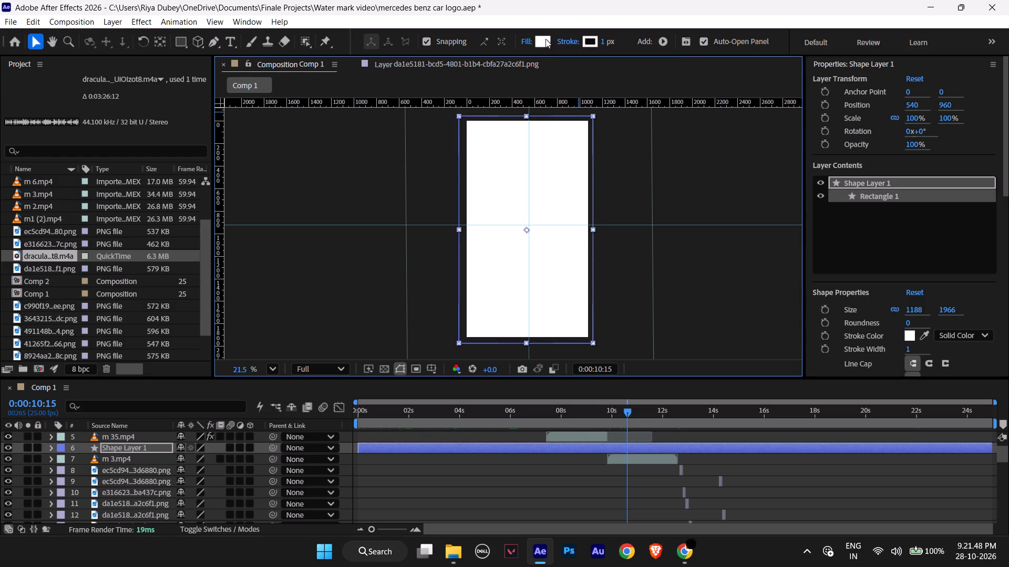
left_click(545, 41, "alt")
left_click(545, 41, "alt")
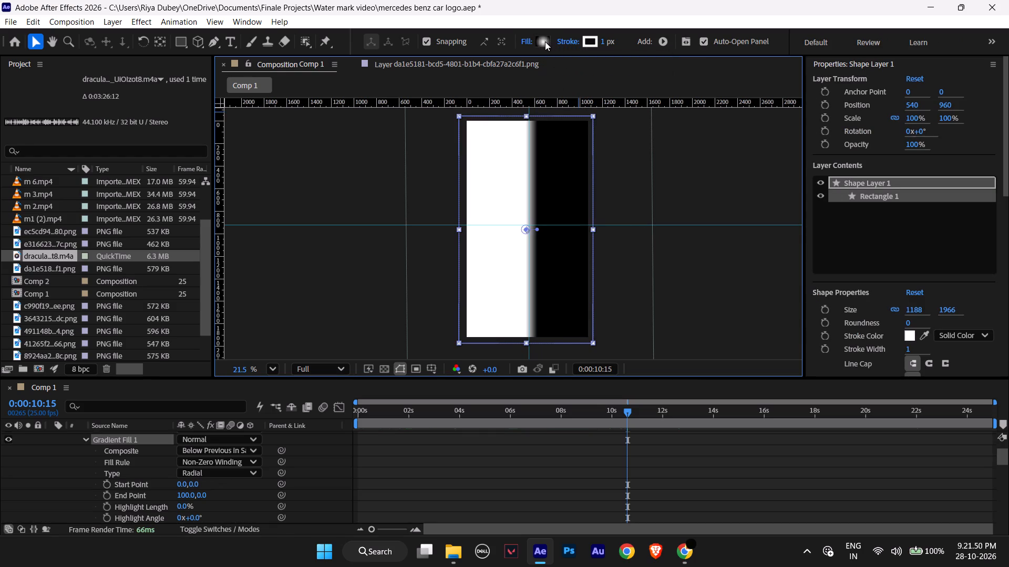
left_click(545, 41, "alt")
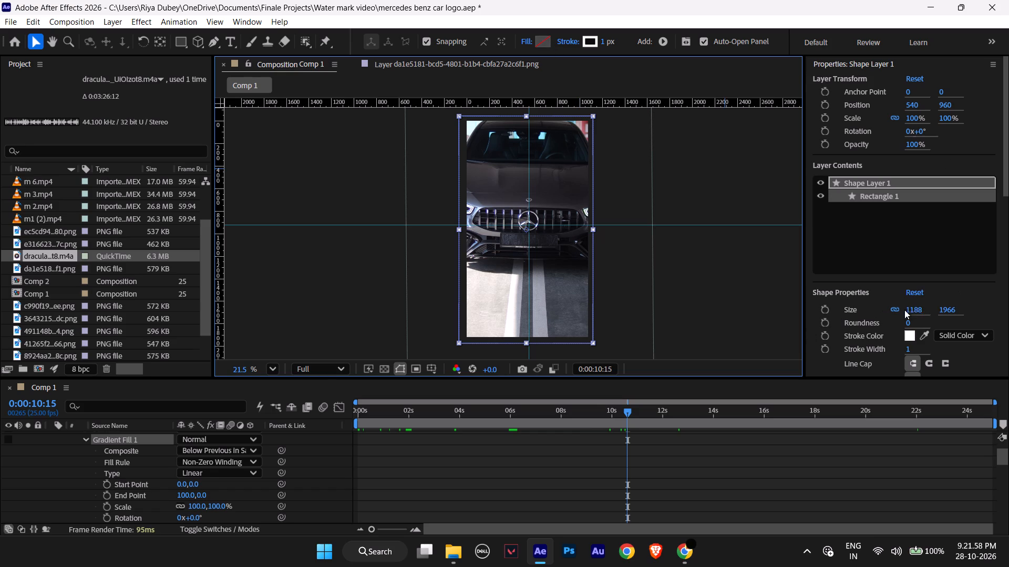
Scale the Shape Layer 1 rectangle down proportionally to a size of about 1173.7 × 1942.4.
left_click_drag(916, 311, 904, 310)
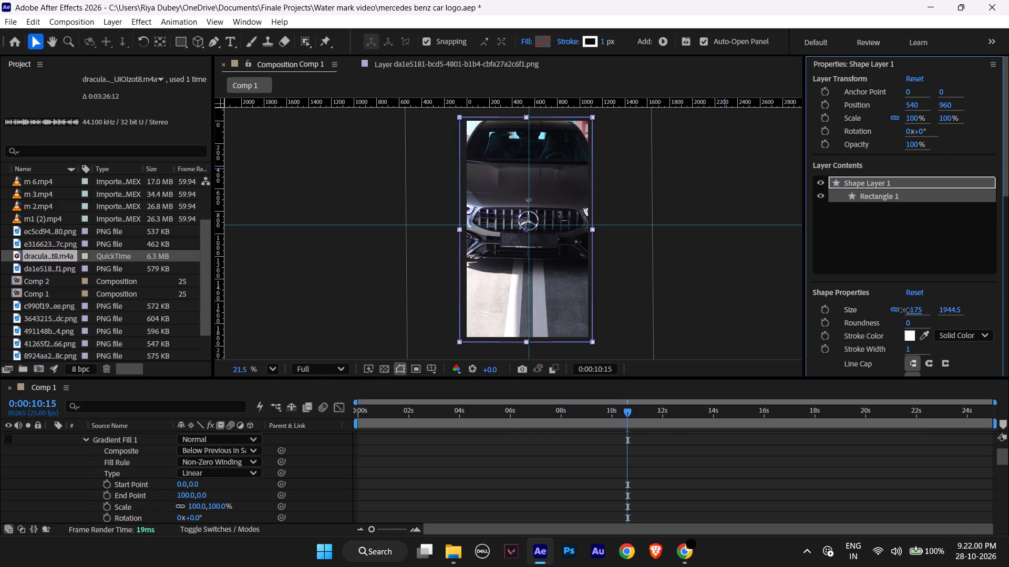
left_click_drag(904, 310, 909, 310)
left_click_drag(951, 307, 952, 307)
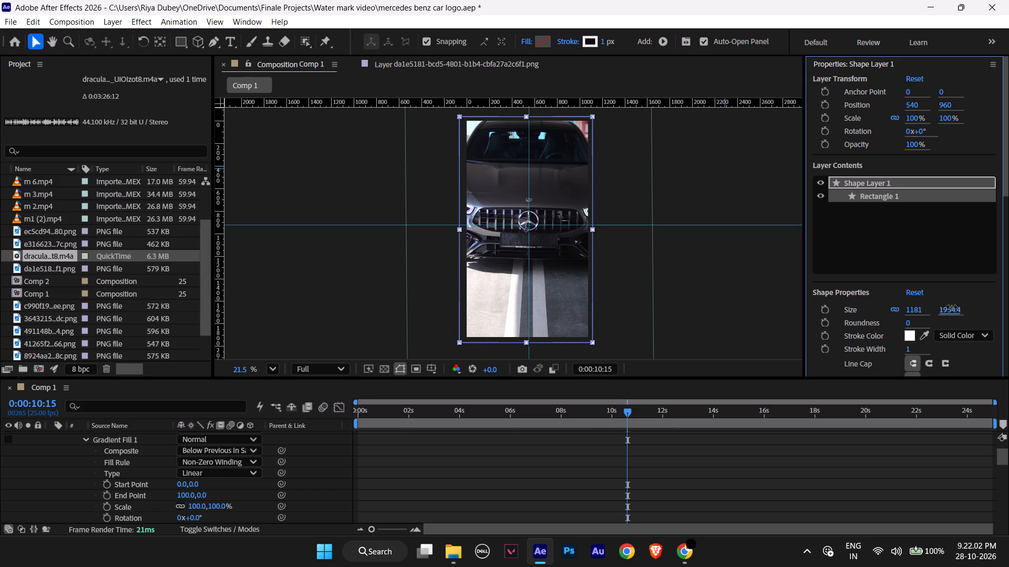
left_click_drag(952, 307, 907, 299)
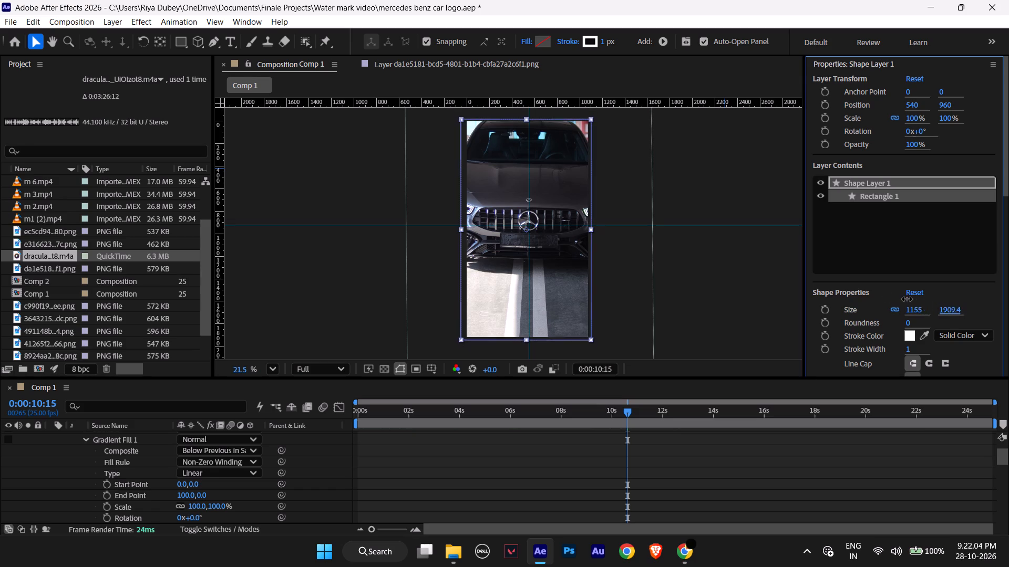
left_click_drag(907, 299, 693, 313)
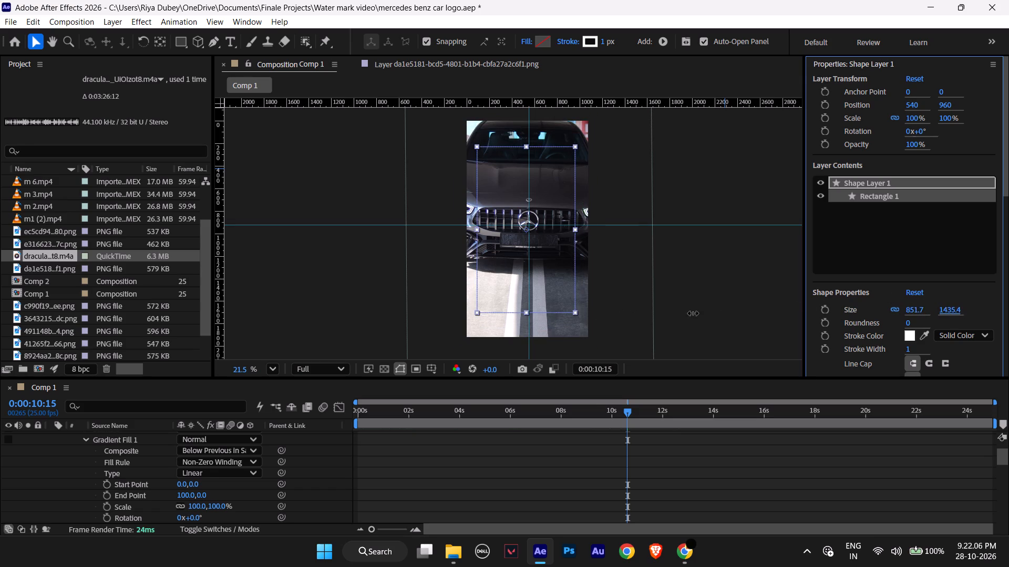
left_click_drag(693, 313, 948, 313)
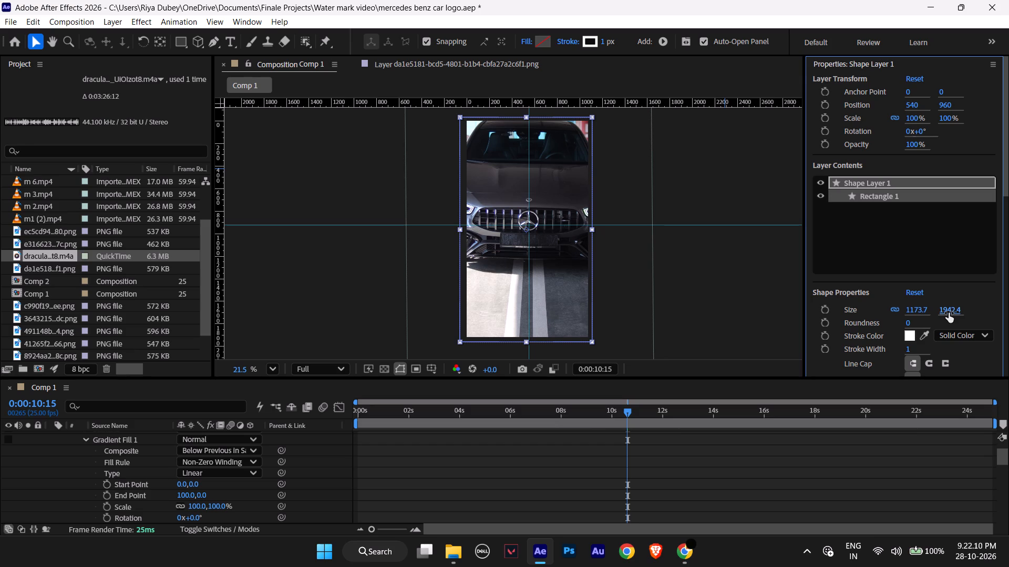
Nudge the rectangle slightly to the right so it sits roughly centred over the frame.
key("Right")
key("Right")
key("Right")
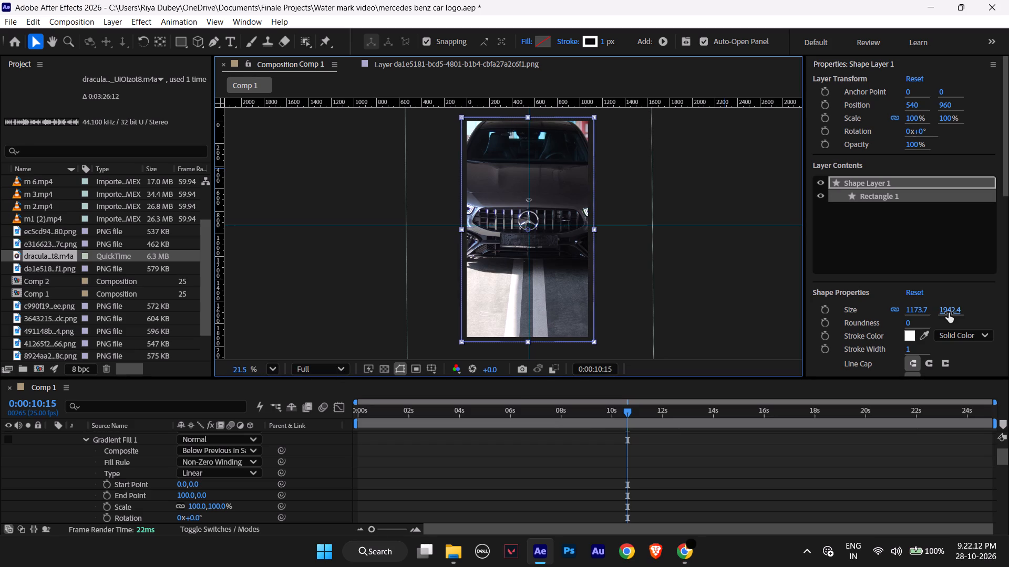
key("Right")
key("Right")
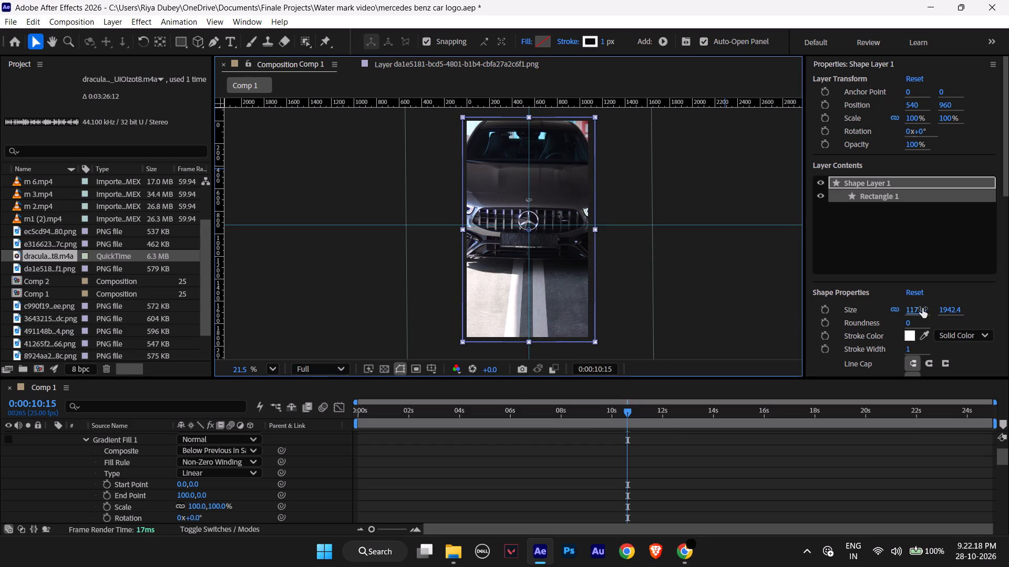
left_click(464, 228)
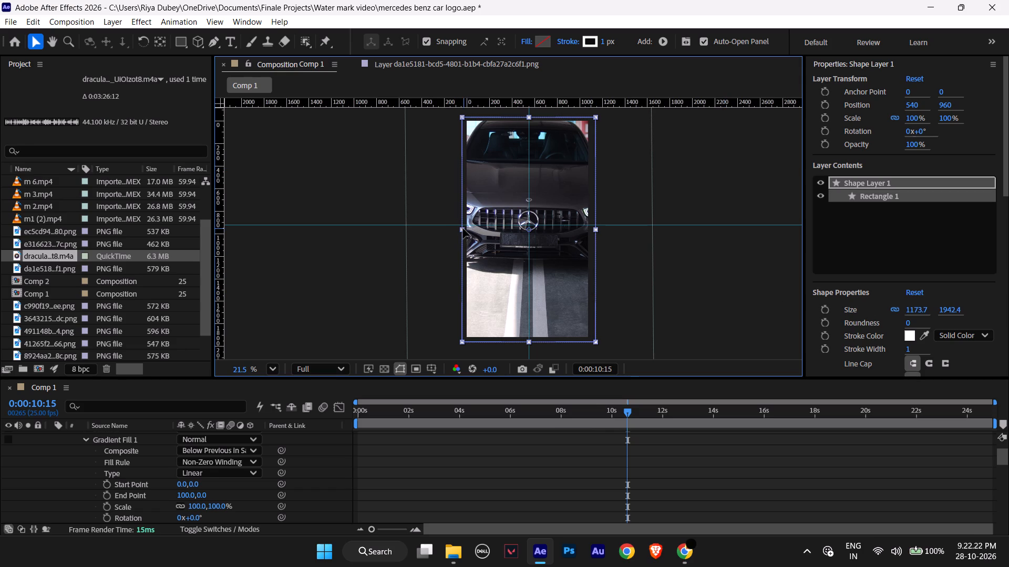
key("Left")
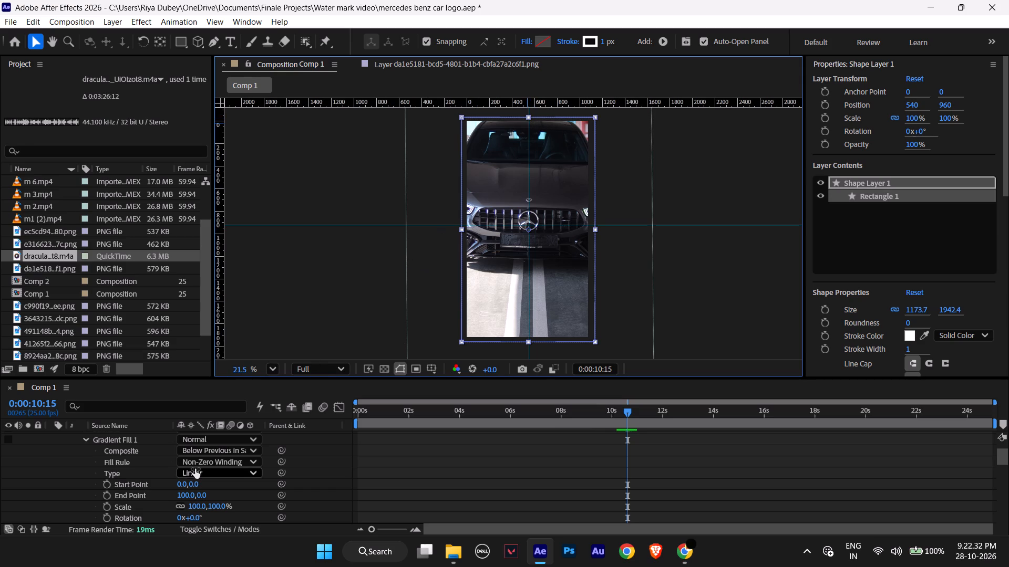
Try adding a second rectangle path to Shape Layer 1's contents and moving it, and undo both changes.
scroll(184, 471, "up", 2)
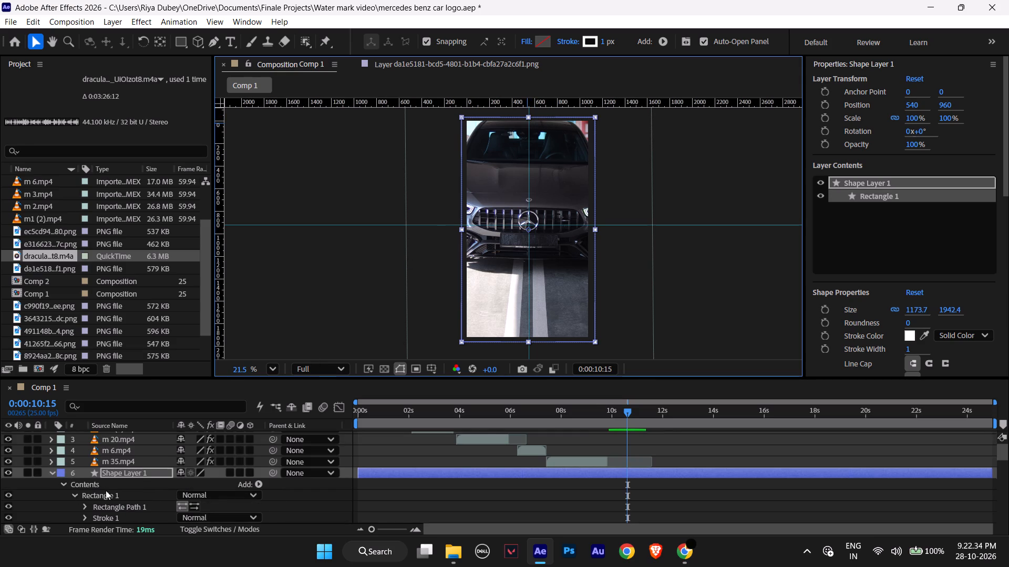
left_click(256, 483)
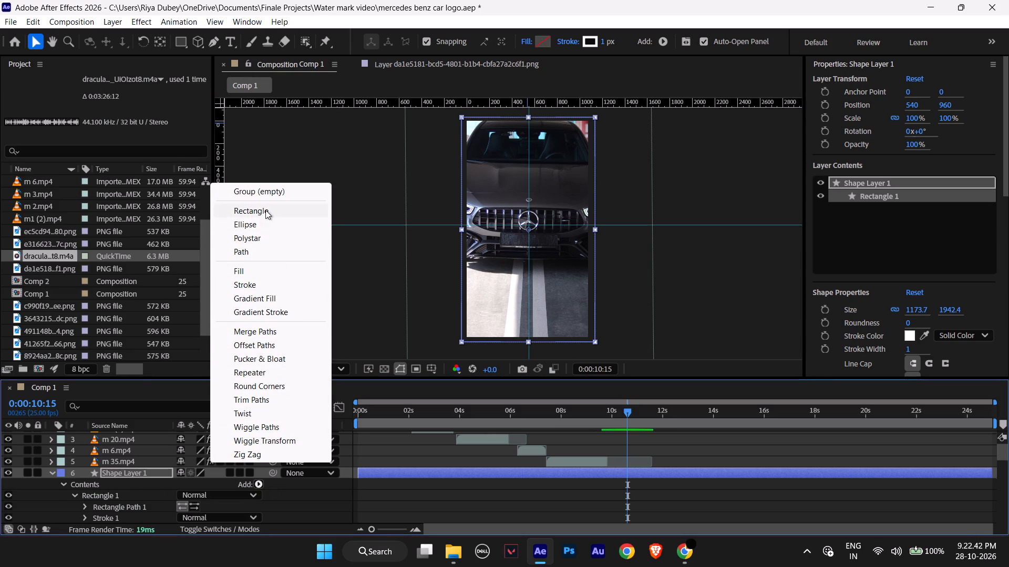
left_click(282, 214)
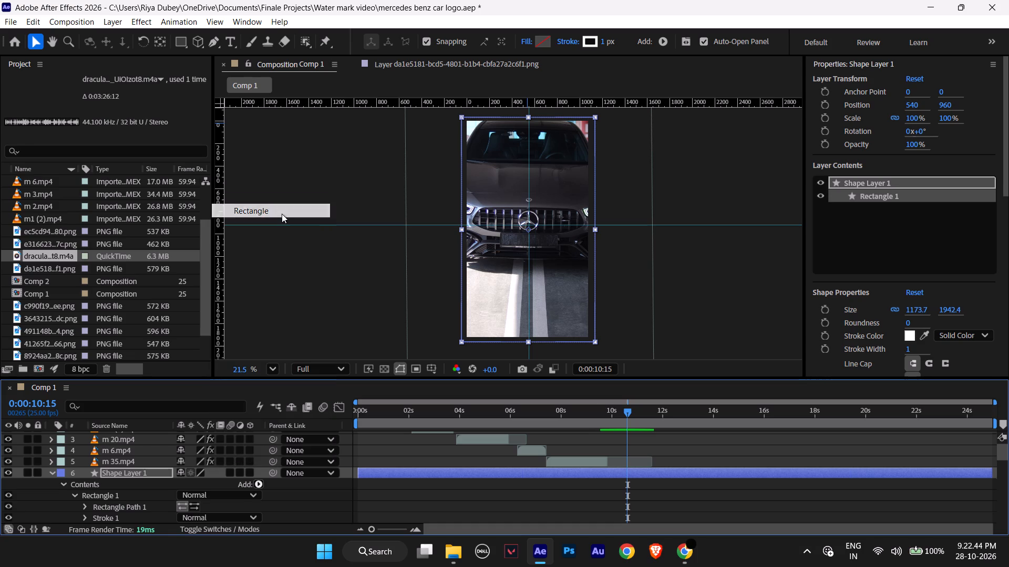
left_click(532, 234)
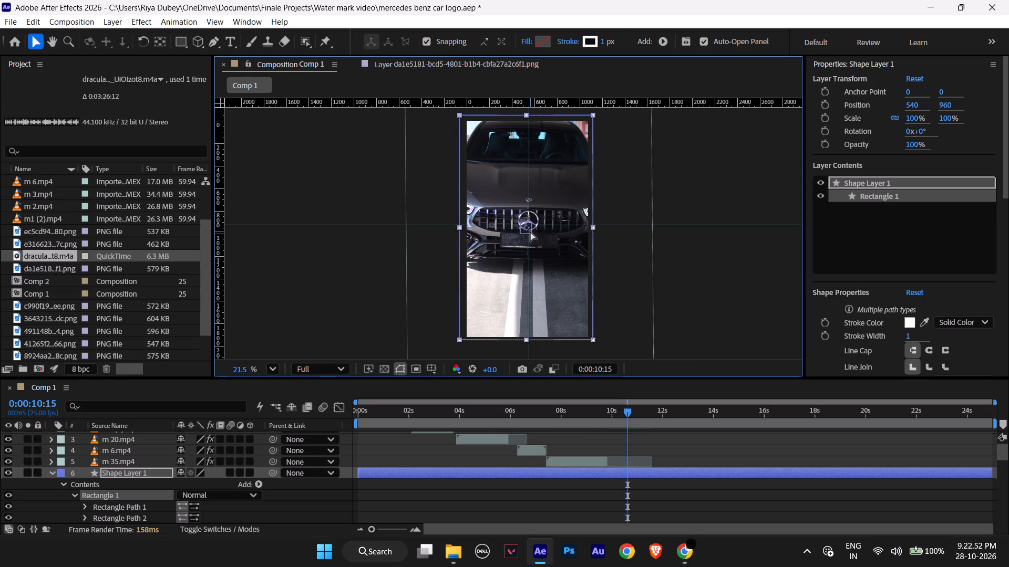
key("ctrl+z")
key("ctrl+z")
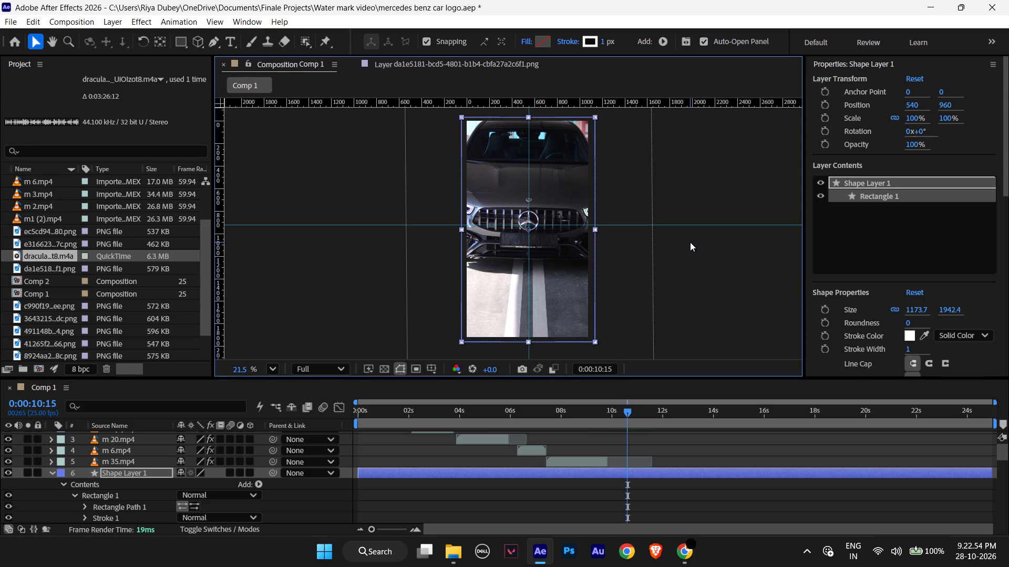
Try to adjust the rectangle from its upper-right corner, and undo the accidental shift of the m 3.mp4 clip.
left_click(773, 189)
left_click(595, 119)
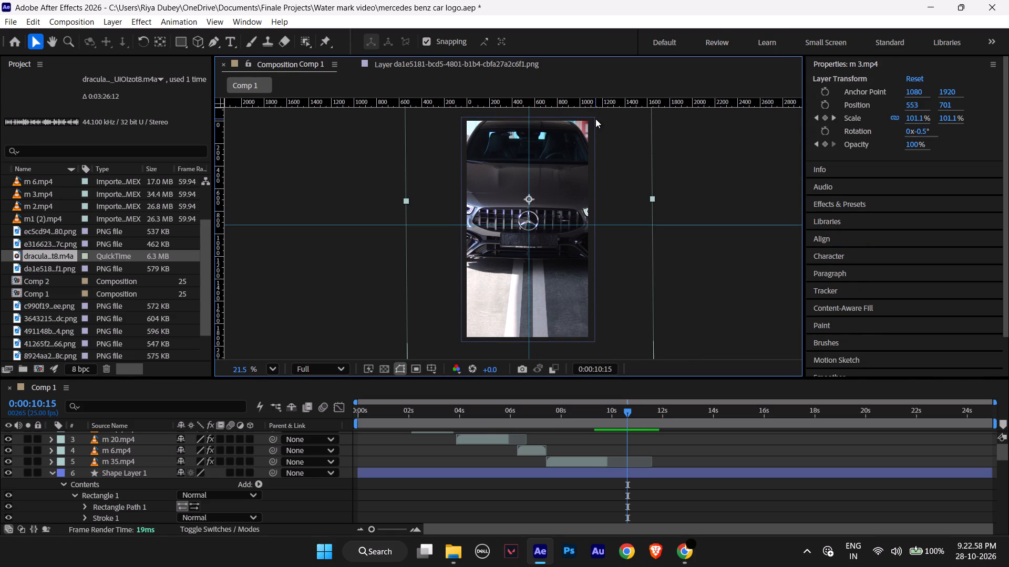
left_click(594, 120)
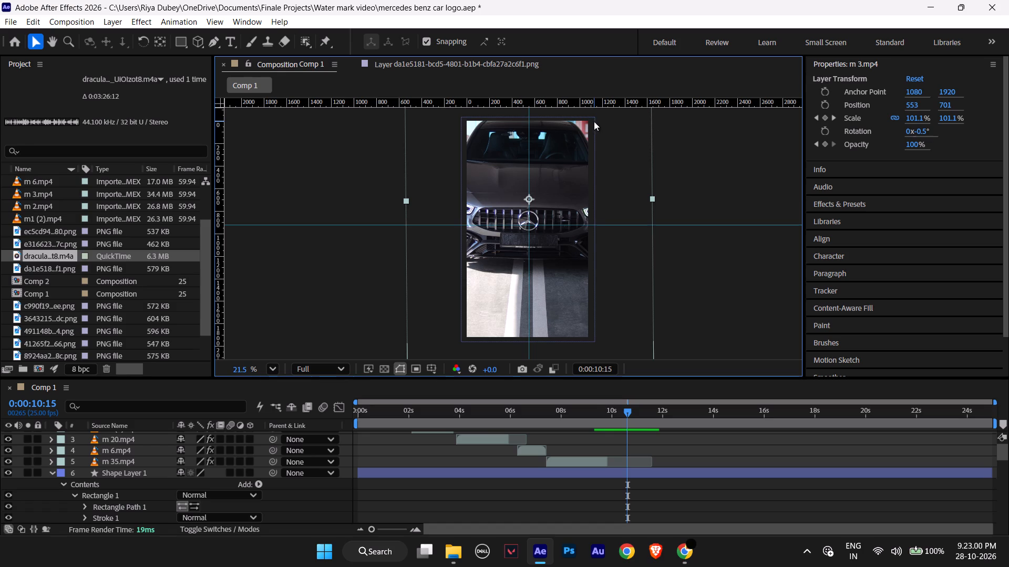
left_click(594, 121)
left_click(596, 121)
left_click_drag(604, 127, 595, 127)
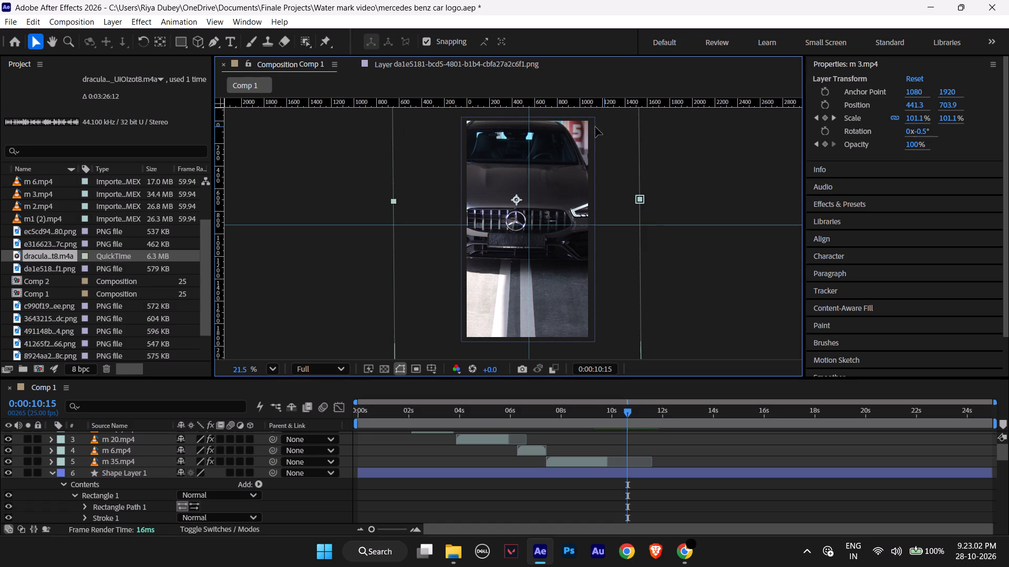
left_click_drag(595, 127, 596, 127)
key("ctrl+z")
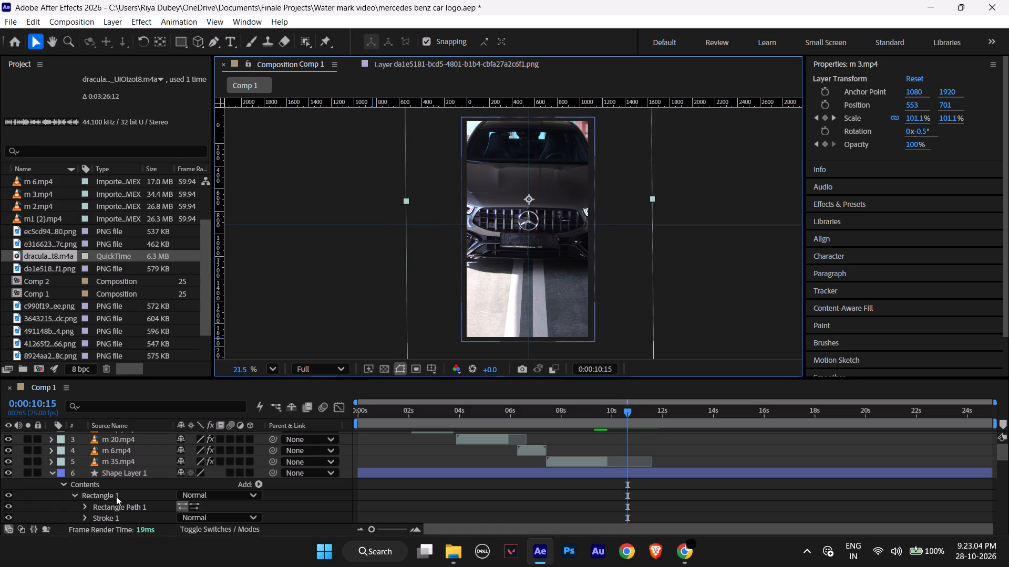
Trim the start of Shape Layer 1 to line up with the start of the m 3.mp4 clip.
left_click(112, 487)
left_click(121, 470)
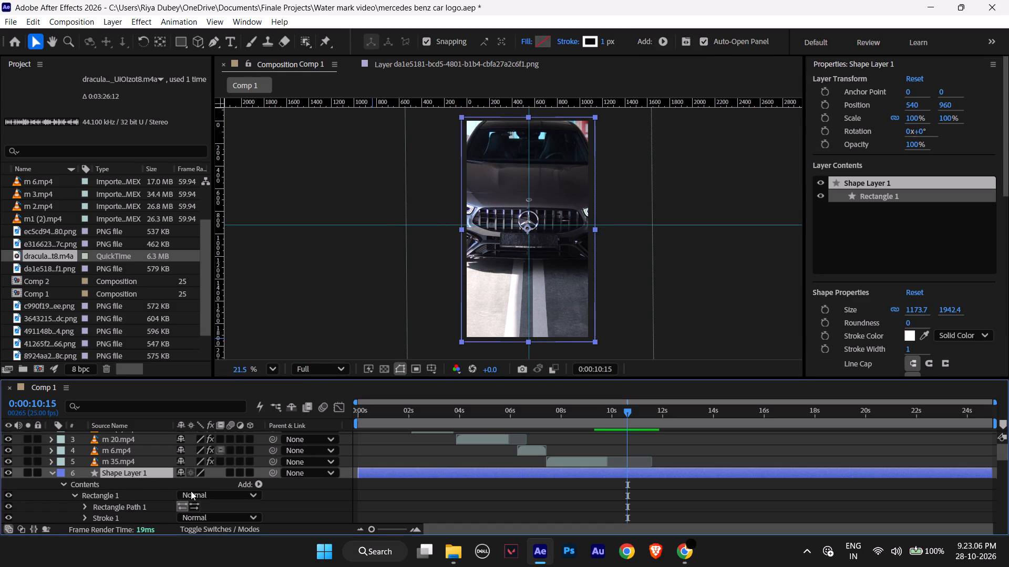
left_click(179, 473)
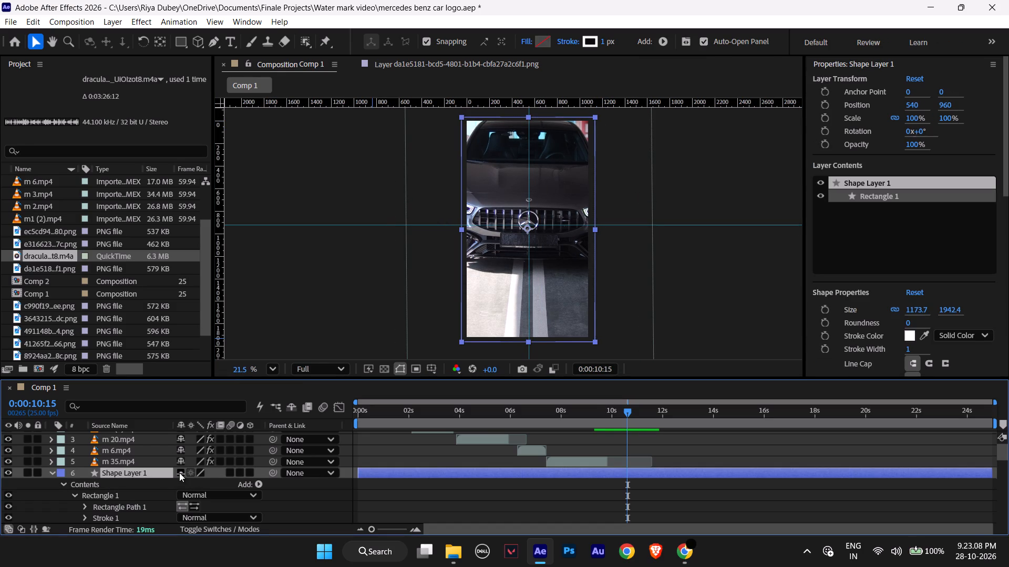
left_click(179, 472)
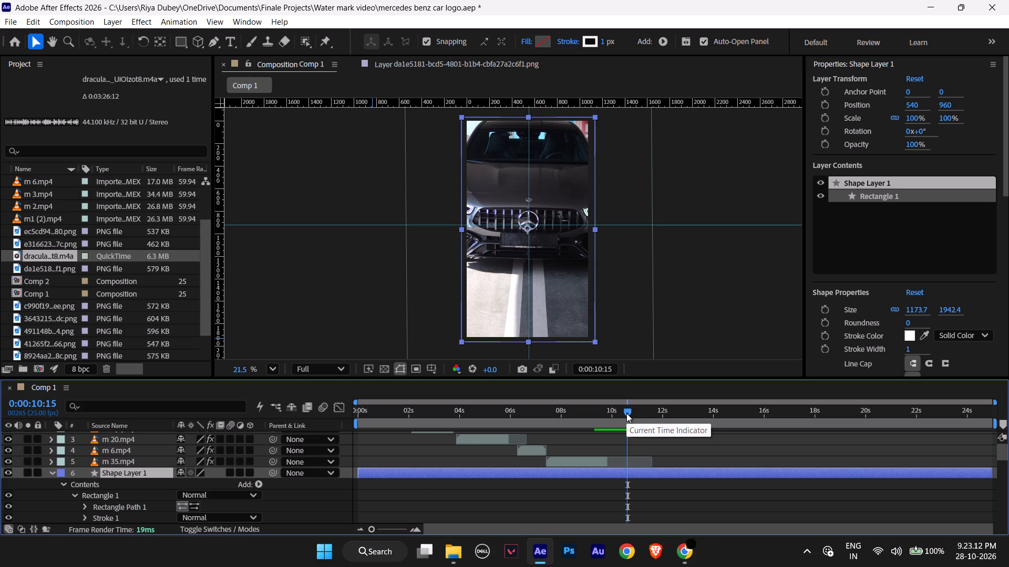
left_click_drag(358, 472, 612, 486)
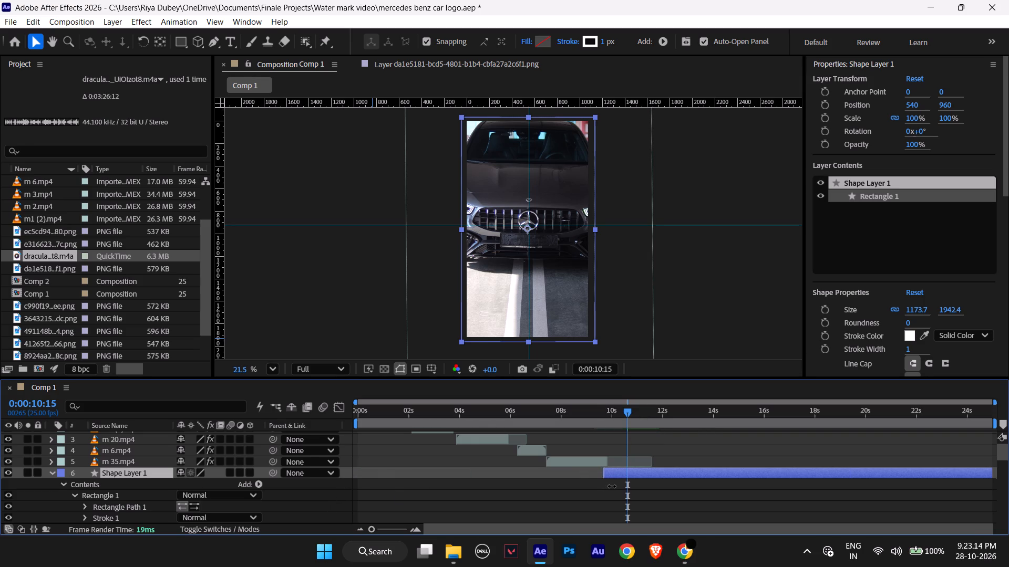
left_click_drag(612, 486, 608, 485)
scroll(696, 467, "down", 1)
scroll(696, 467, "up", 1)
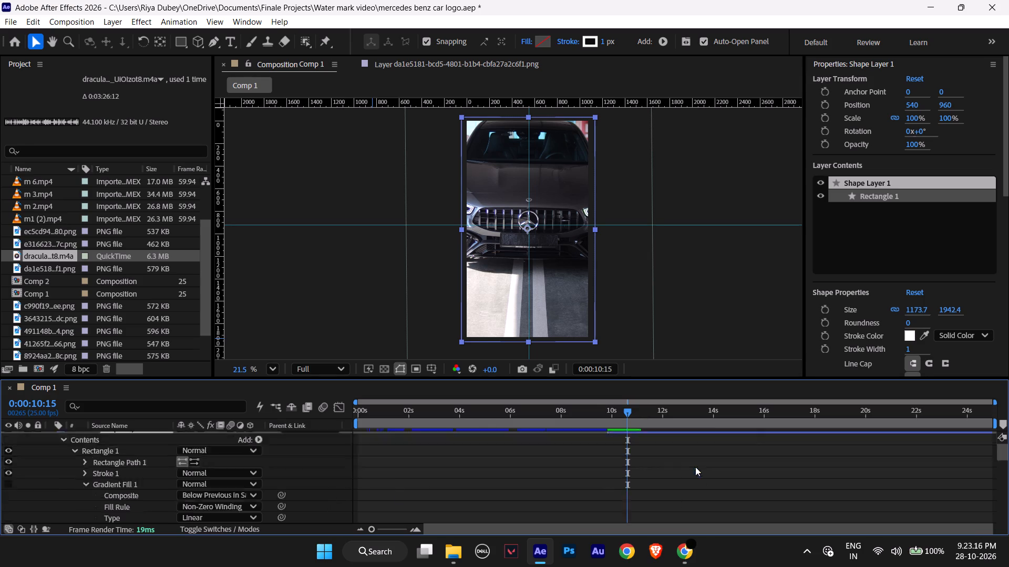
scroll(695, 467, "down", 6)
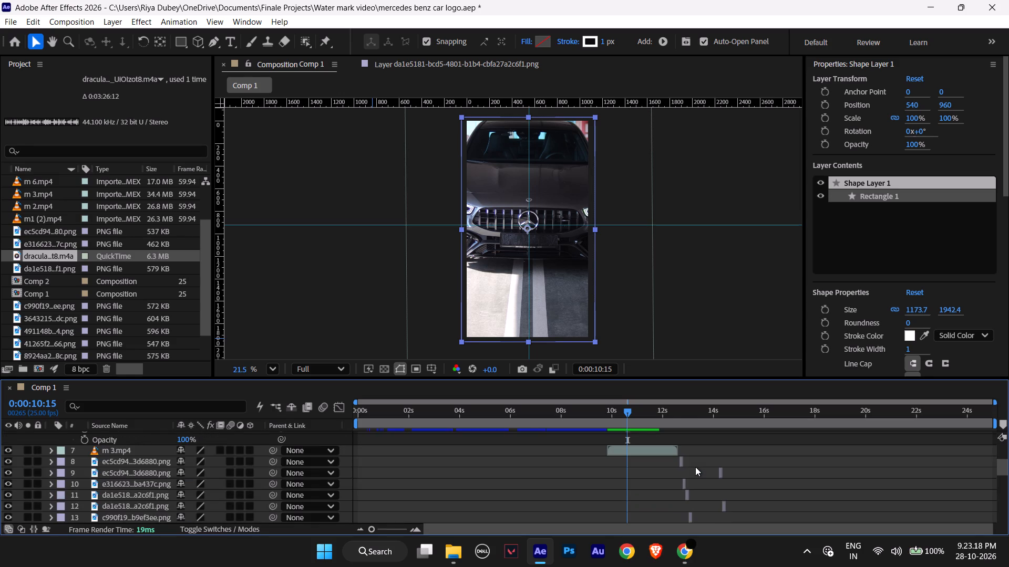
scroll(695, 467, "up", 8)
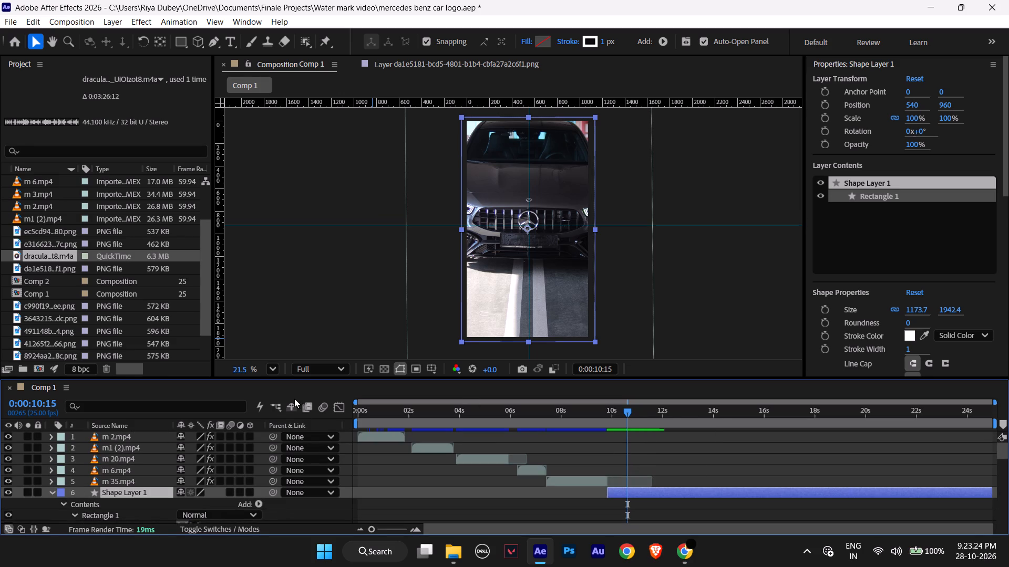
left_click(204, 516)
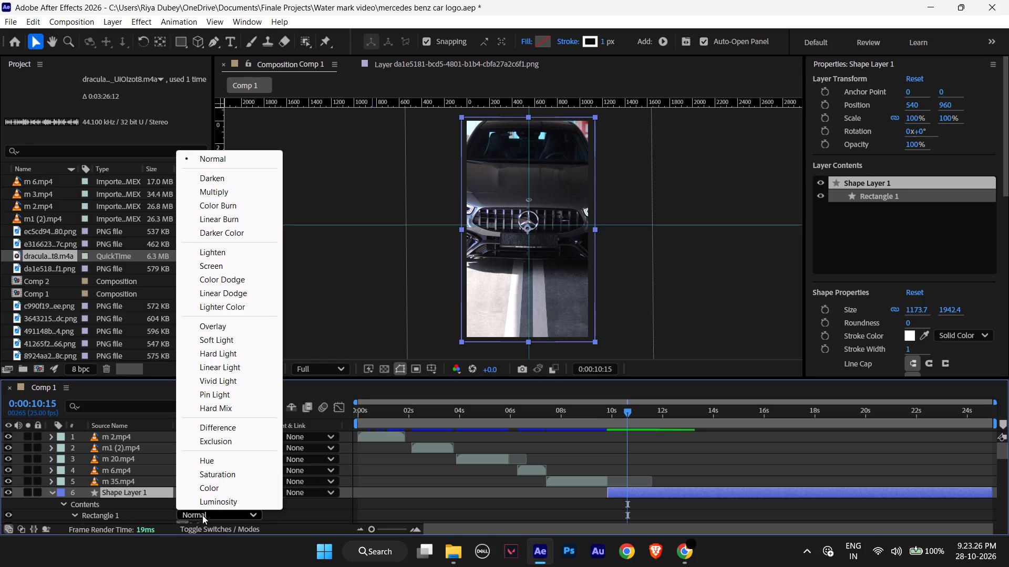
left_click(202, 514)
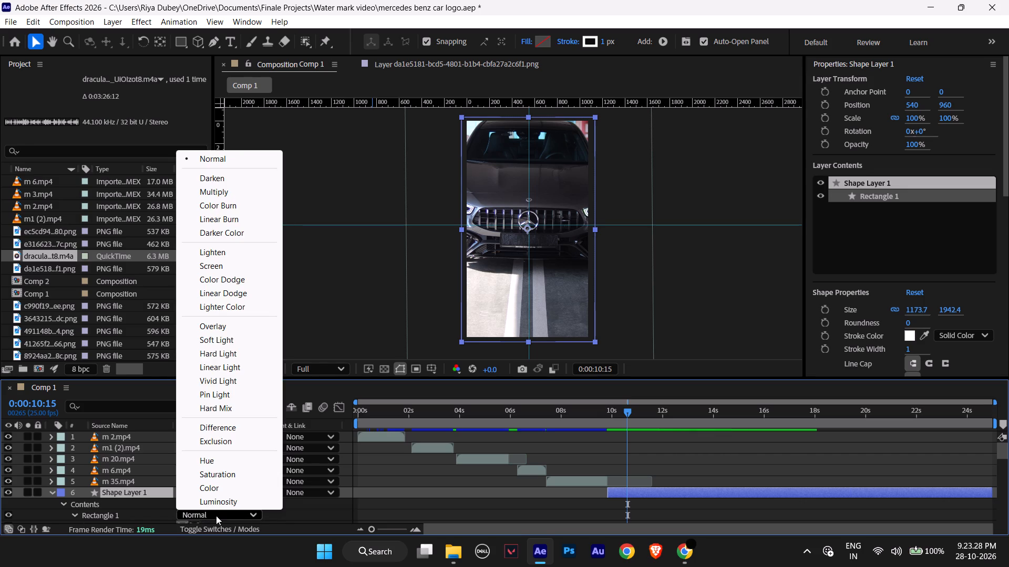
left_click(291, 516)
Reverse the path direction of Rectangle Path 1 in Shape Layer 1.
scroll(287, 515, "down", 1)
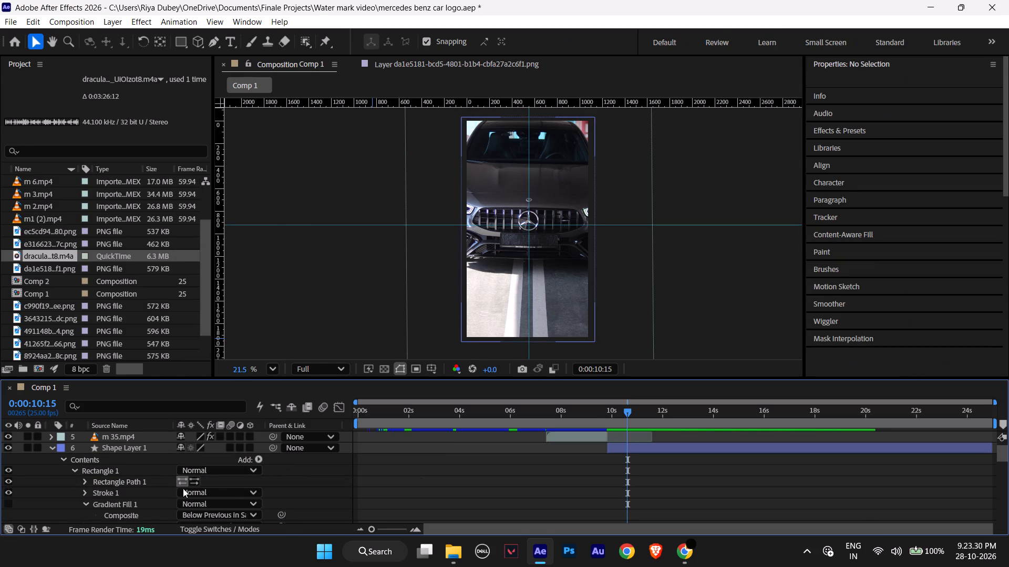
left_click(194, 478)
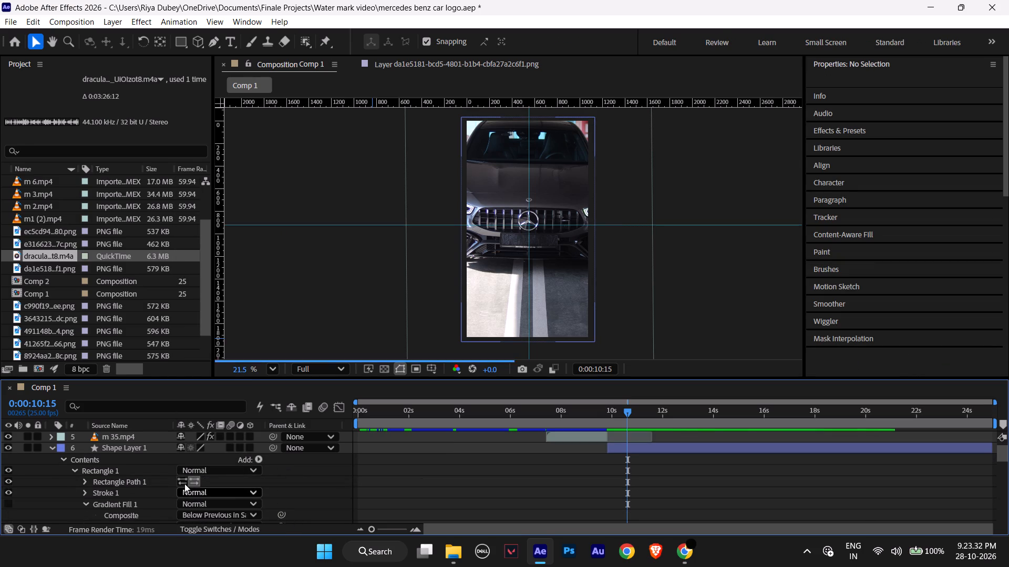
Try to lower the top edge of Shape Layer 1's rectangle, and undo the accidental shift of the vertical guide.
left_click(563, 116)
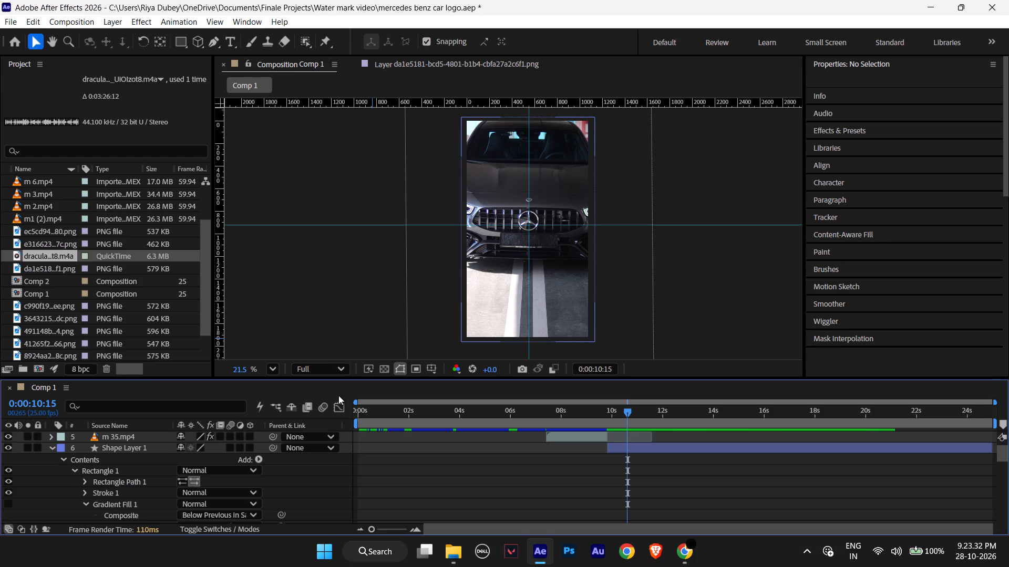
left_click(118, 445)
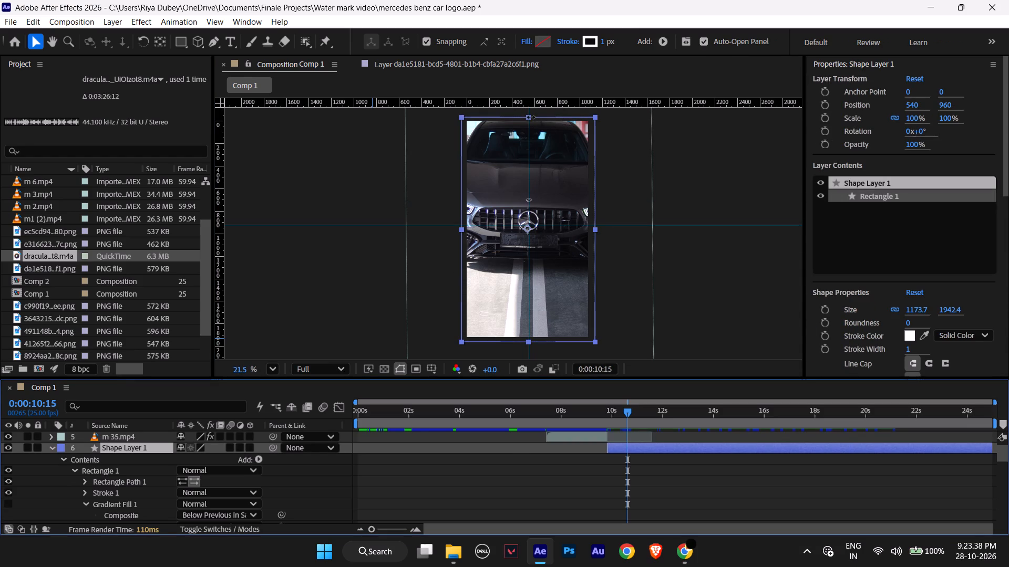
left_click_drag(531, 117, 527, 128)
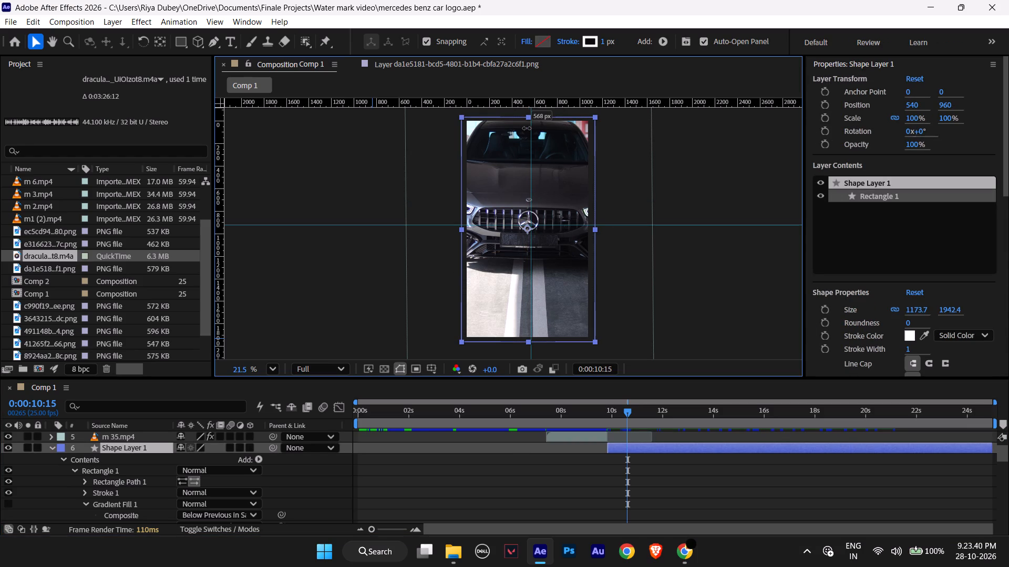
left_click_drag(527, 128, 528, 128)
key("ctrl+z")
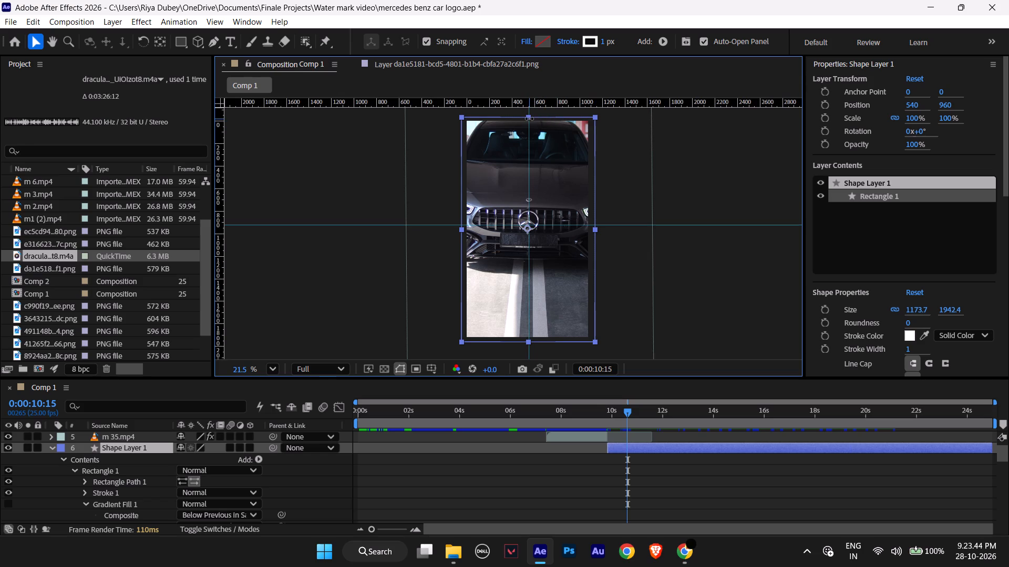
Squash Shape Layer 1's rectangle vertically around the grille to a height scale of about 22.5%, keeping its width scale at 100%.
left_click_drag(524, 115, 525, 115)
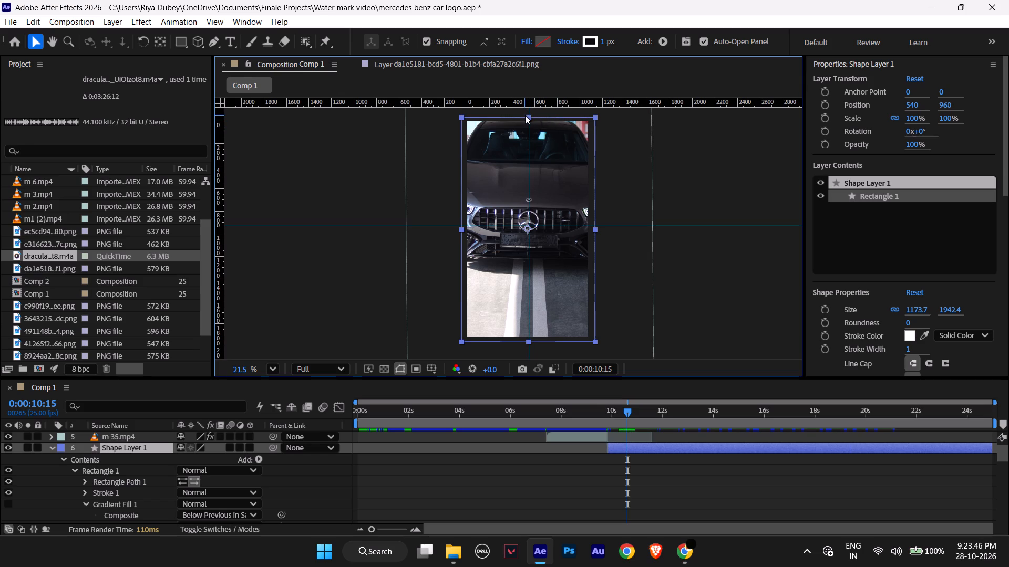
left_click_drag(525, 115, 526, 130)
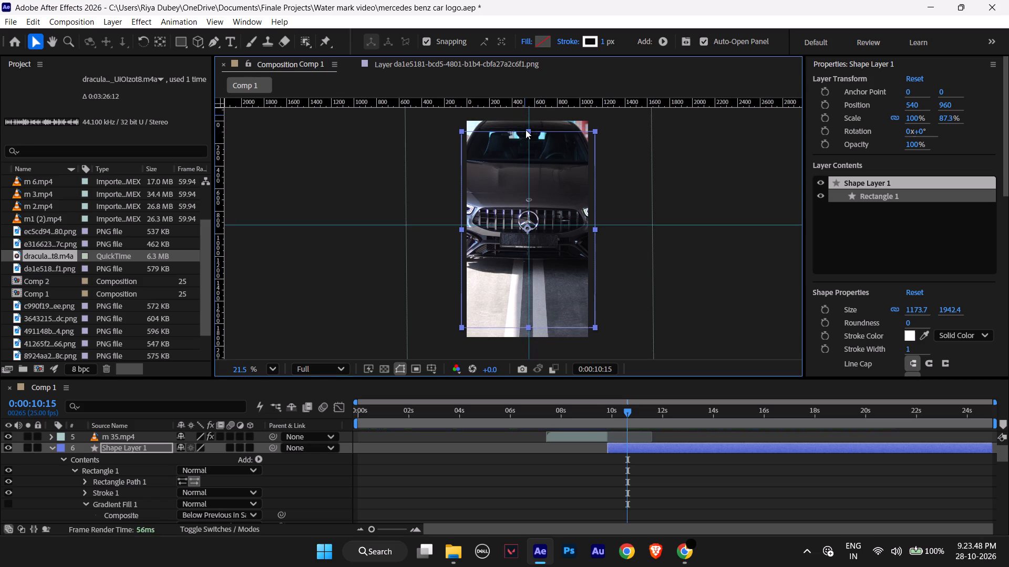
left_click_drag(526, 130, 547, 183)
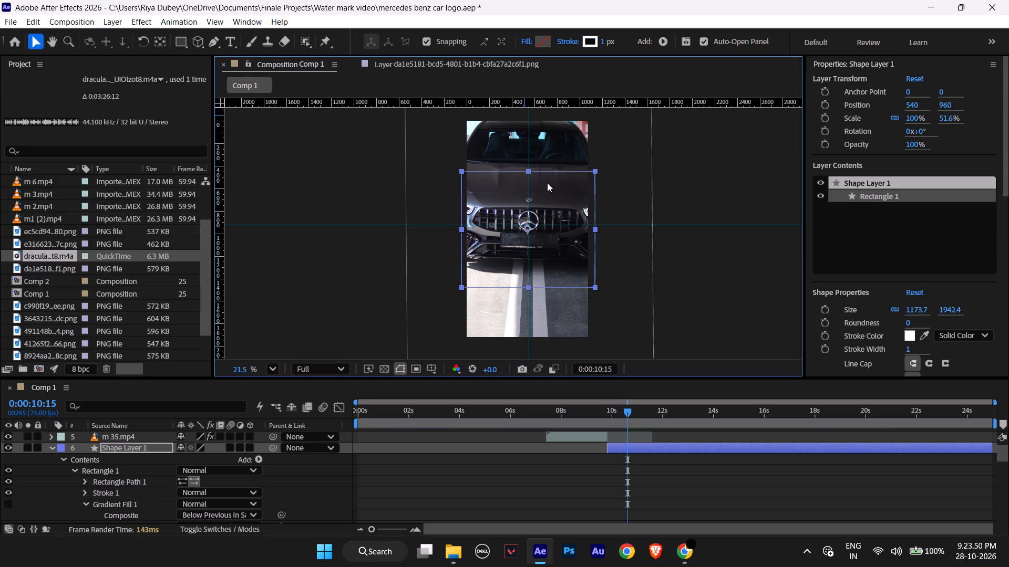
left_click_drag(547, 183, 550, 203)
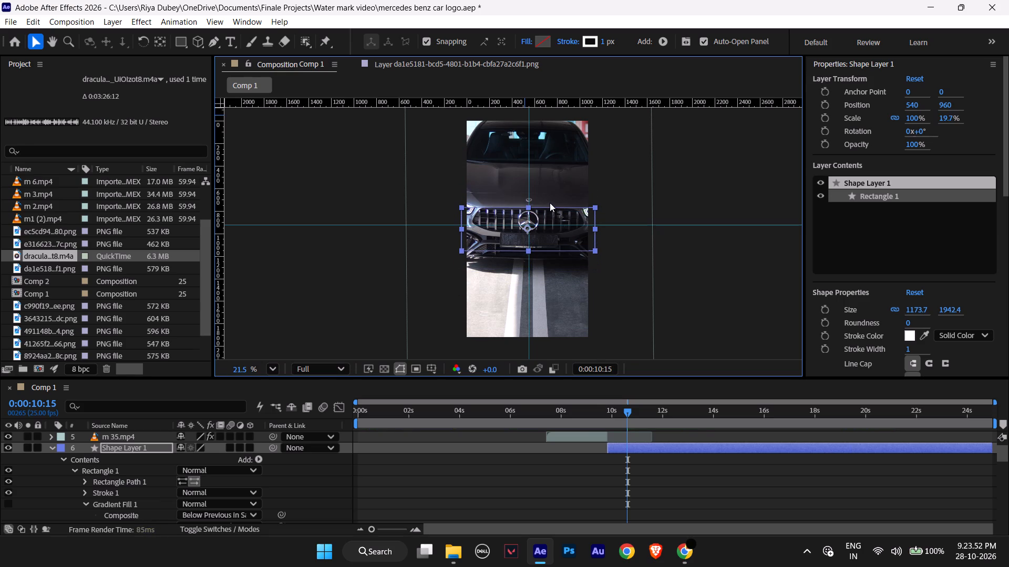
left_click_drag(550, 203, 547, 202)
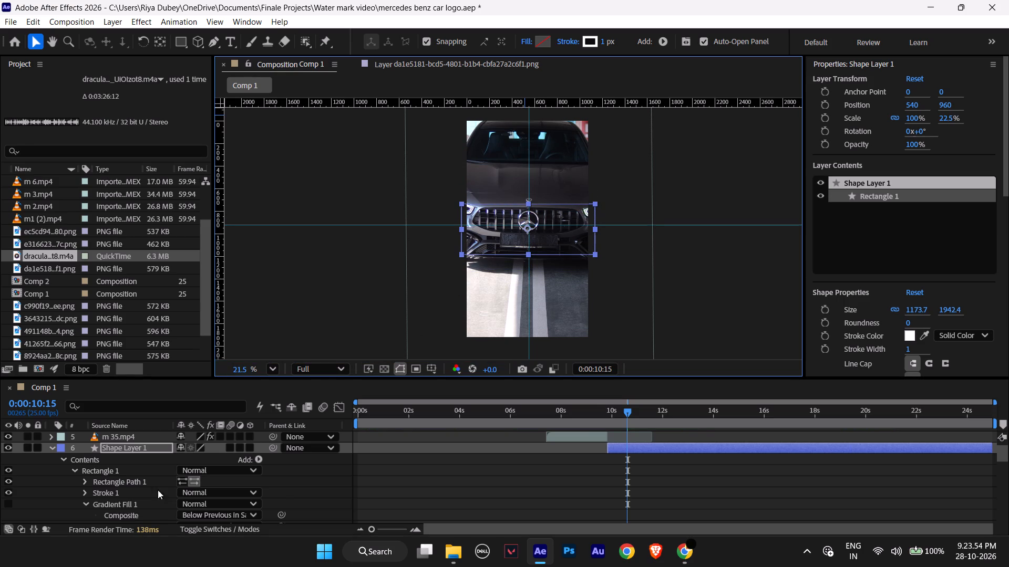
Scrub through the grille clips between about 11 and 16 seconds to compare them with the rectangle, ending at 0:00:15:12.
scroll(120, 517, "down", 2)
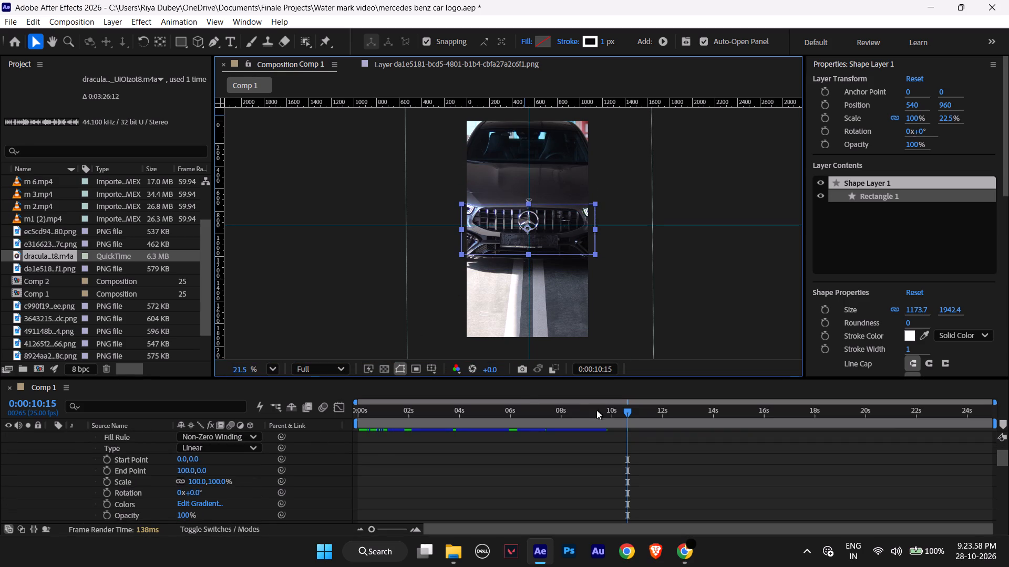
left_click_drag(627, 409, 685, 413)
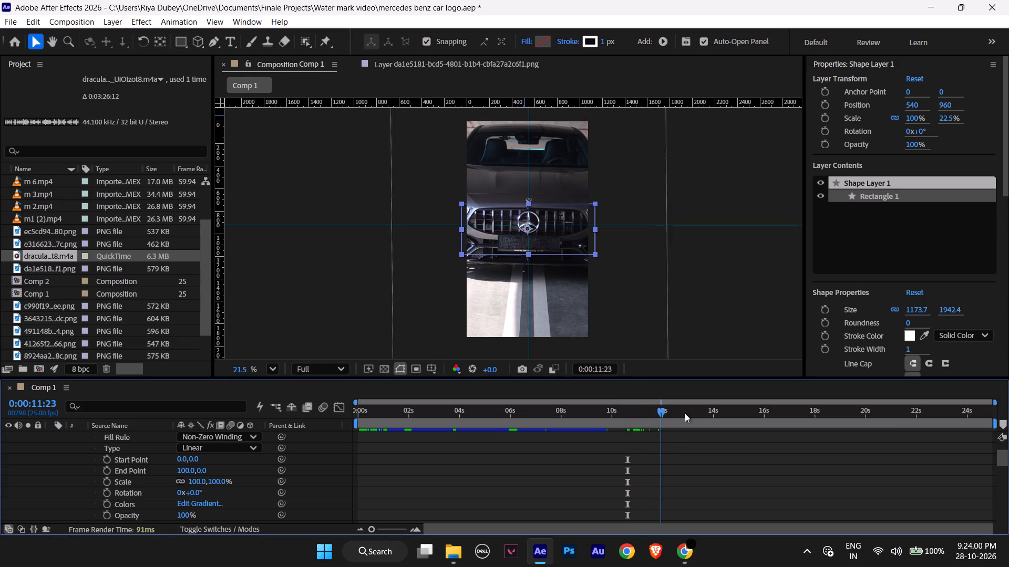
left_click_drag(685, 413, 729, 417)
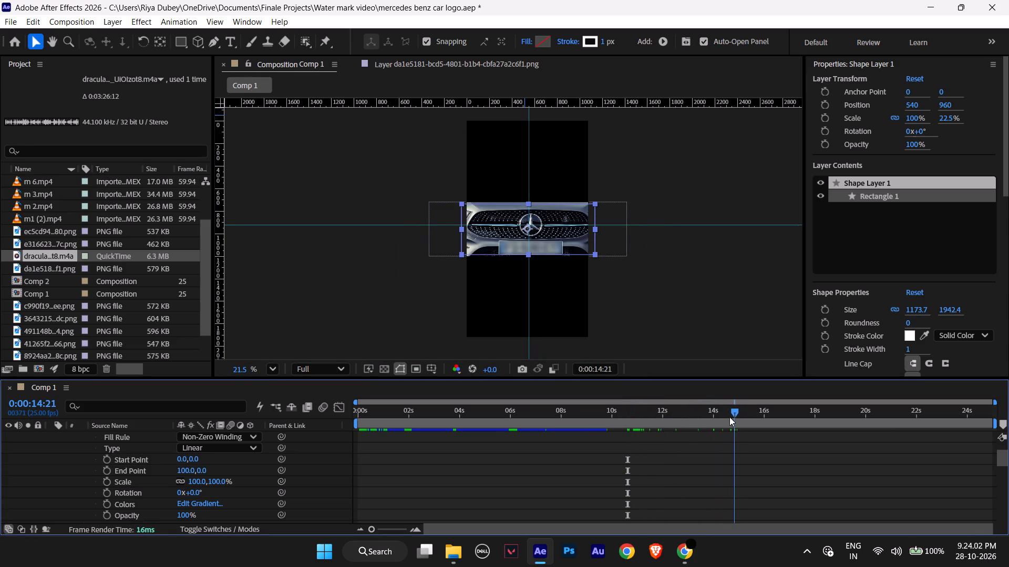
left_click_drag(729, 417, 716, 415)
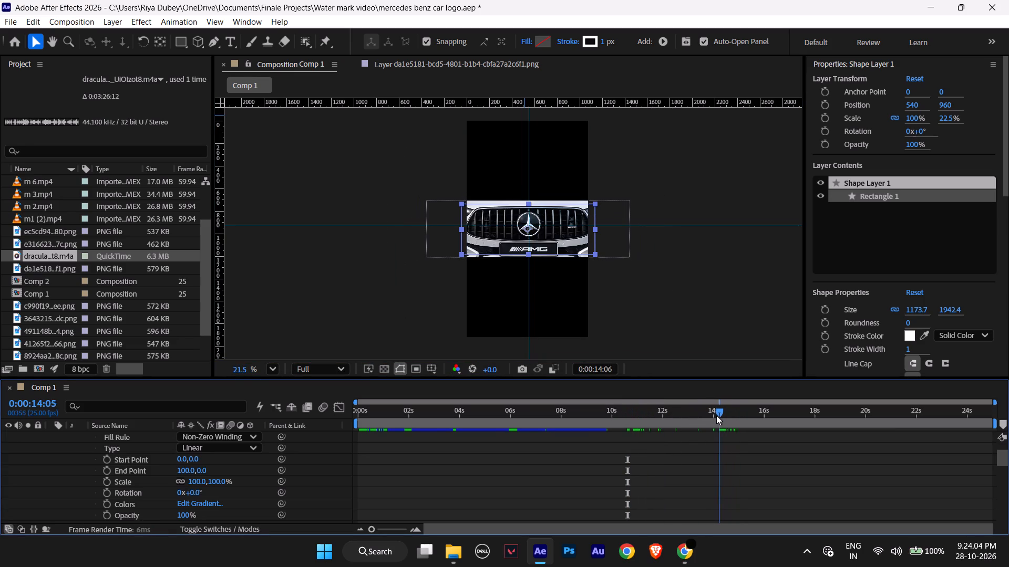
left_click_drag(716, 415, 701, 412)
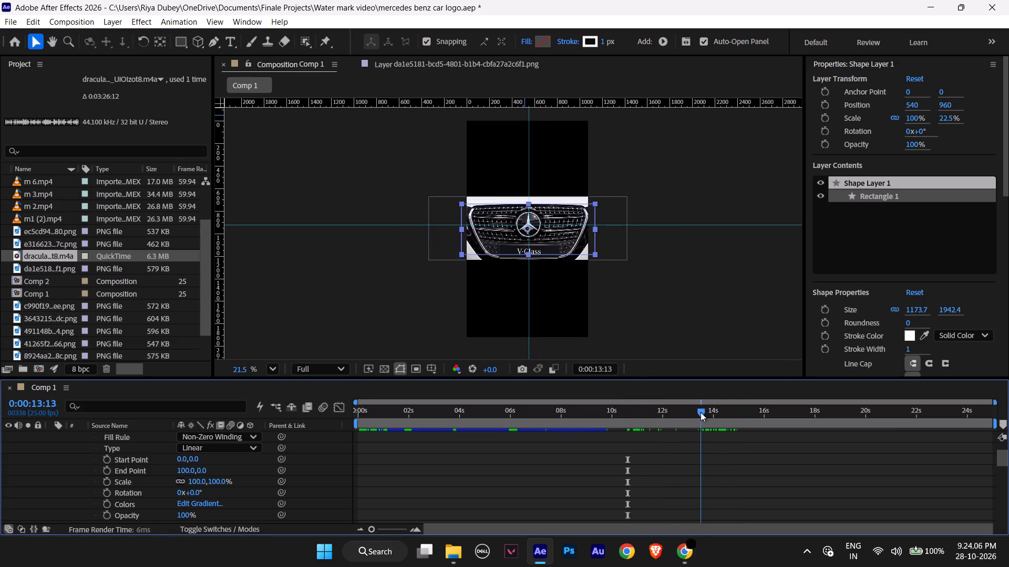
left_click_drag(701, 412, 687, 410)
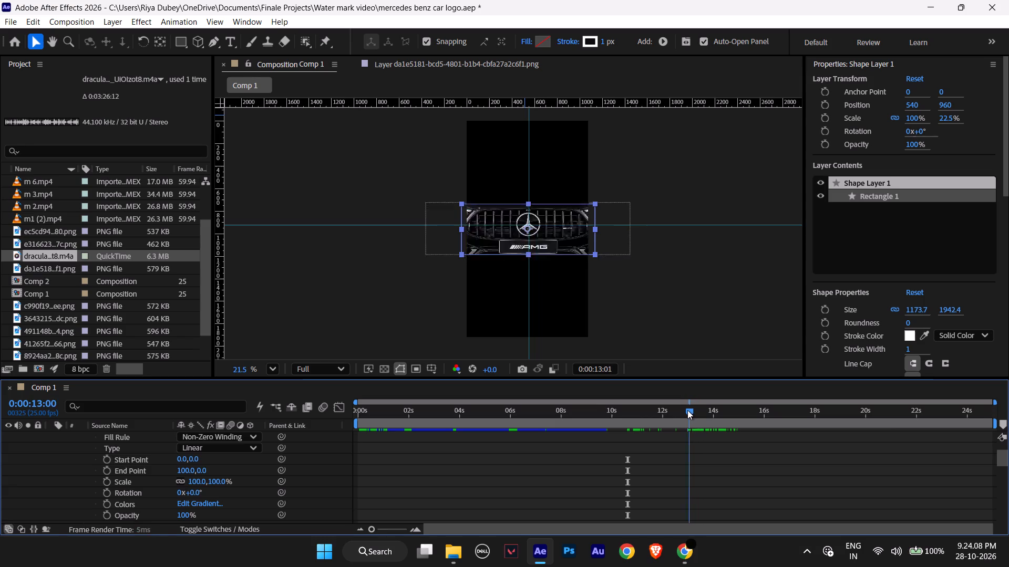
left_click_drag(687, 410, 683, 409)
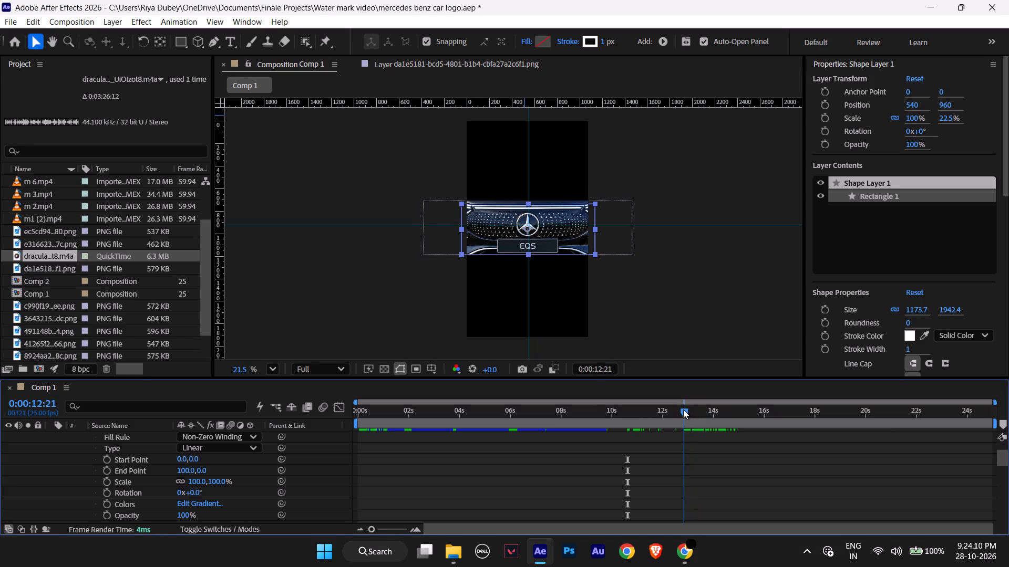
left_click_drag(683, 409, 762, 419)
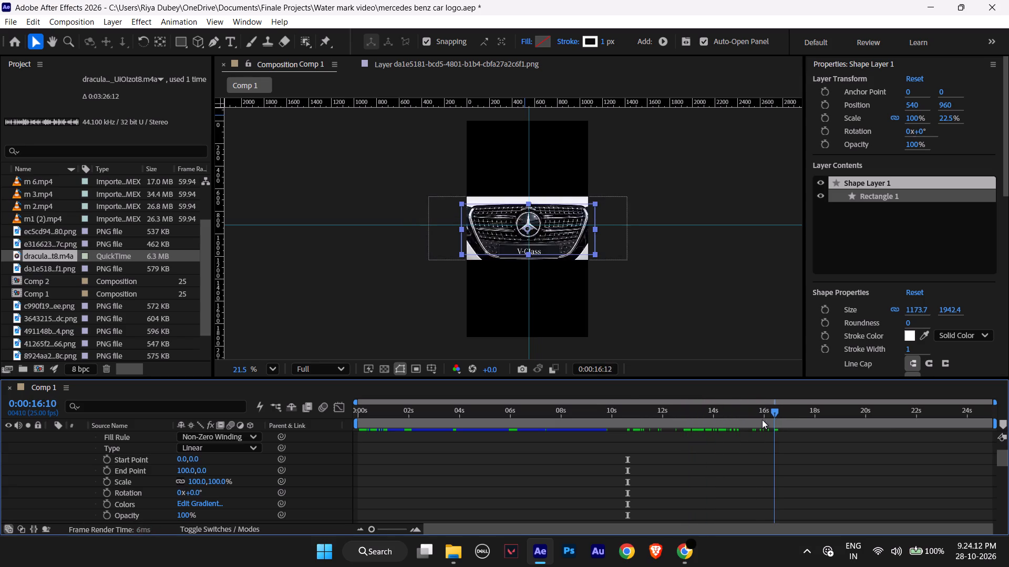
left_click_drag(762, 419, 701, 412)
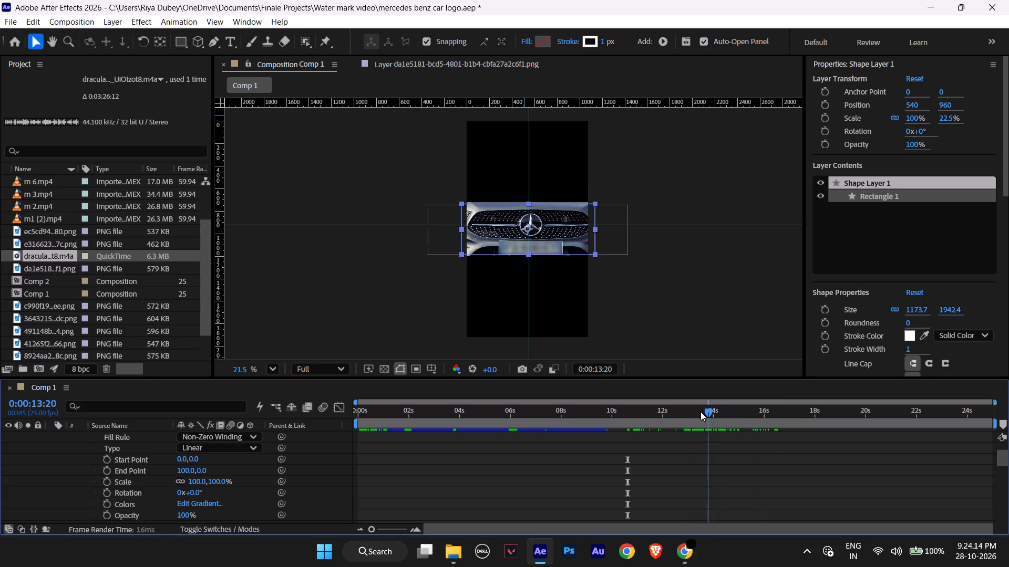
left_click_drag(701, 412, 690, 408)
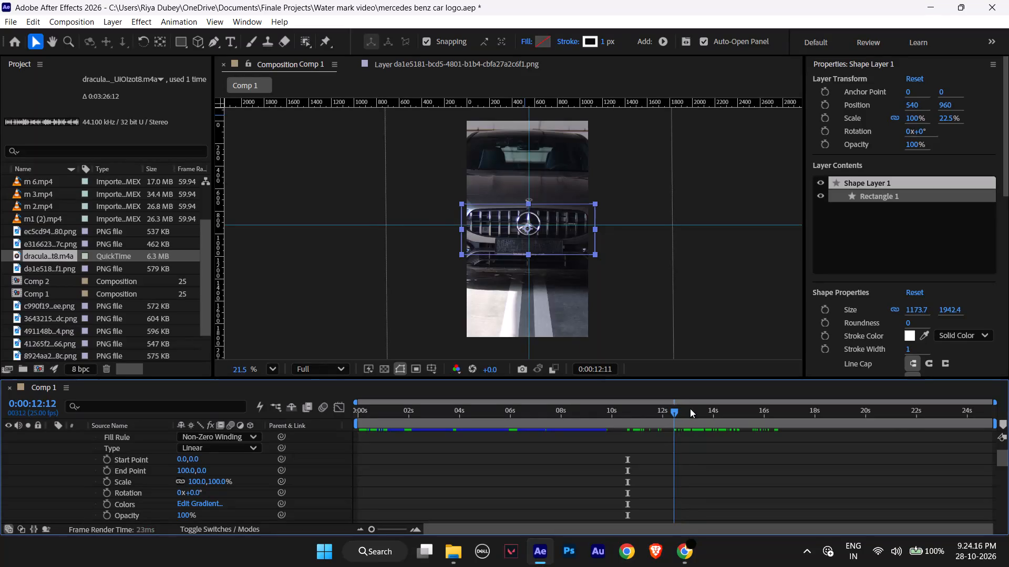
left_click_drag(690, 408, 746, 416)
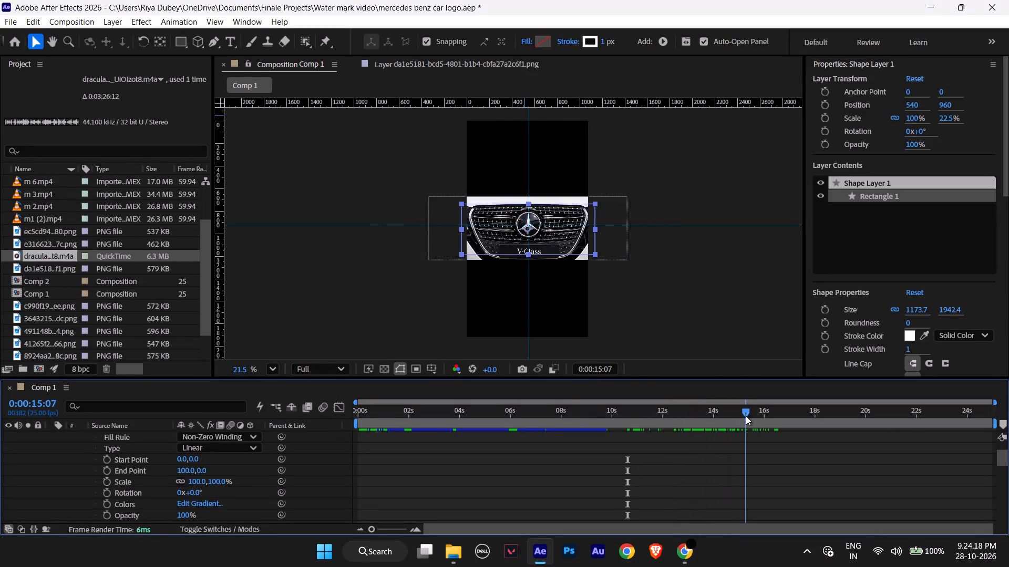
left_click_drag(746, 416, 750, 416)
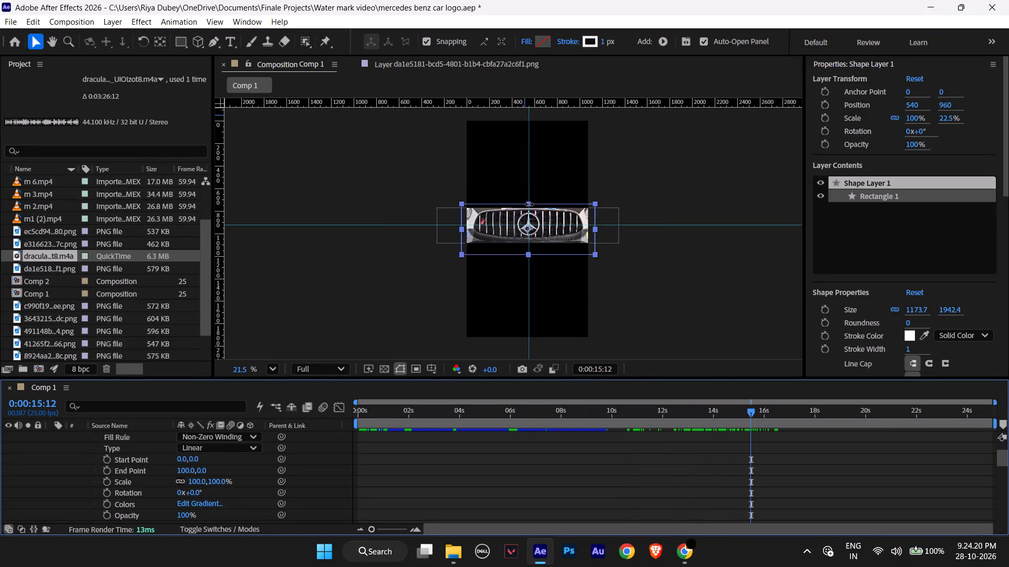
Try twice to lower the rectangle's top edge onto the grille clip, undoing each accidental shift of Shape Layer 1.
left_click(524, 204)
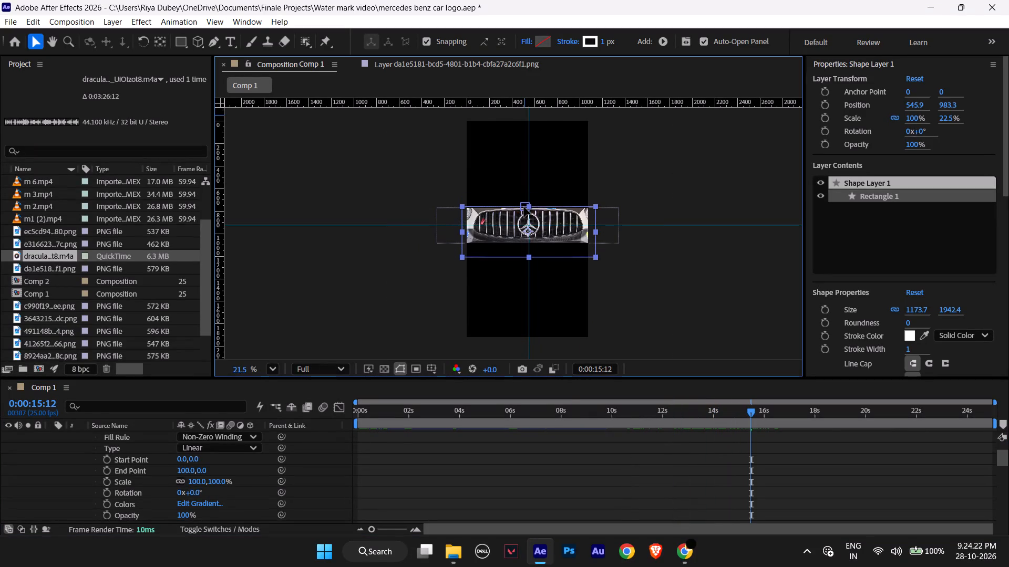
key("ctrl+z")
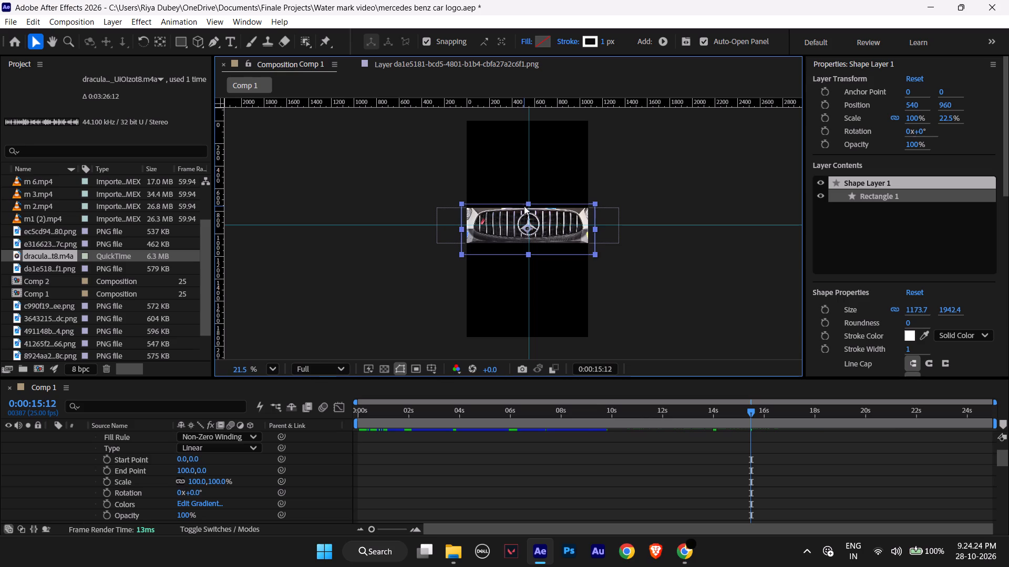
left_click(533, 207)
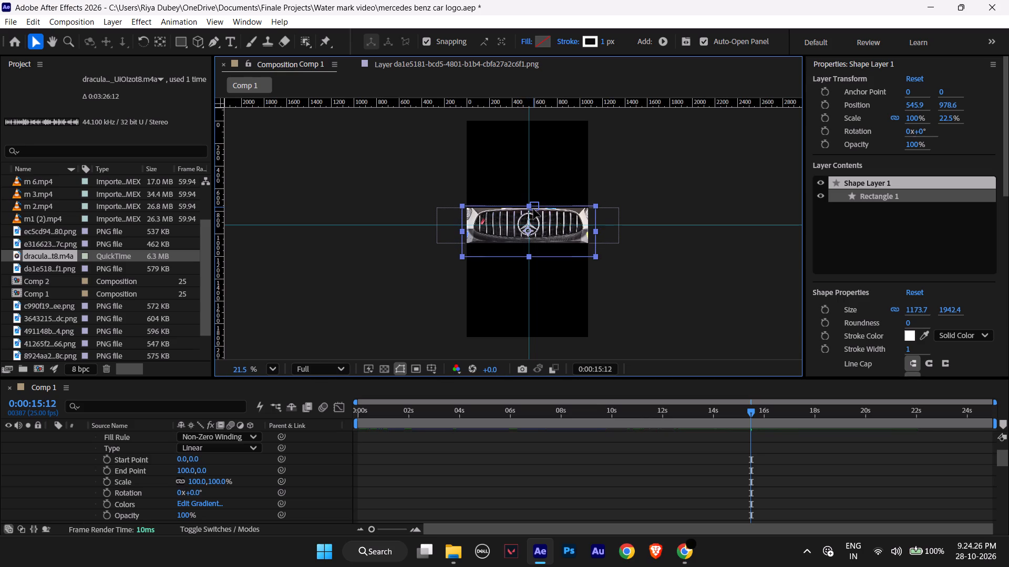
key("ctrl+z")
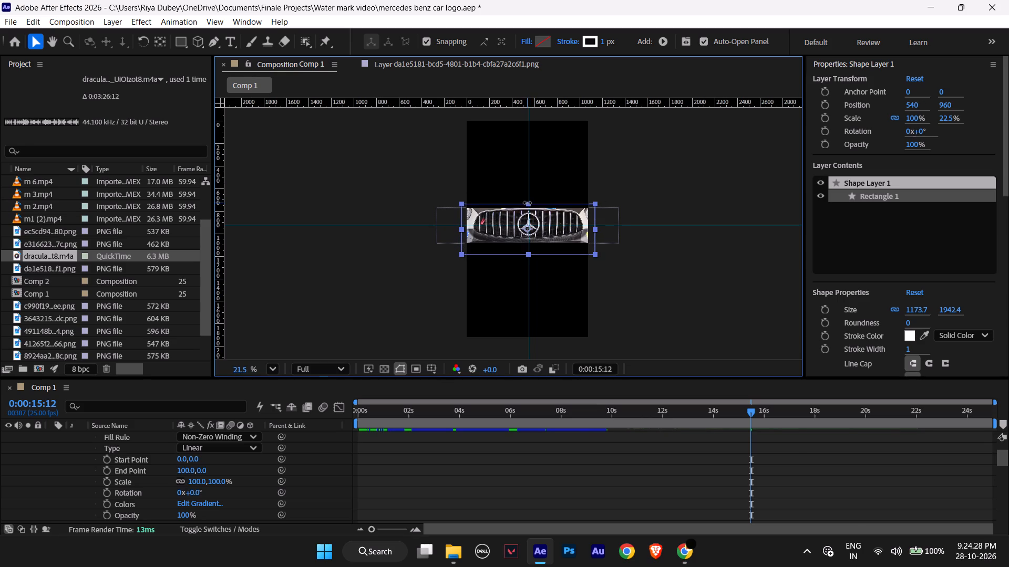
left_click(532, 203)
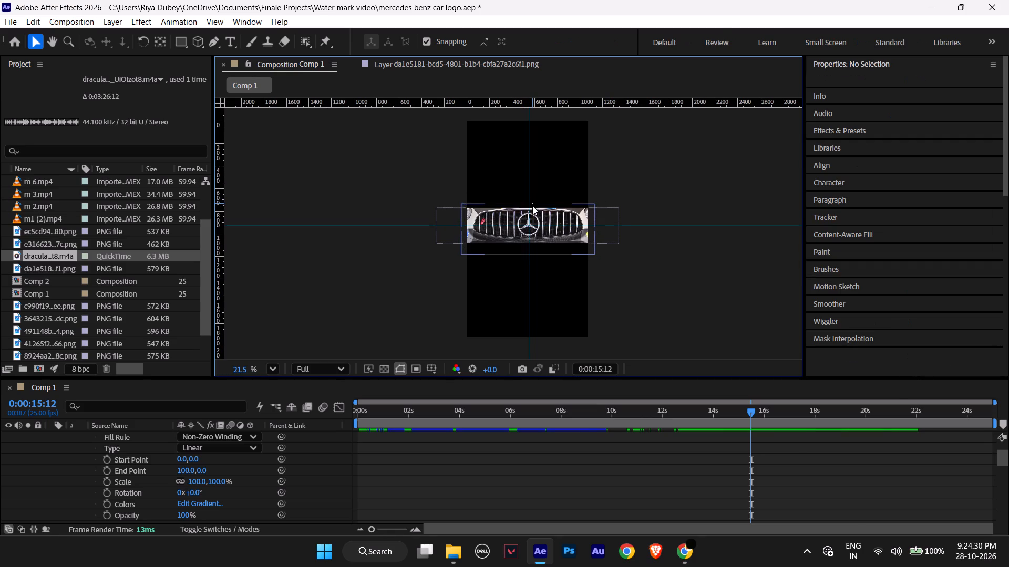
Remove the vertical centre guide that overlaps the top-middle handle of Shape Layer 1.
left_click(582, 204)
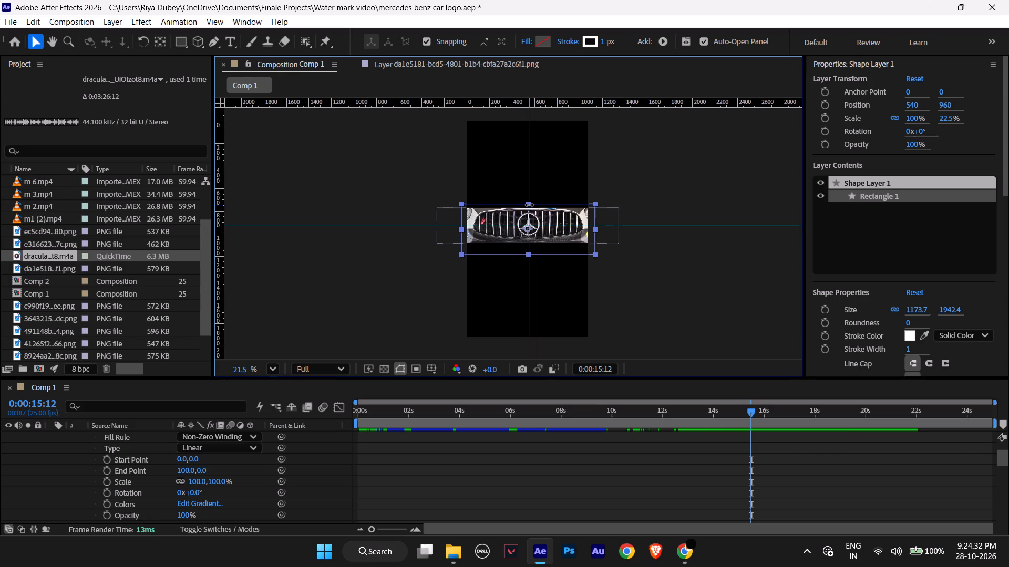
left_click_drag(531, 175, 0, 214)
Reduce Shape Layer 1's vertical scale to about 14.1% so the rectangle approaches the height of the grille clip.
left_click_drag(529, 204, 528, 213)
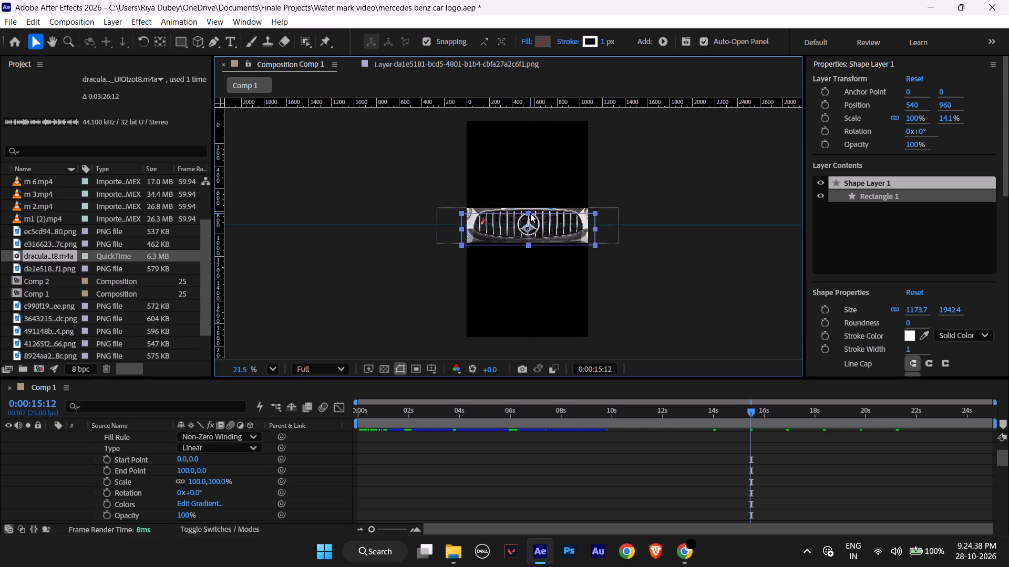
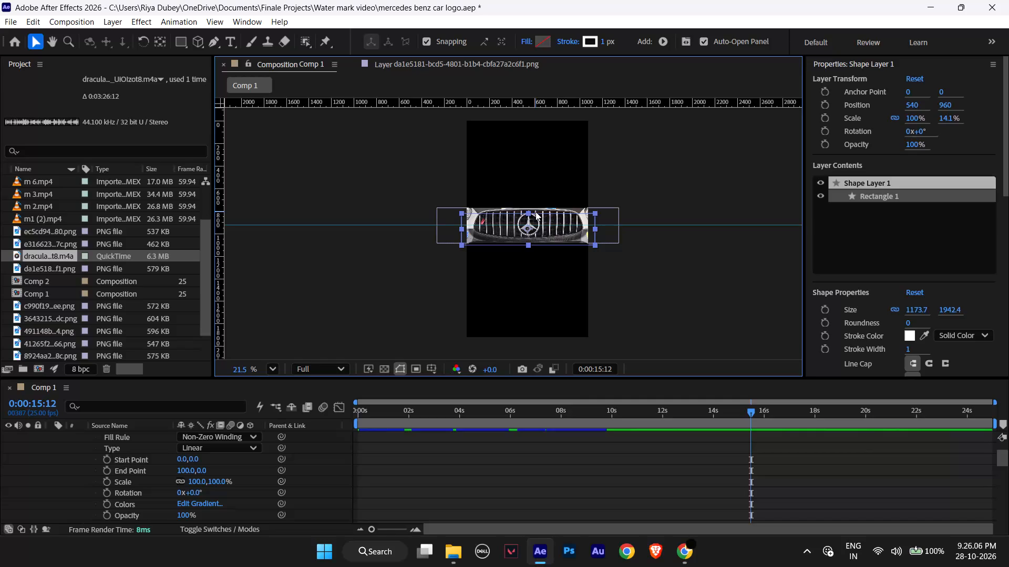
Undo the latest vertical scaling of Shape Layer 1 and the removal of the vertical centre guide.
key("ctrl+z")
key("ctrl+z")
key("ctrl+z")
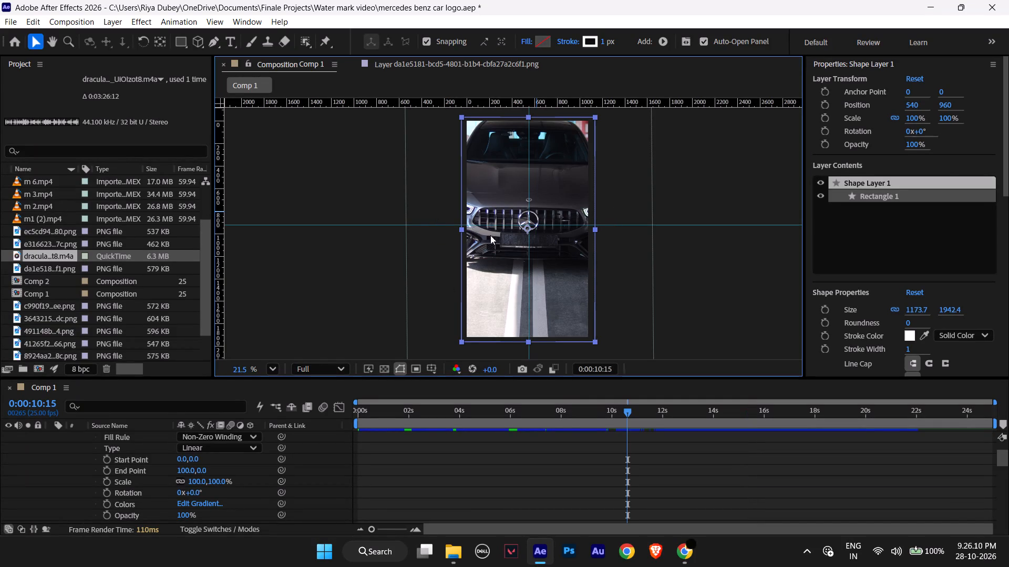
Delete Shape Layer 1, the rectangle frame layer, from Comp 1.
scroll(91, 485, "up", 3)
left_click(136, 493)
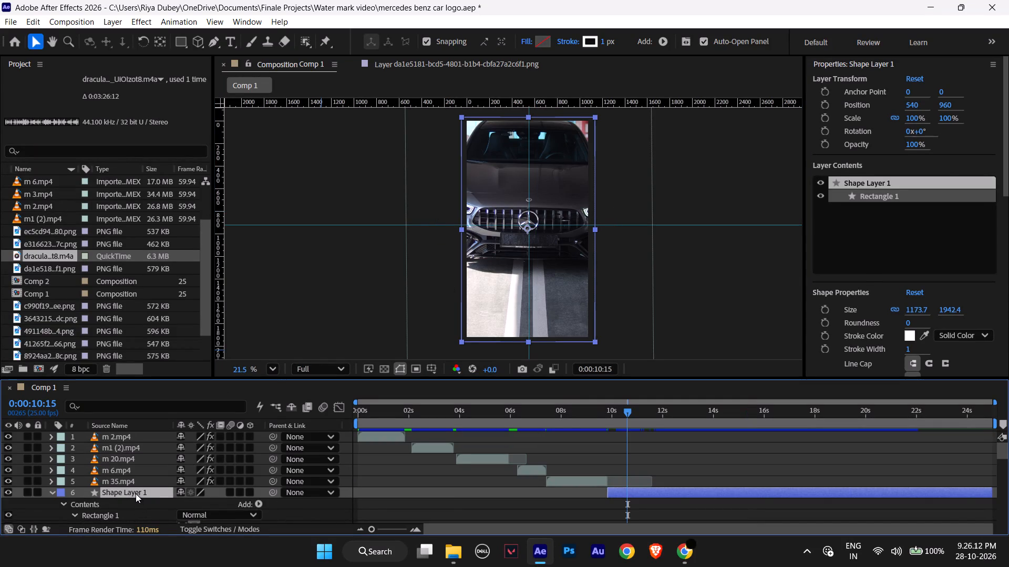
key("Delete")
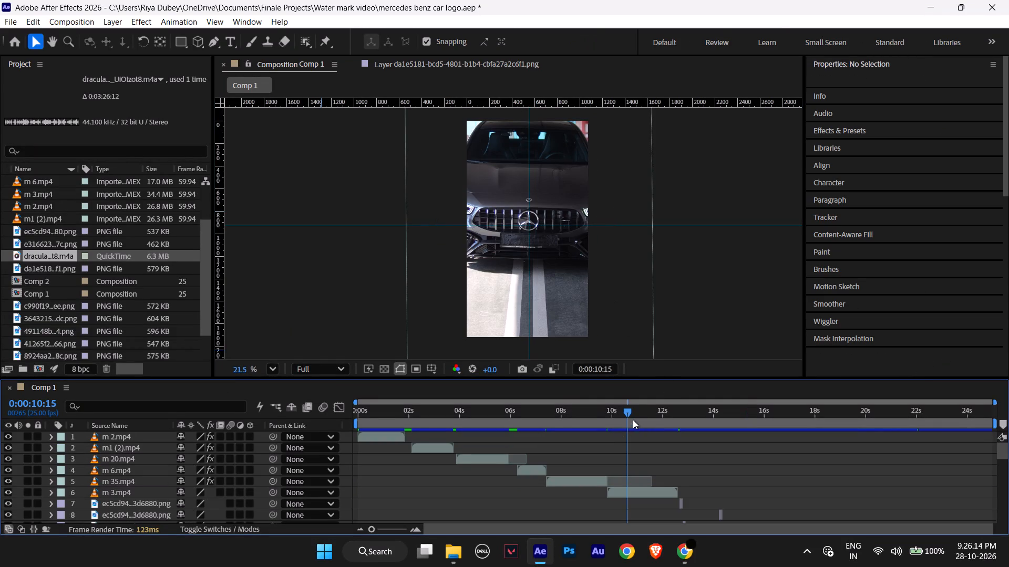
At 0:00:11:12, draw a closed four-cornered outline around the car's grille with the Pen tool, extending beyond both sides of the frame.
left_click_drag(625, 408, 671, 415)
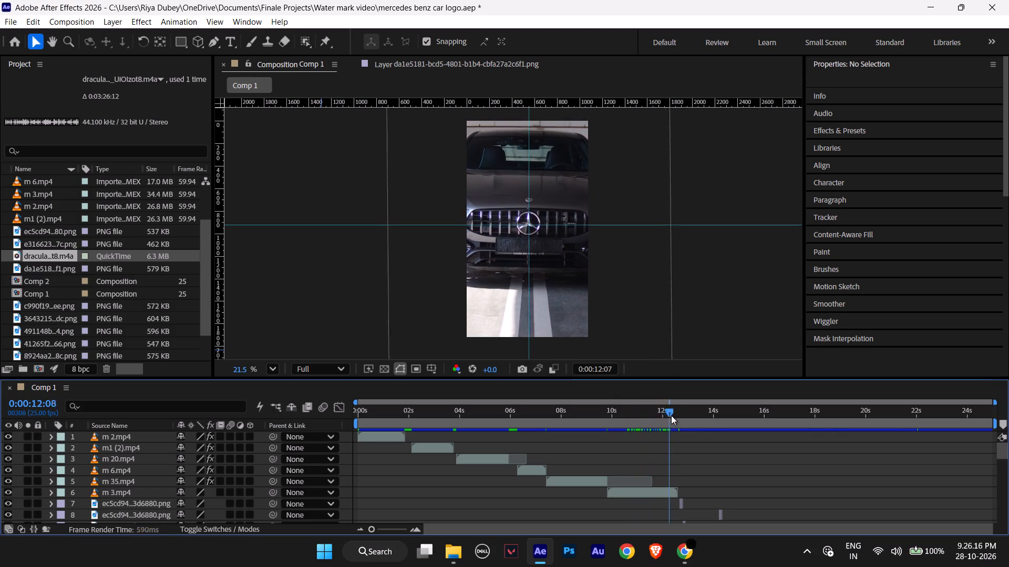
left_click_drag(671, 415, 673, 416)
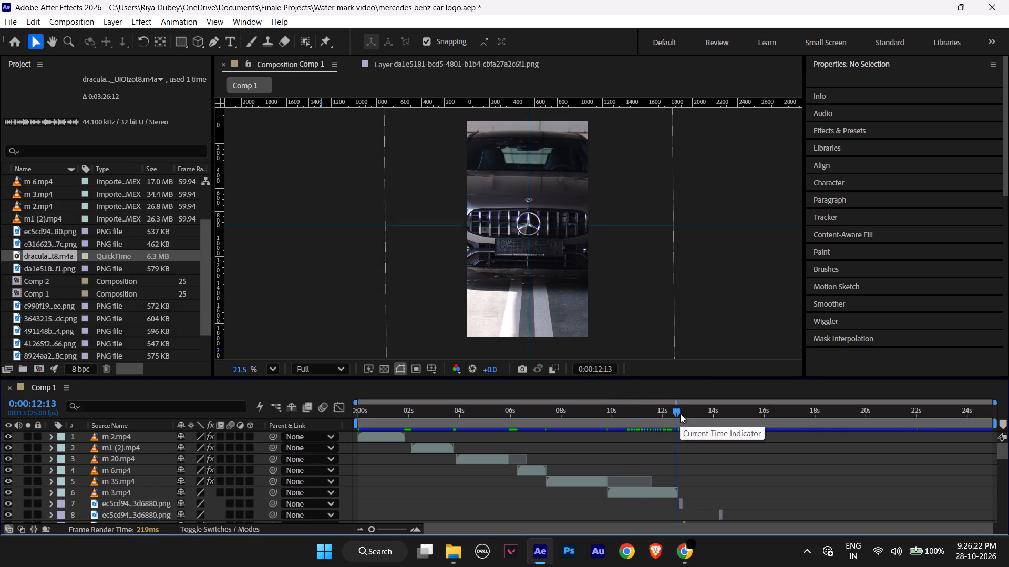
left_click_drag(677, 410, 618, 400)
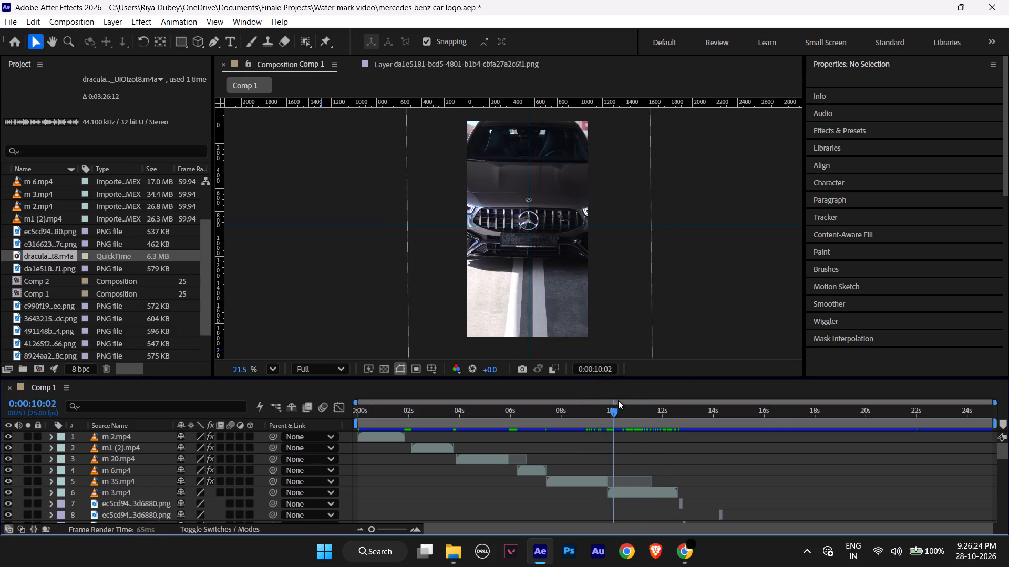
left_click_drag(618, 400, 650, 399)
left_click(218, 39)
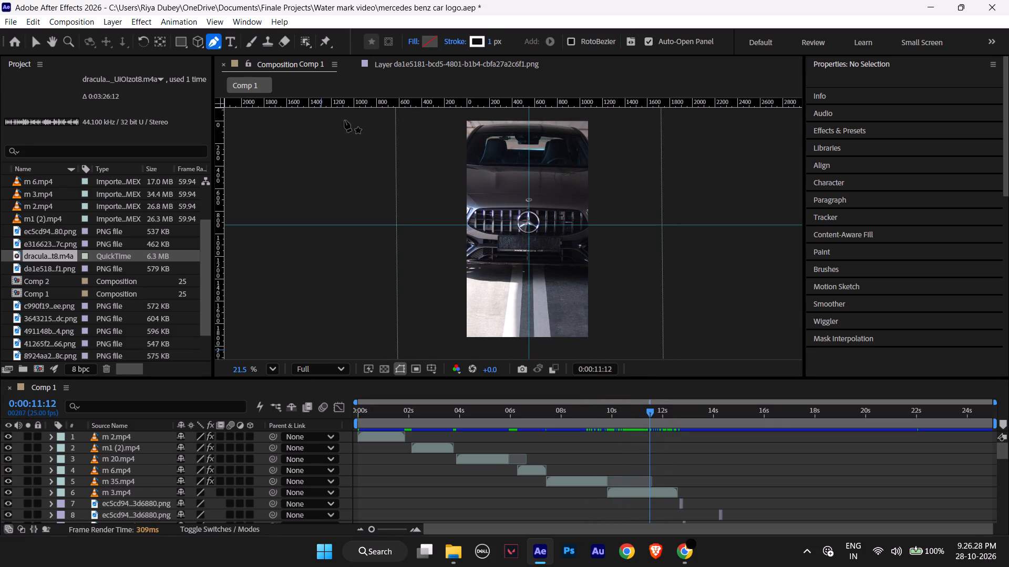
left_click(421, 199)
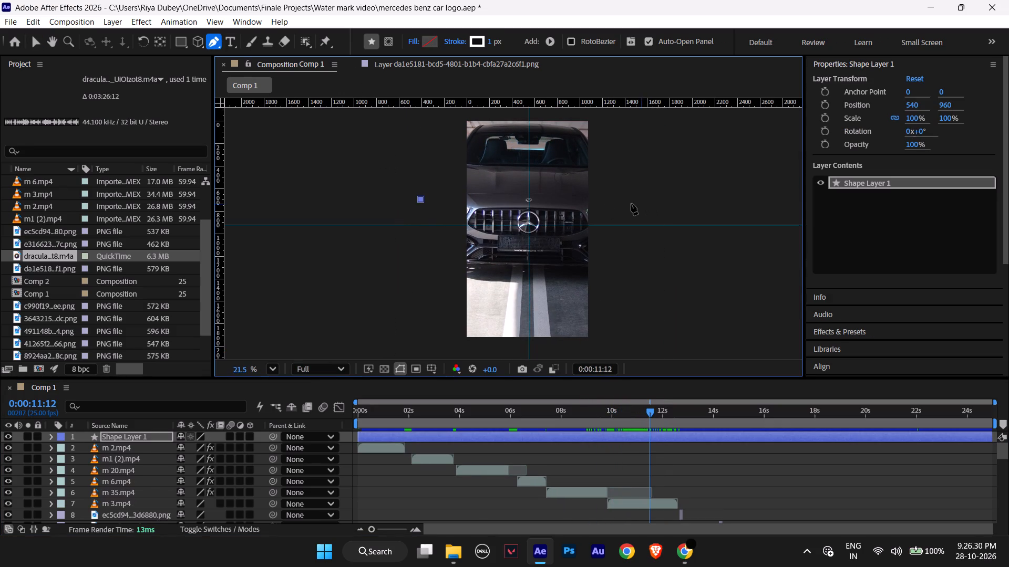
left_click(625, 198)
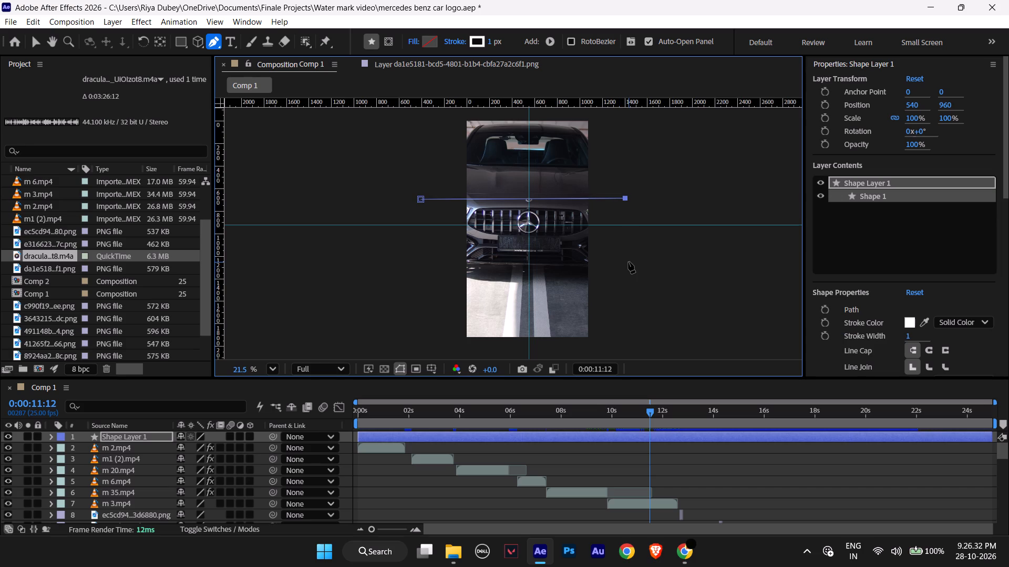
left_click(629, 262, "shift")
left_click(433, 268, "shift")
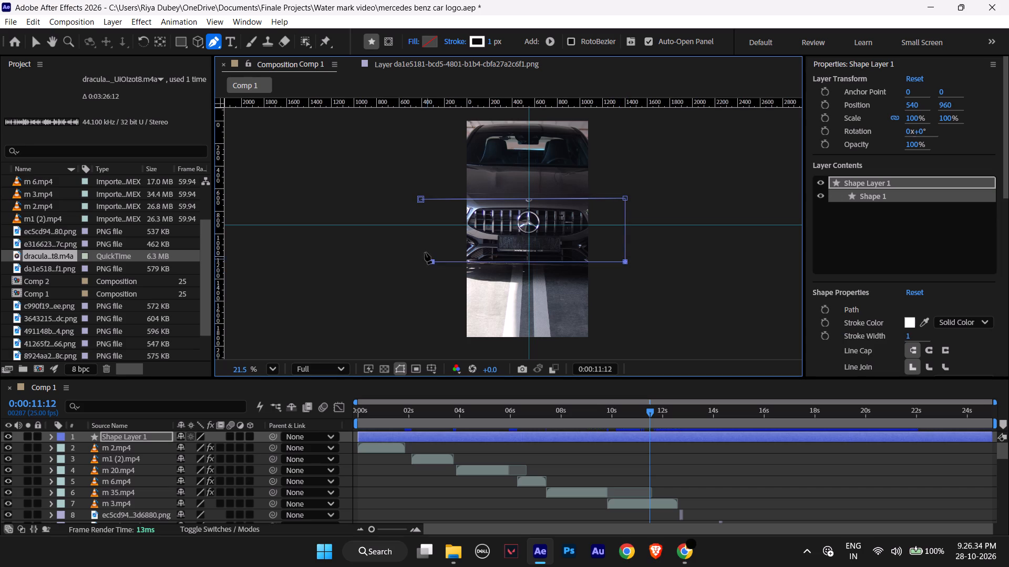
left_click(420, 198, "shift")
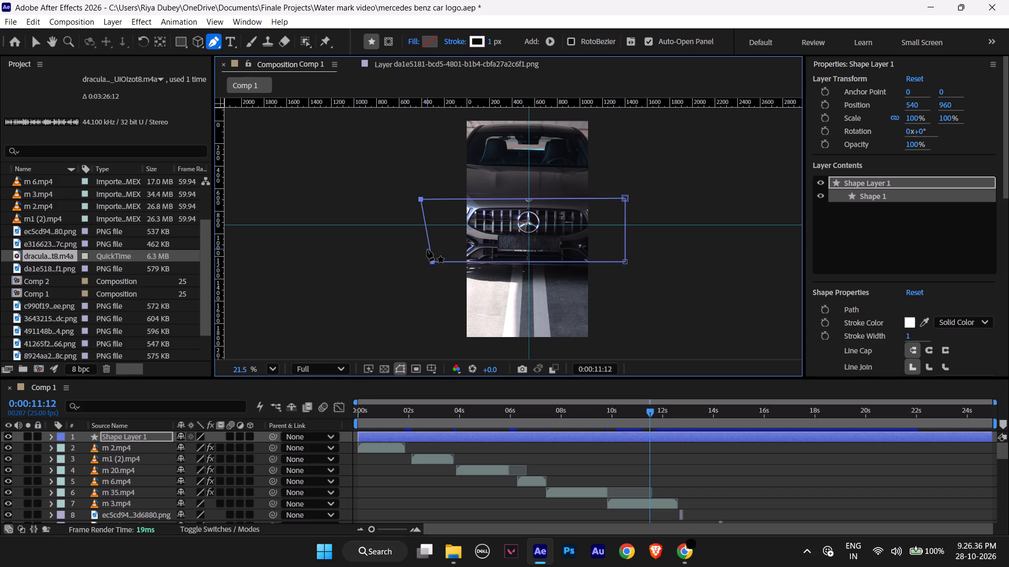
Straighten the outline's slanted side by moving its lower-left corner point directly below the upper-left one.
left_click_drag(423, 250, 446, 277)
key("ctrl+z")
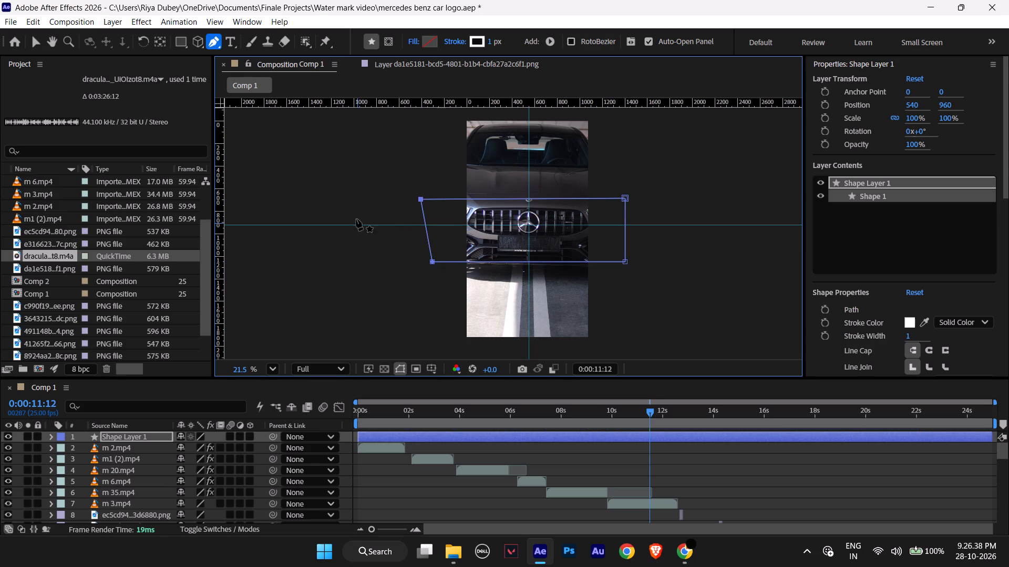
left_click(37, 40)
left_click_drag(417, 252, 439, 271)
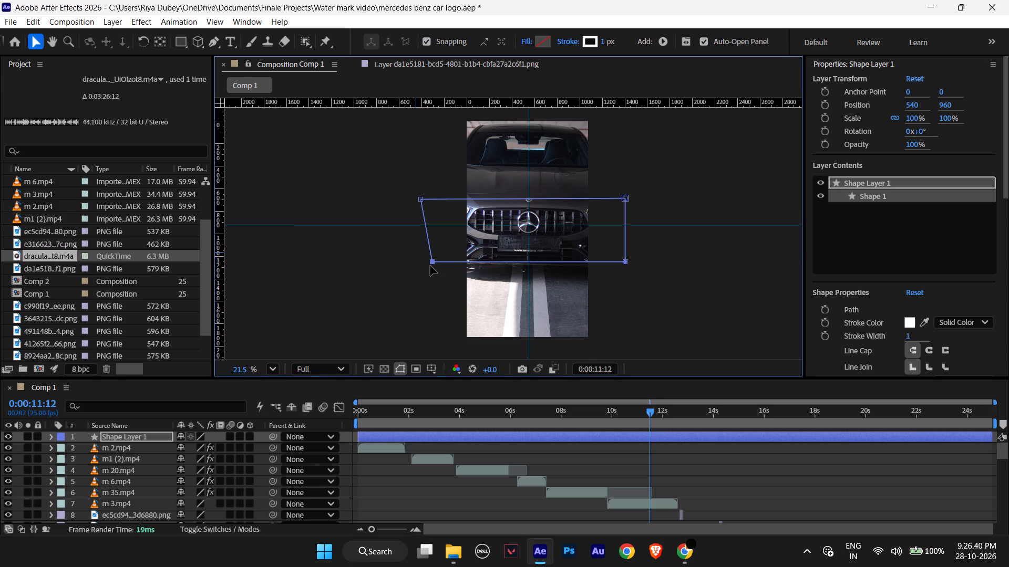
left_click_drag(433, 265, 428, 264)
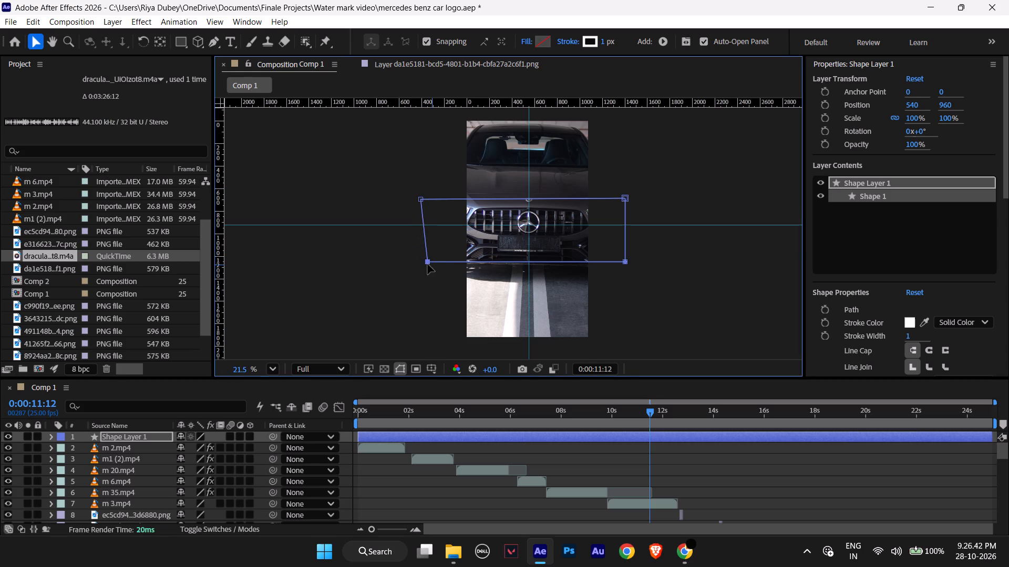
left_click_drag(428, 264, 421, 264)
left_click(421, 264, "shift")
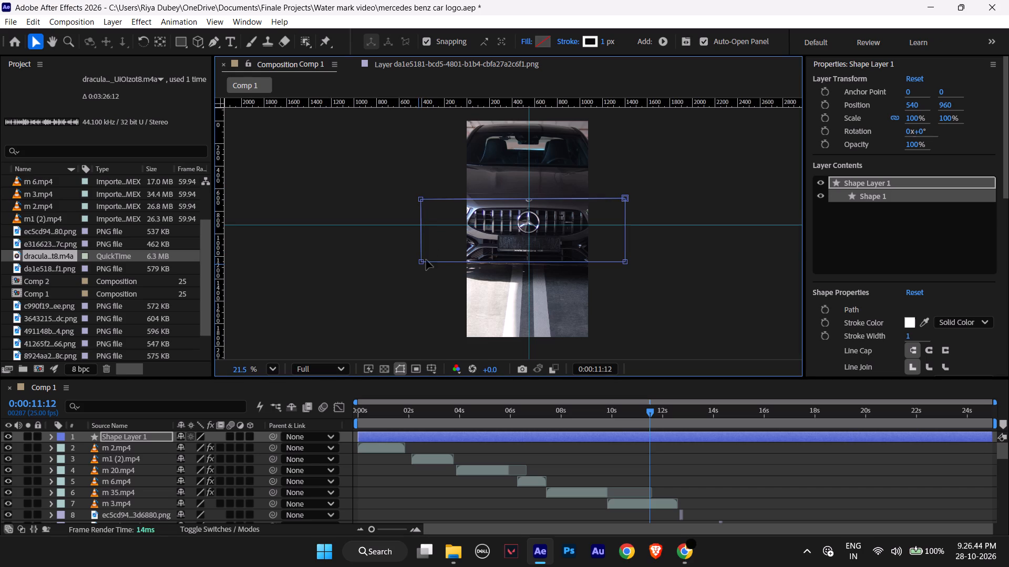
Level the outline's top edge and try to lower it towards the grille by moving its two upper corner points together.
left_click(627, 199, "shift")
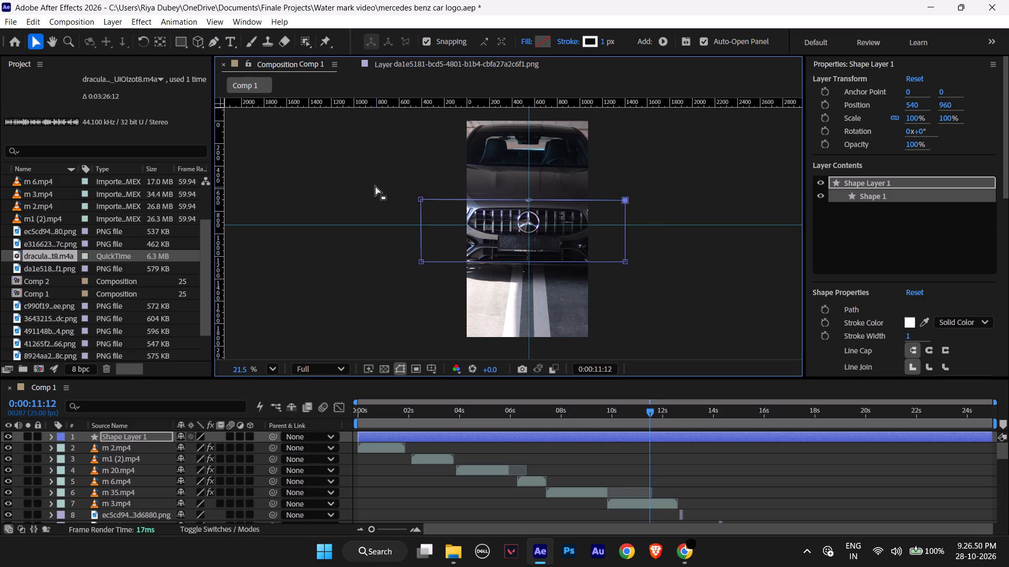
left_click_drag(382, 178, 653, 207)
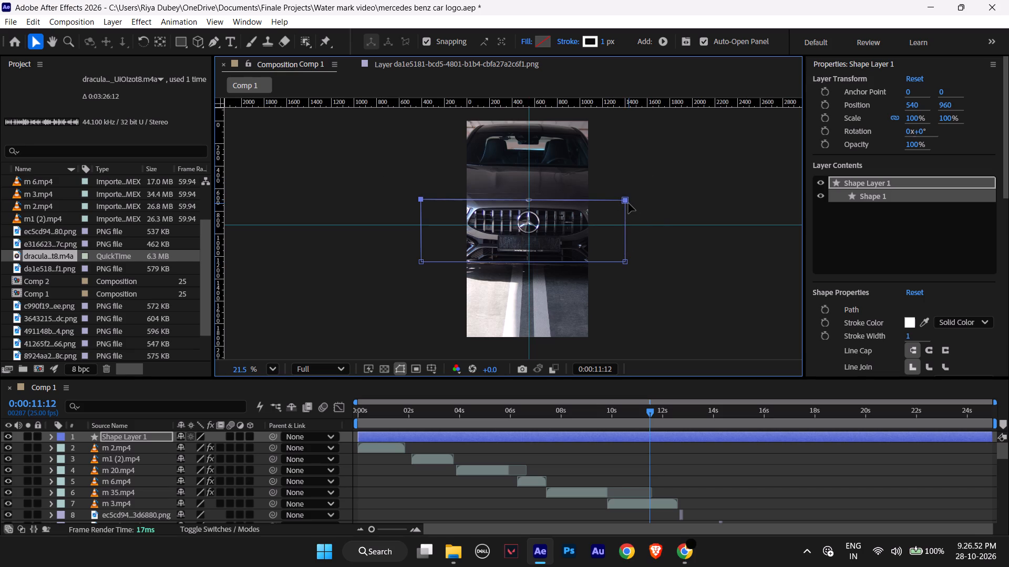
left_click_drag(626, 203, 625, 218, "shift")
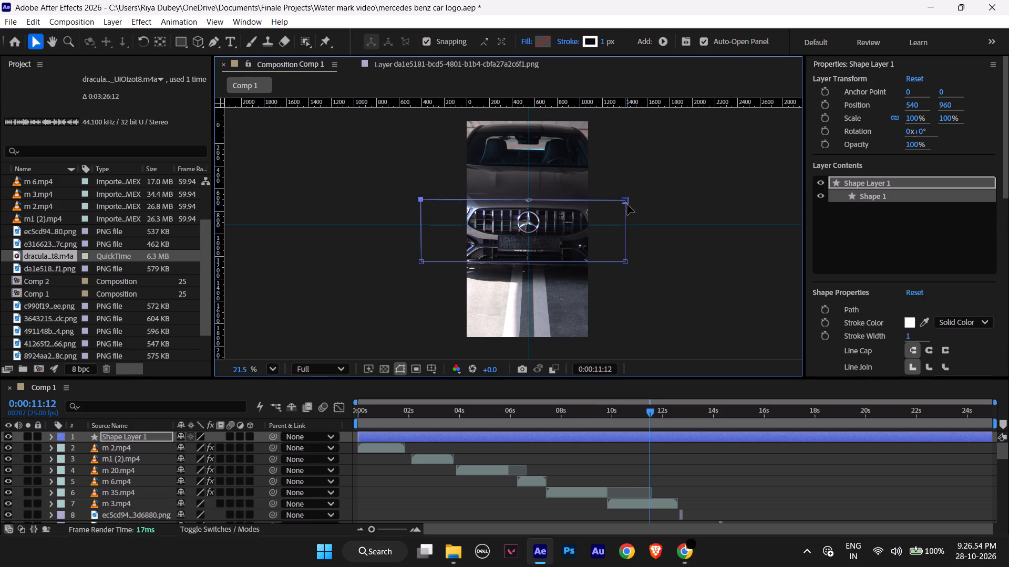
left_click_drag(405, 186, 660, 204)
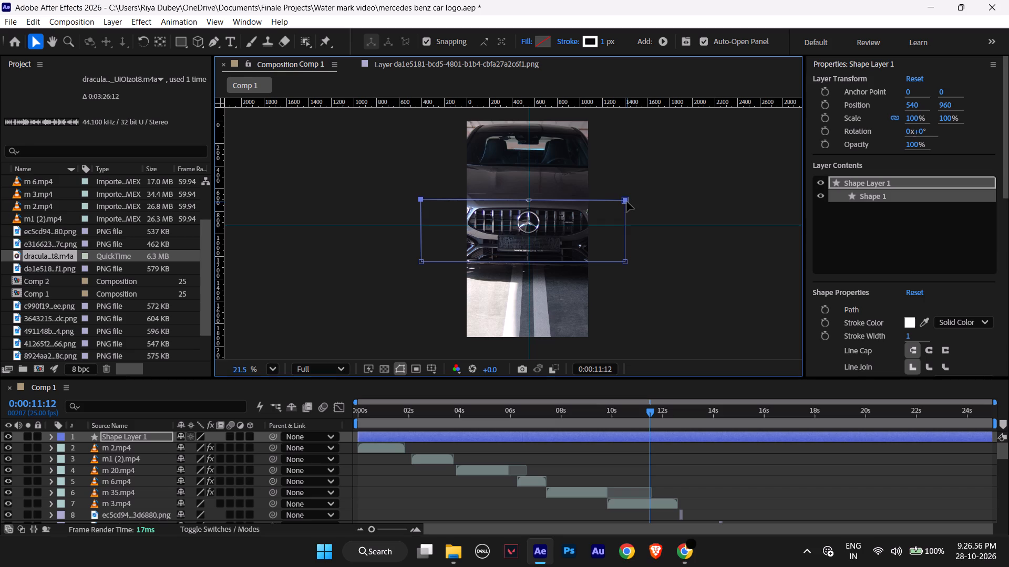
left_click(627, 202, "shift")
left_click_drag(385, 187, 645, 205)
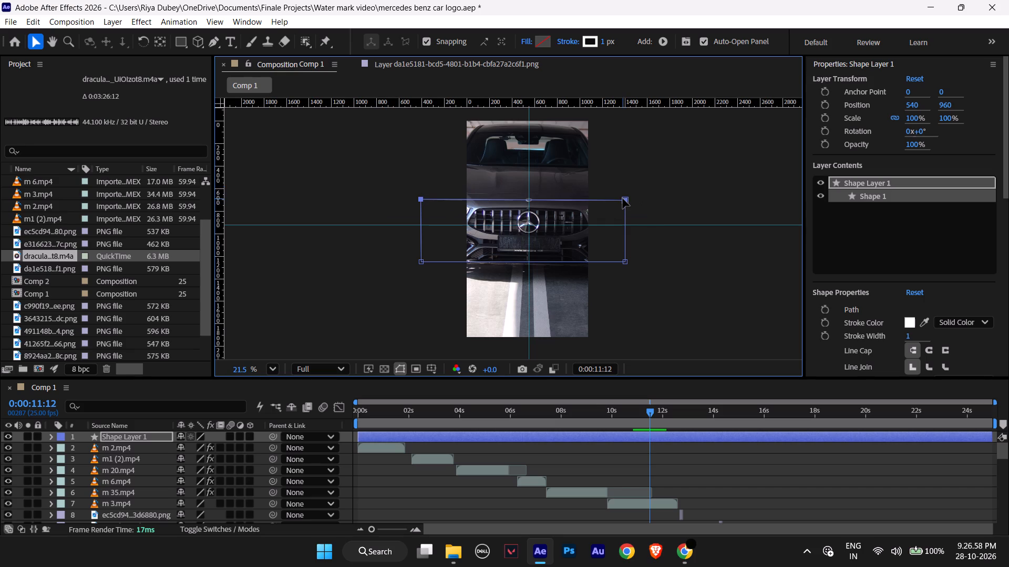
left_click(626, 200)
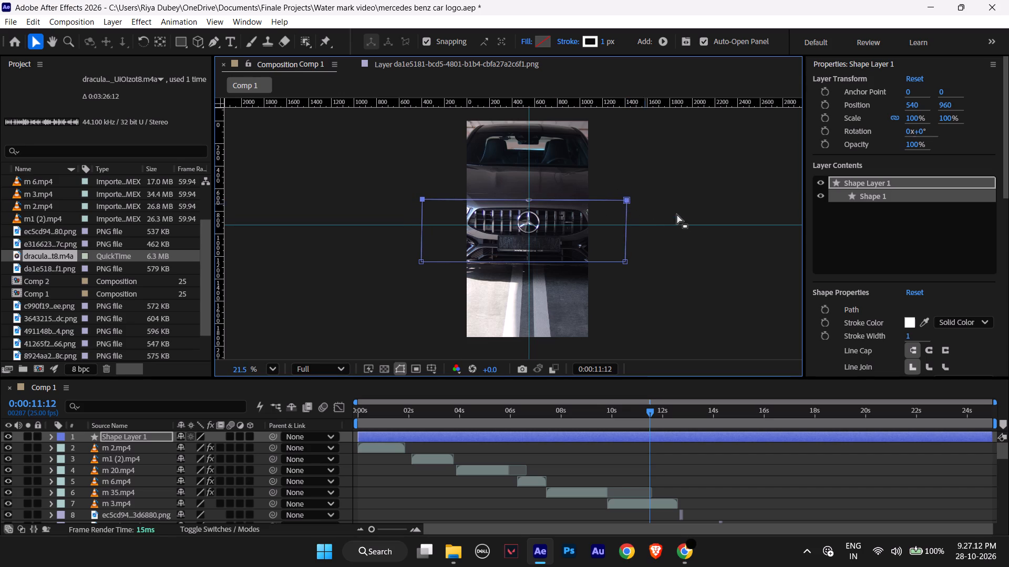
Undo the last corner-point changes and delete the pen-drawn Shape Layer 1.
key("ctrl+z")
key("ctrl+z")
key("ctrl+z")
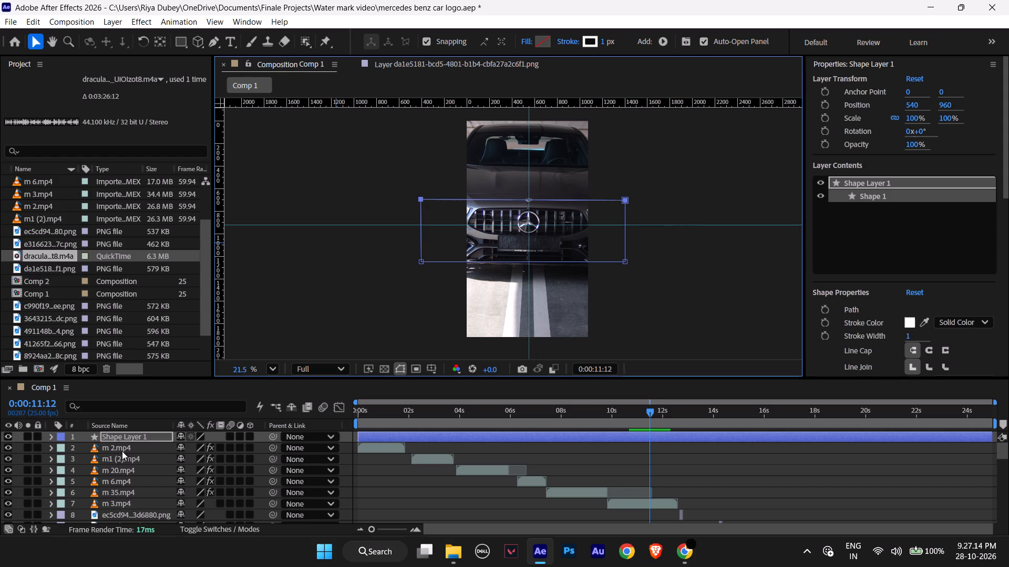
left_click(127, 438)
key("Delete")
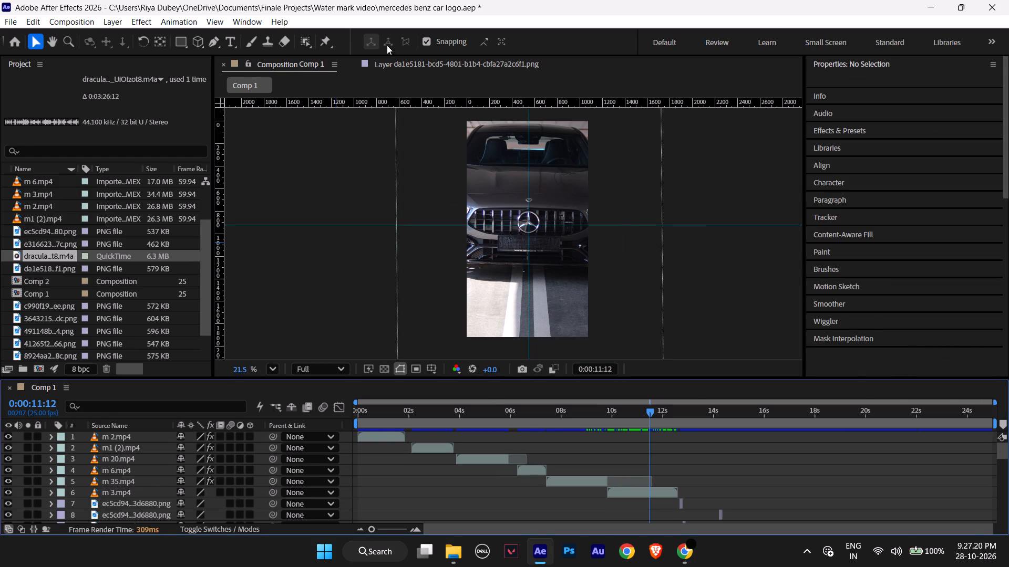
Close the layer view of the da1e5181 grille image and return to the Comp 1 view.
left_click(404, 64)
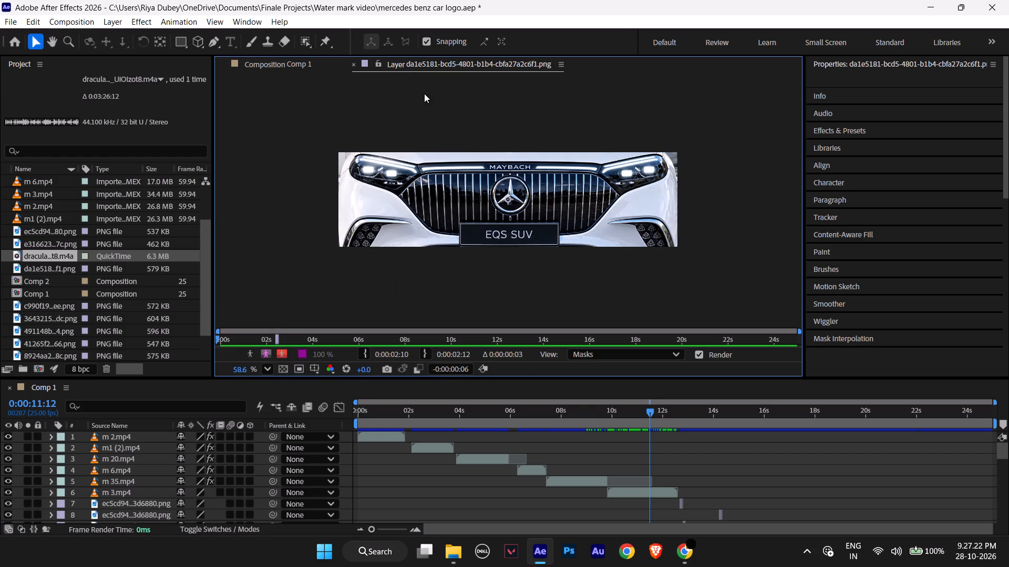
left_click(354, 66)
left_click(290, 60)
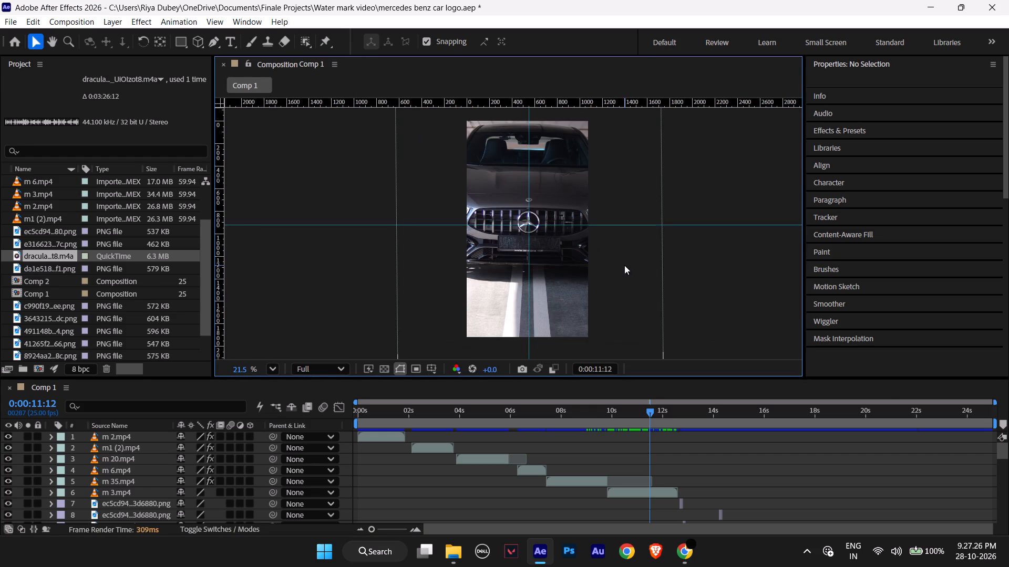
Play Comp 1 from 0:00:00:00 to review the whole edit with its soundtrack.
left_click_drag(651, 407, 249, 400)
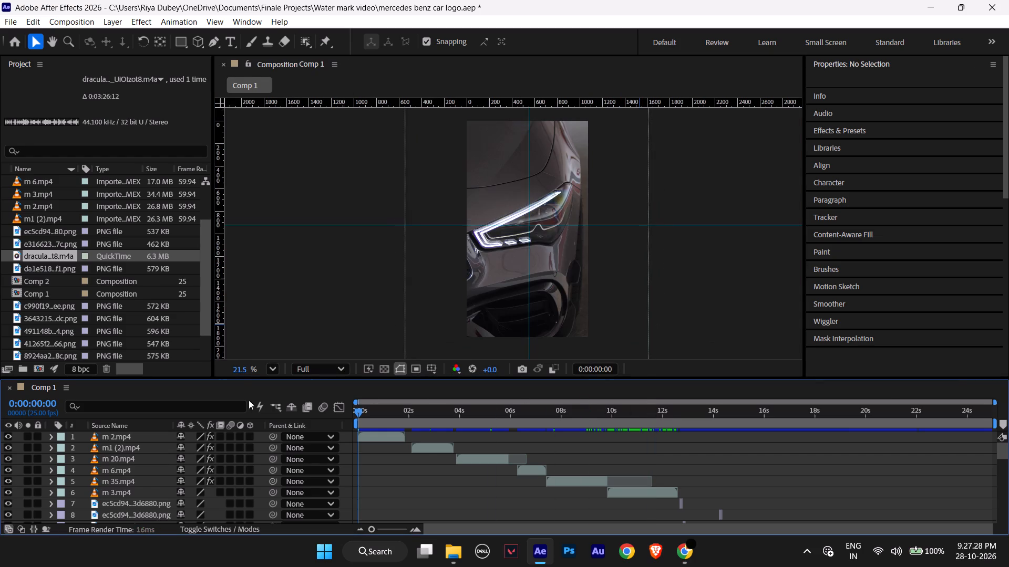
left_click_drag(249, 400, 233, 400)
key("space")
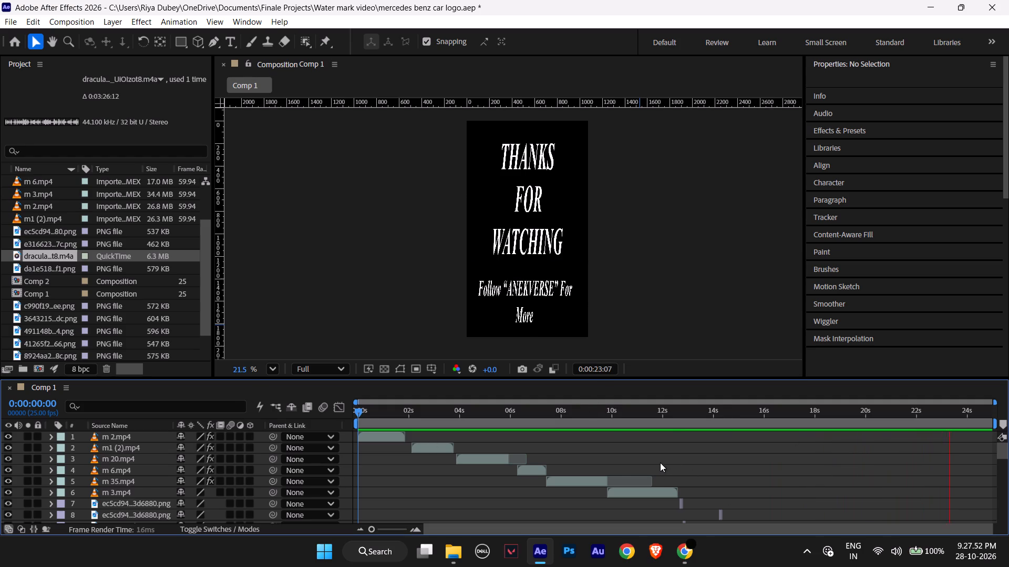
key("space")
At 0:00:10:00, draw a rounded rectangle about 1384 by 2055 px that encloses the whole video frame.
left_click_drag(652, 409, 609, 410)
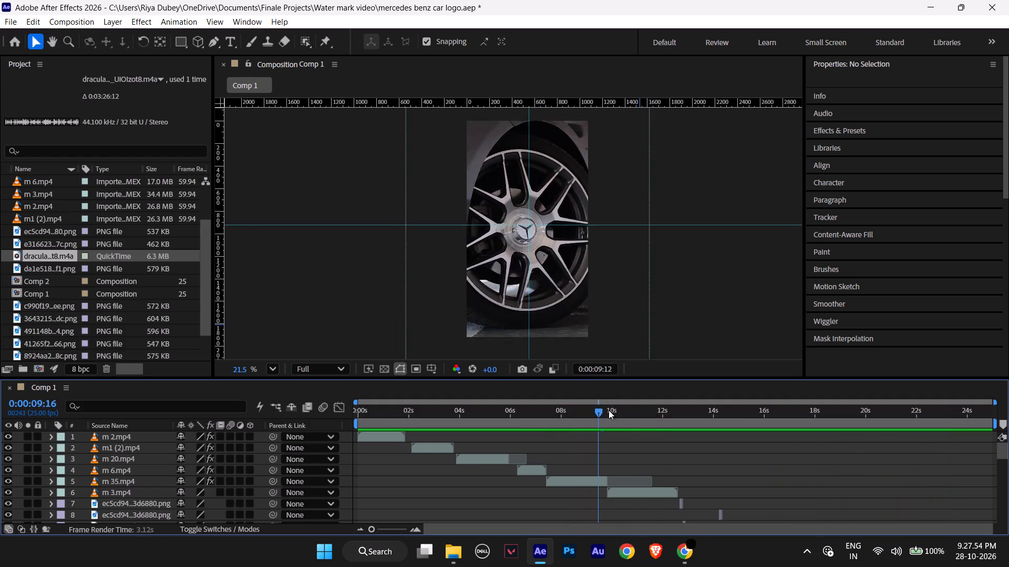
left_click_drag(609, 410, 673, 413)
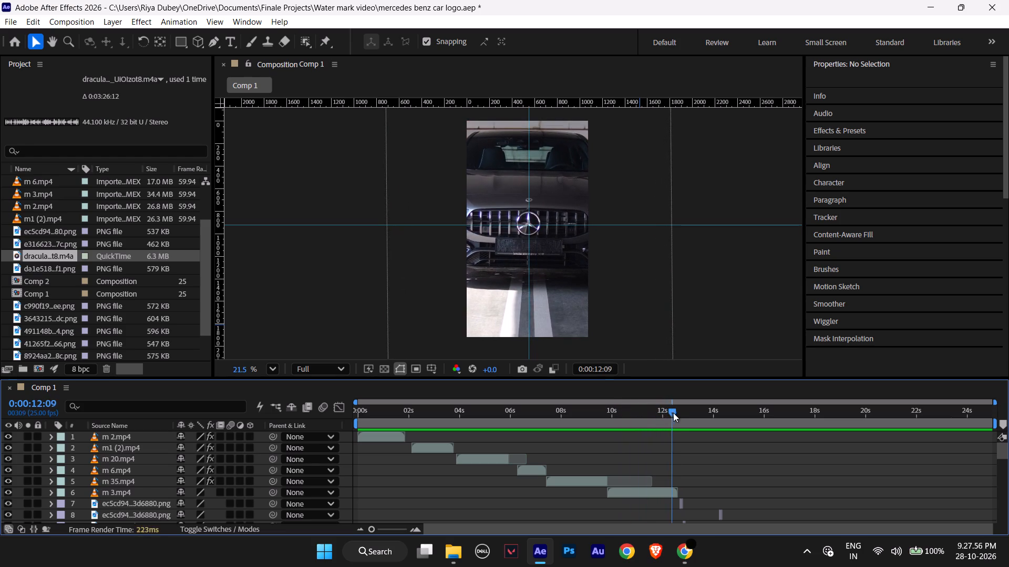
left_click_drag(673, 413, 682, 412)
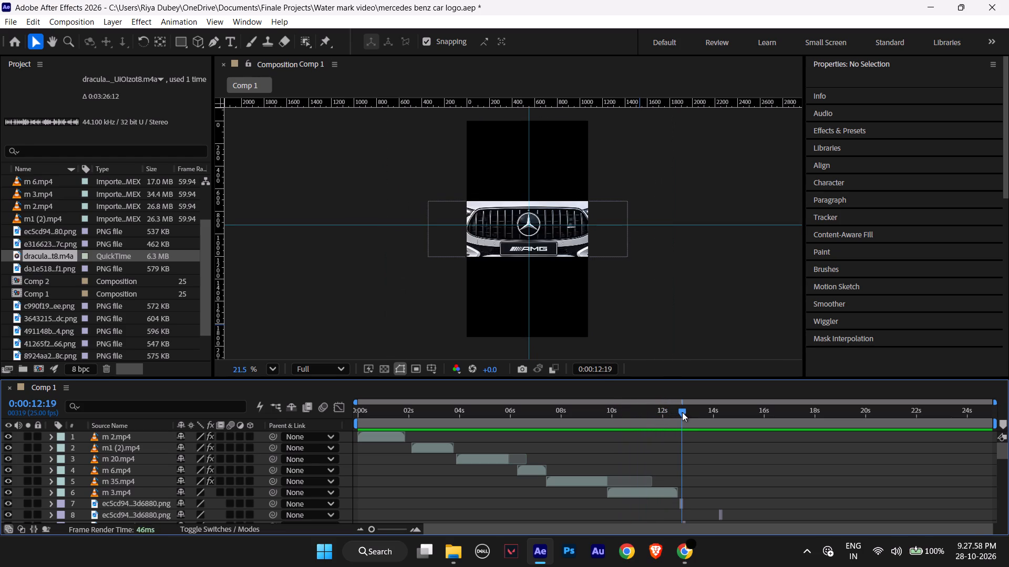
left_click_drag(682, 412, 611, 404)
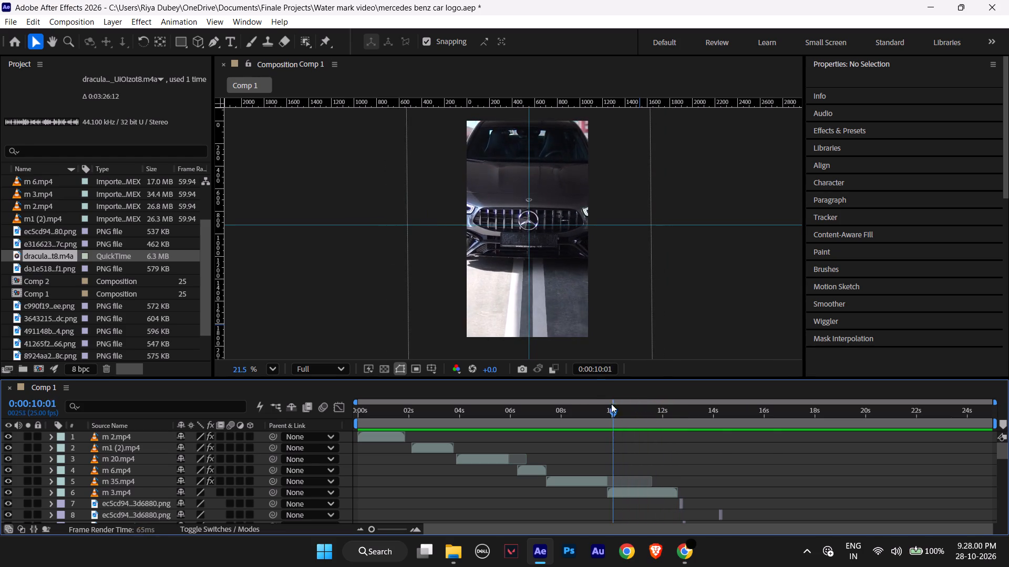
left_click_drag(611, 404, 612, 403)
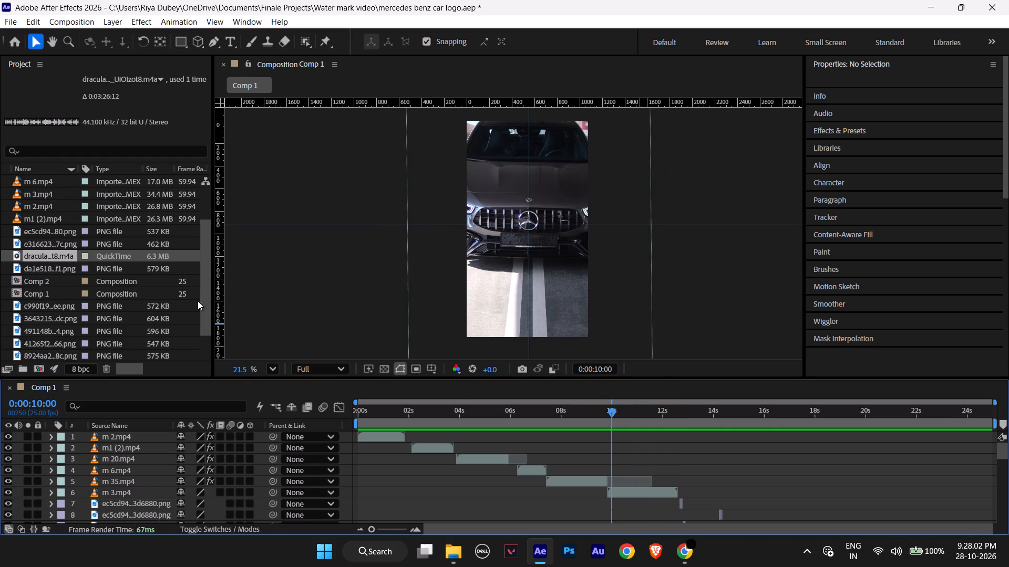
right_click(186, 45)
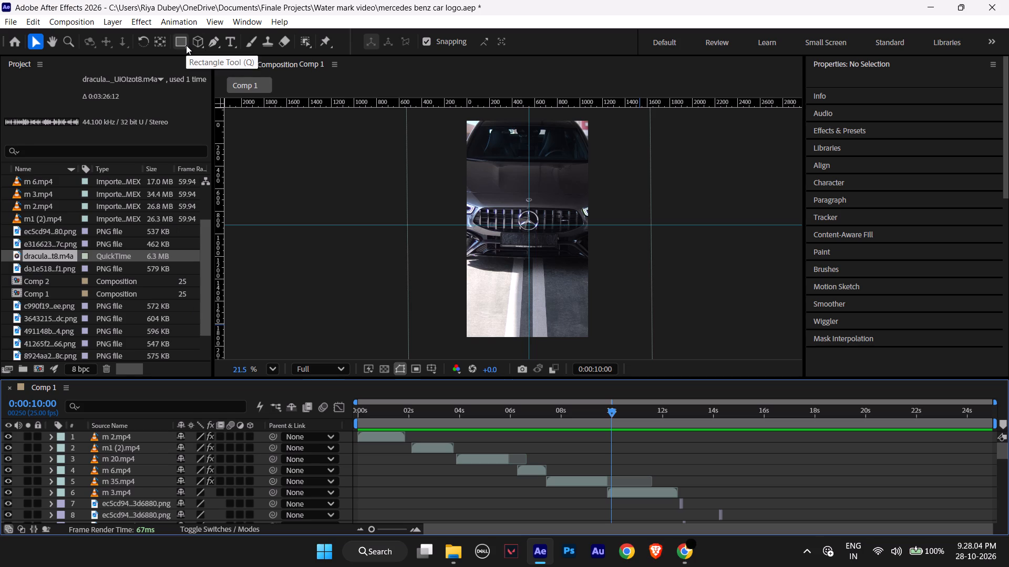
left_click(186, 45)
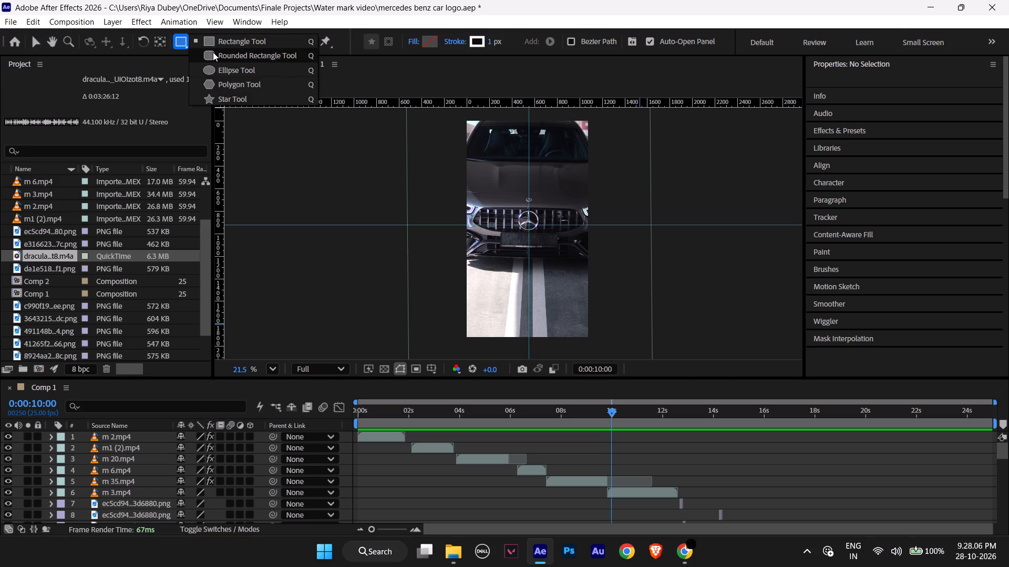
left_click(212, 52)
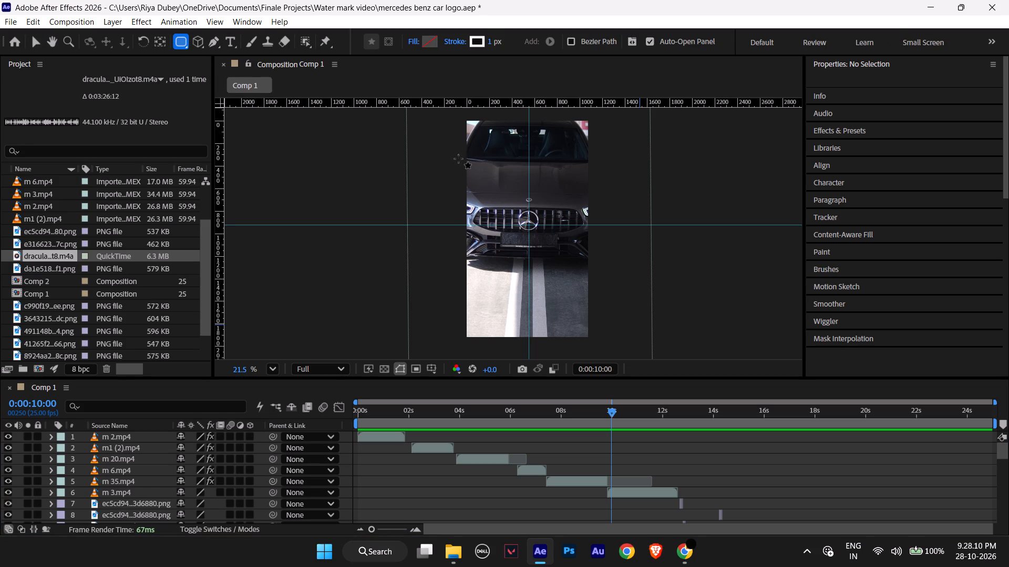
scroll(464, 167, "down", 1)
left_click_drag(448, 119, 517, 171)
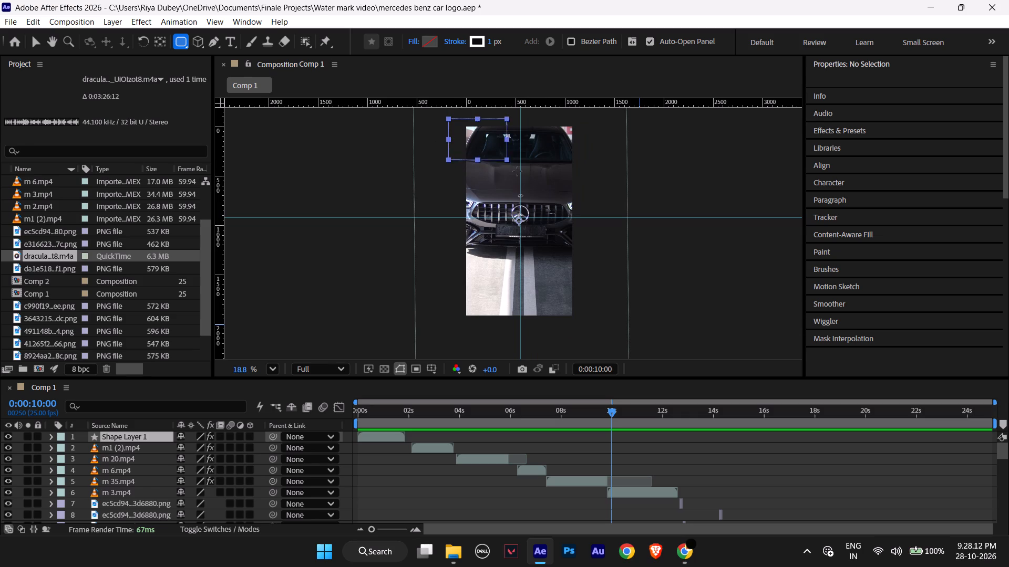
left_click_drag(517, 171, 585, 321)
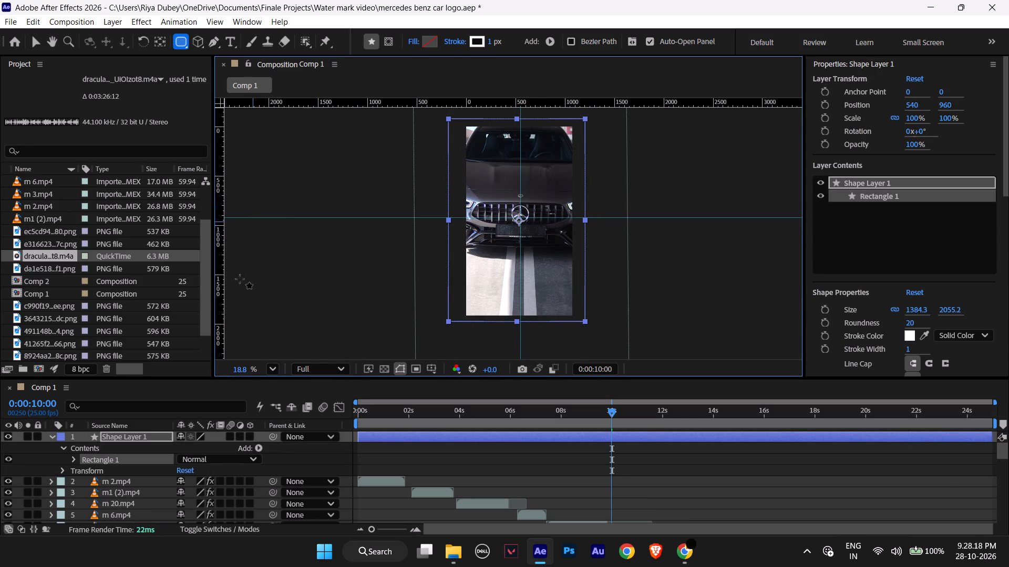
Expand Rectangle 1's contents and turn on the Bezier Path option for the shape tool.
left_click(70, 459)
scroll(95, 469, "down", 1)
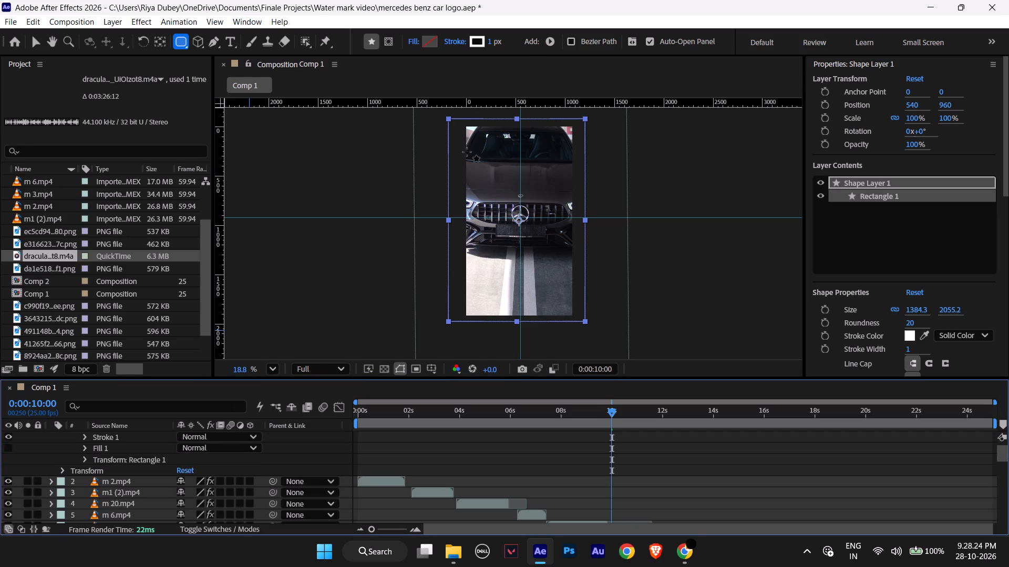
left_click(550, 40)
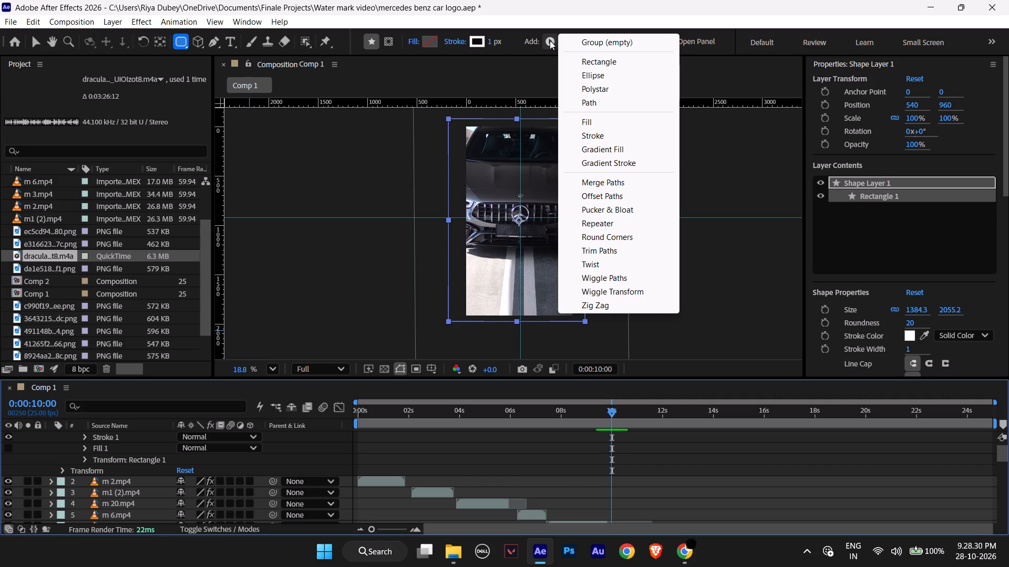
left_click(544, 40)
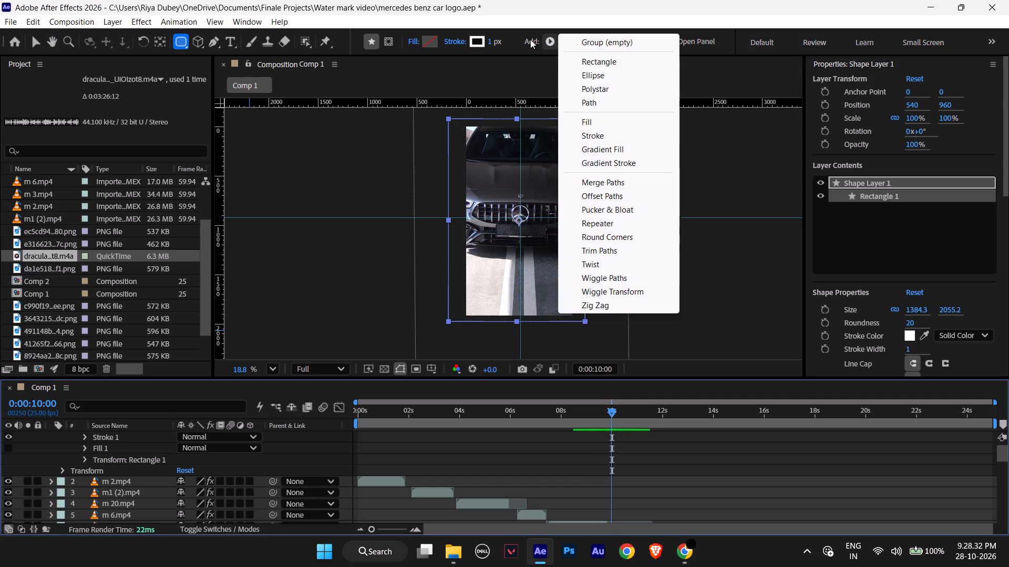
left_click(528, 39)
left_click(572, 41)
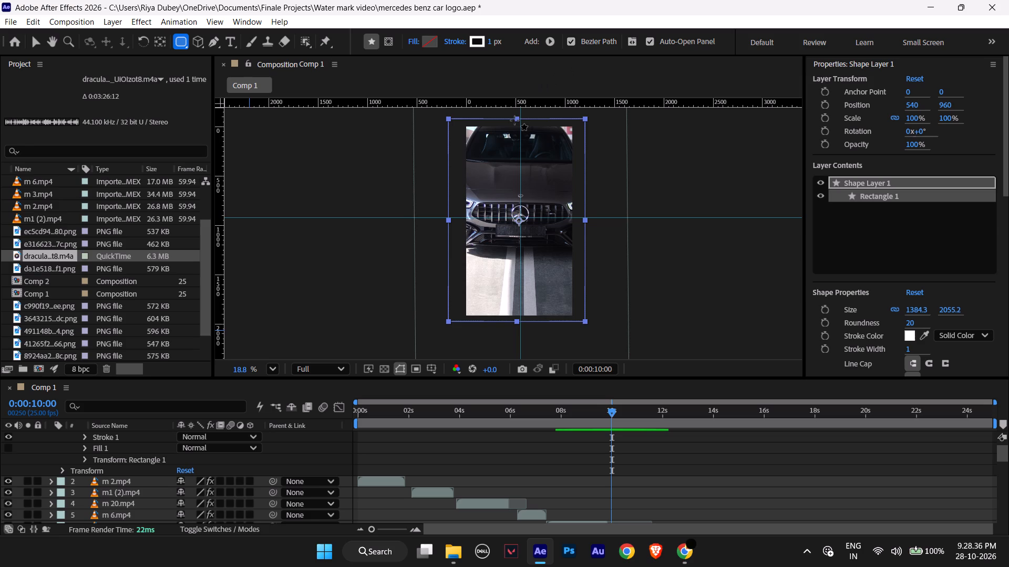
Try resizing the rounded rectangle vertically towards the grille, and stretch it back to just beyond the frame's top and bottom.
left_click(33, 40)
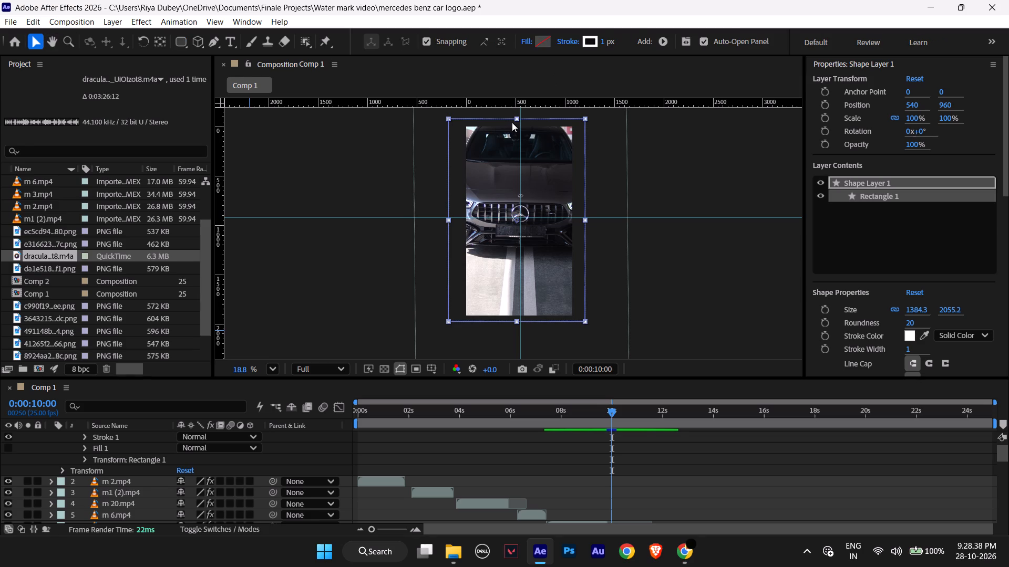
left_click_drag(514, 119, 512, 131)
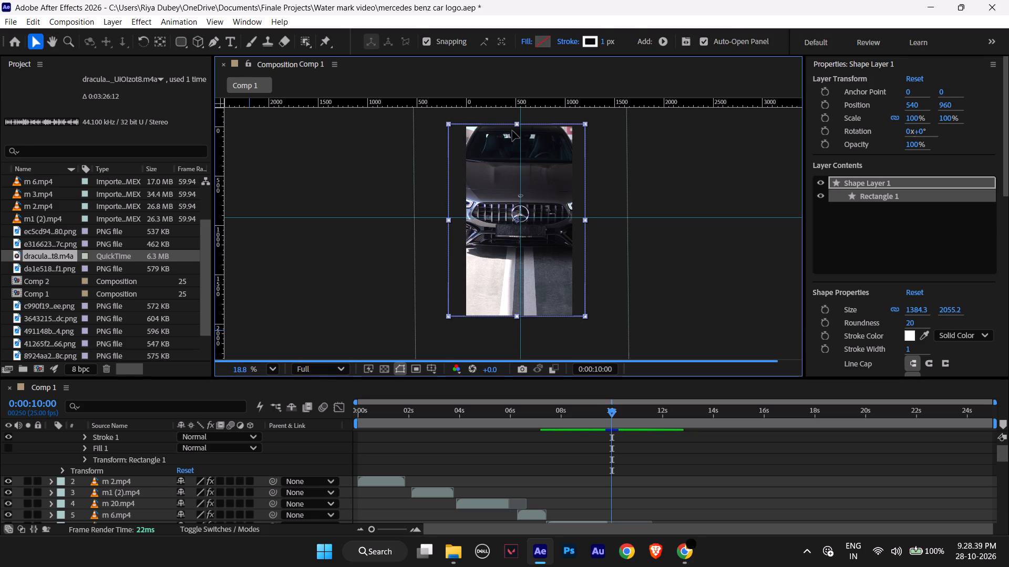
left_click_drag(512, 131, 512, 165)
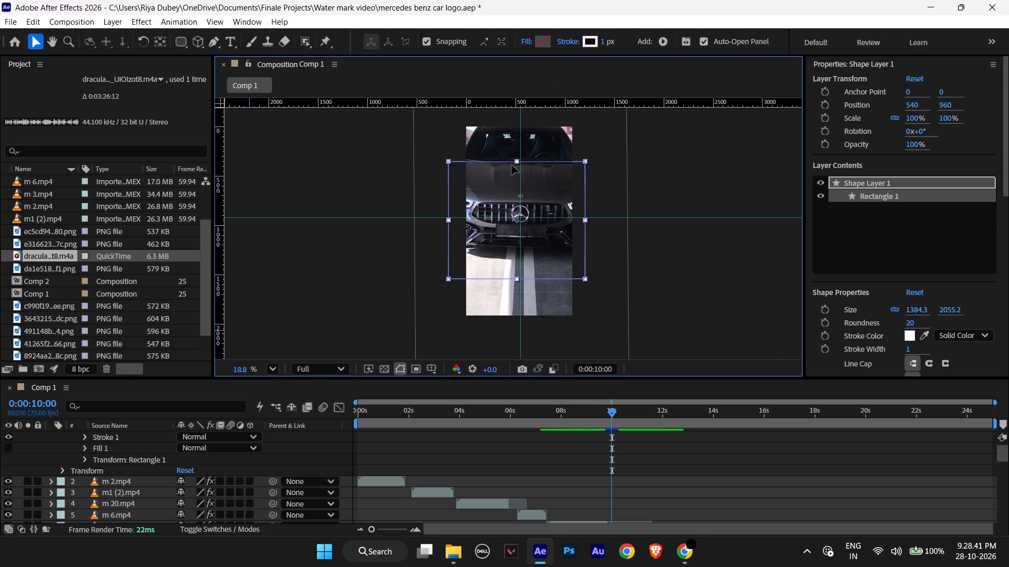
left_click_drag(512, 165, 508, 121)
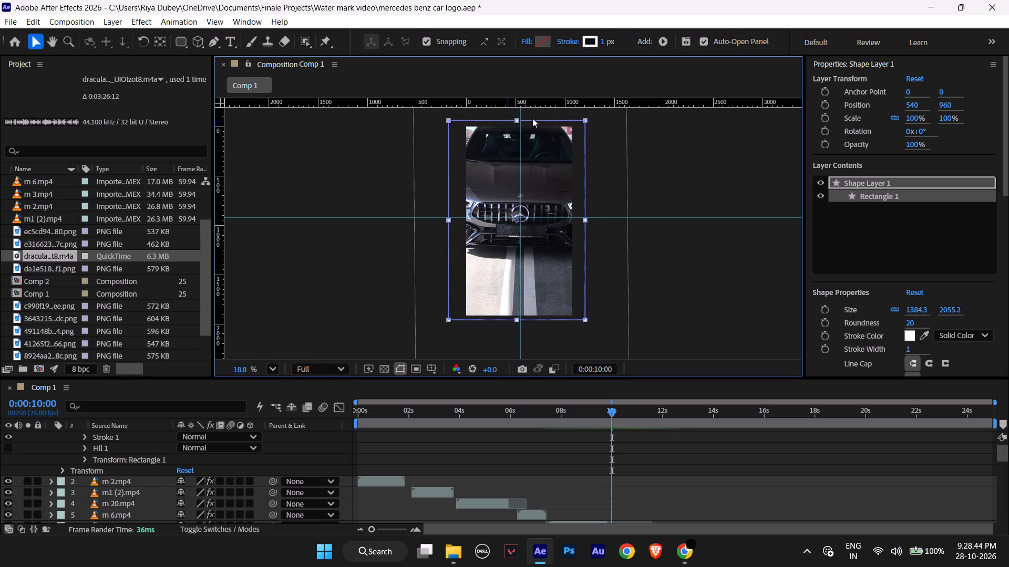
left_click(705, 44)
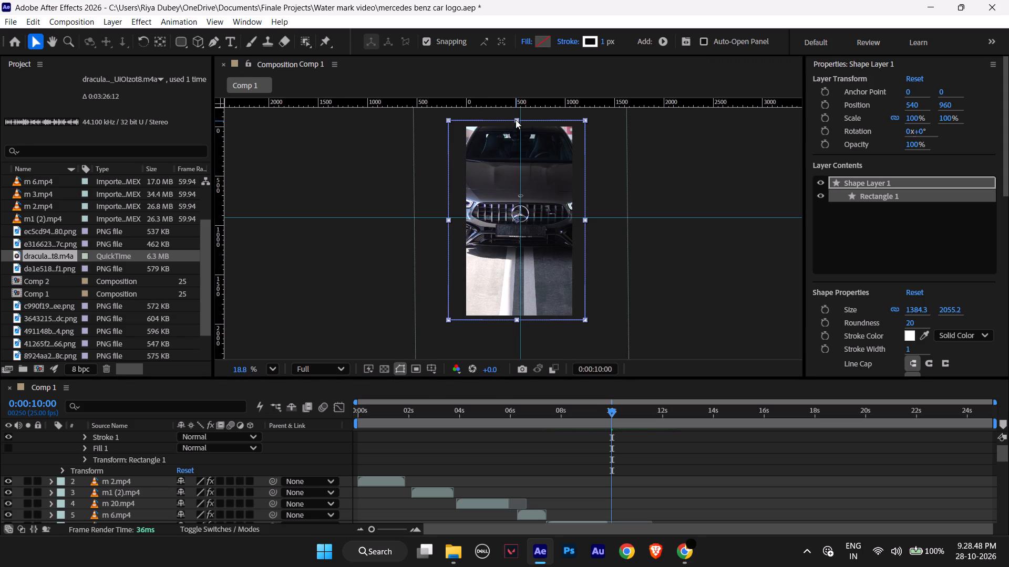
left_click_drag(515, 118, 507, 115)
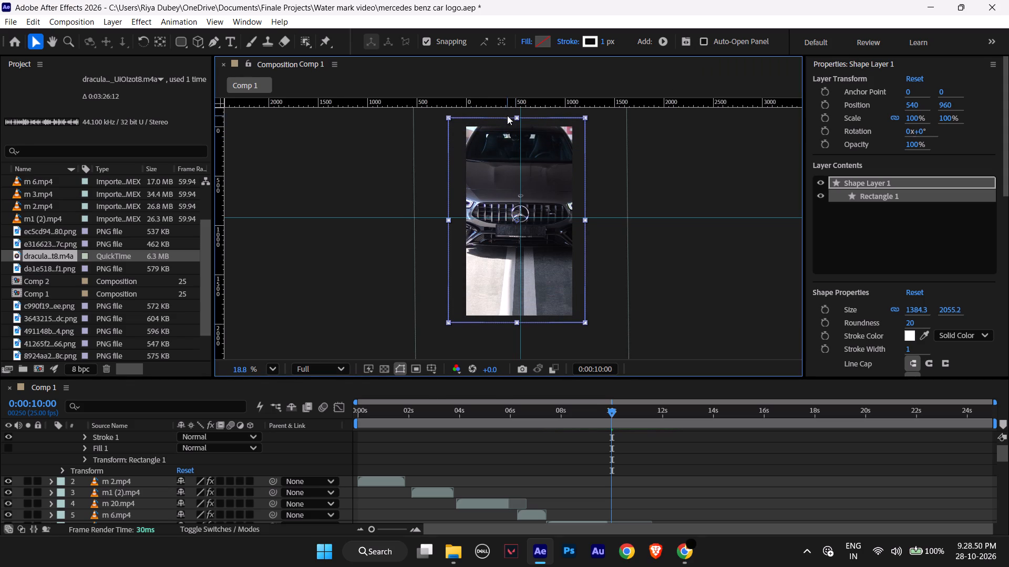
left_click(701, 44)
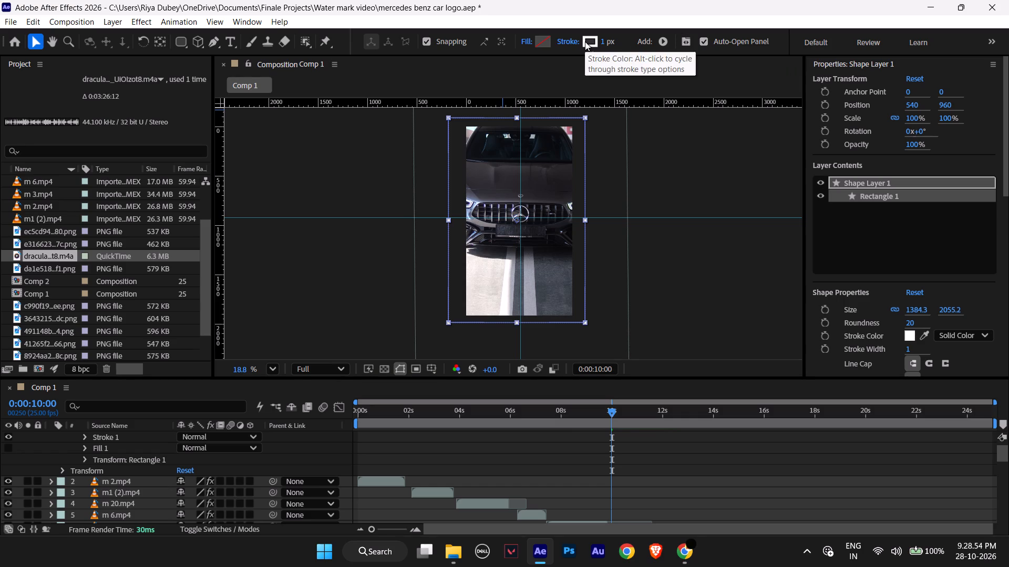
Increase the rounded rectangle's white stroke width to 1780 px so it covers the whole frame.
left_click(585, 41)
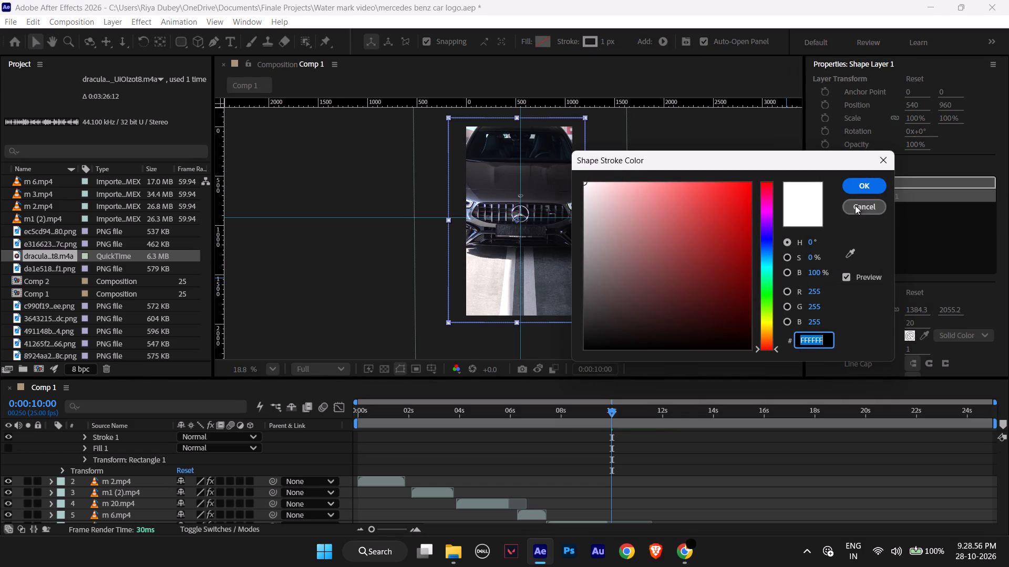
left_click(861, 183)
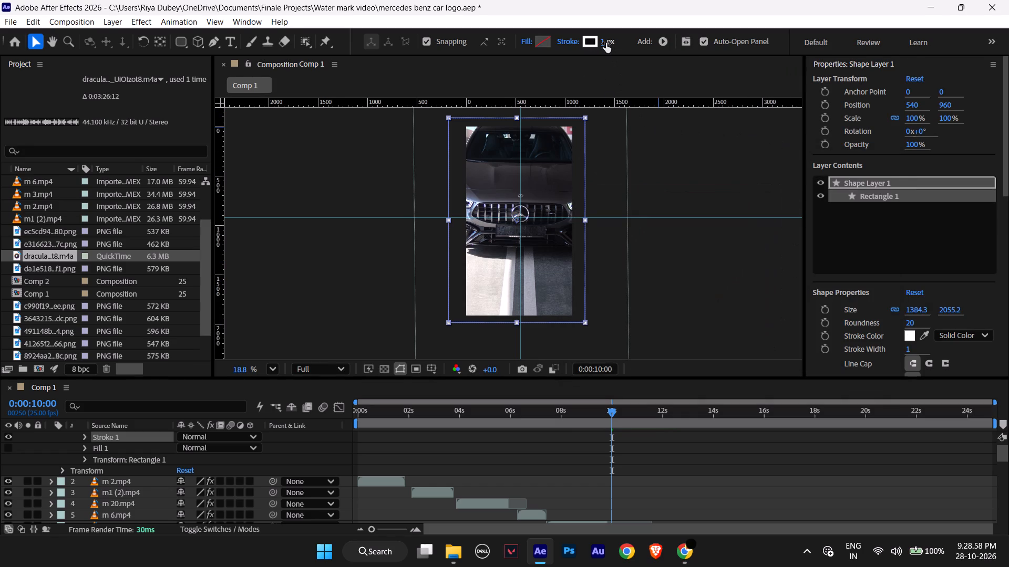
left_click(606, 43)
left_click_drag(606, 43, 648, 52)
left_click(622, 69)
left_click_drag(603, 44, 923, 70)
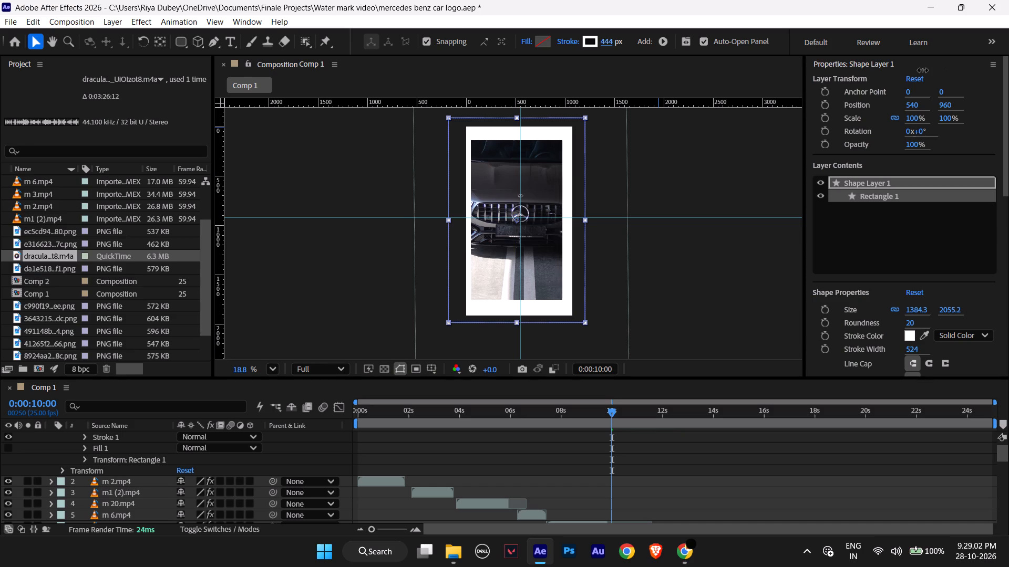
left_click_drag(923, 70, 1005, 62)
left_click_drag(604, 43, 758, 48)
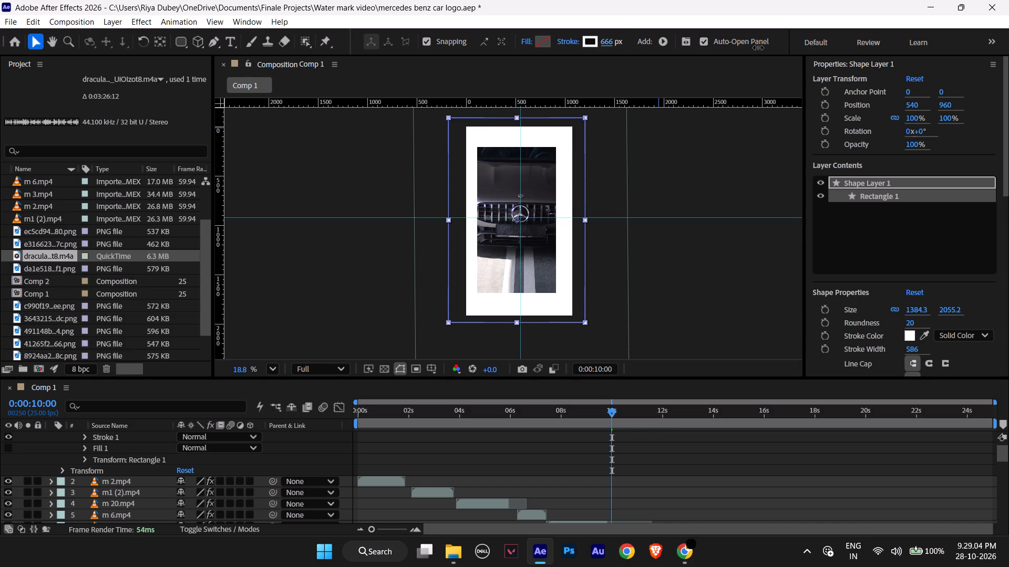
left_click_drag(758, 48, 1008, 49)
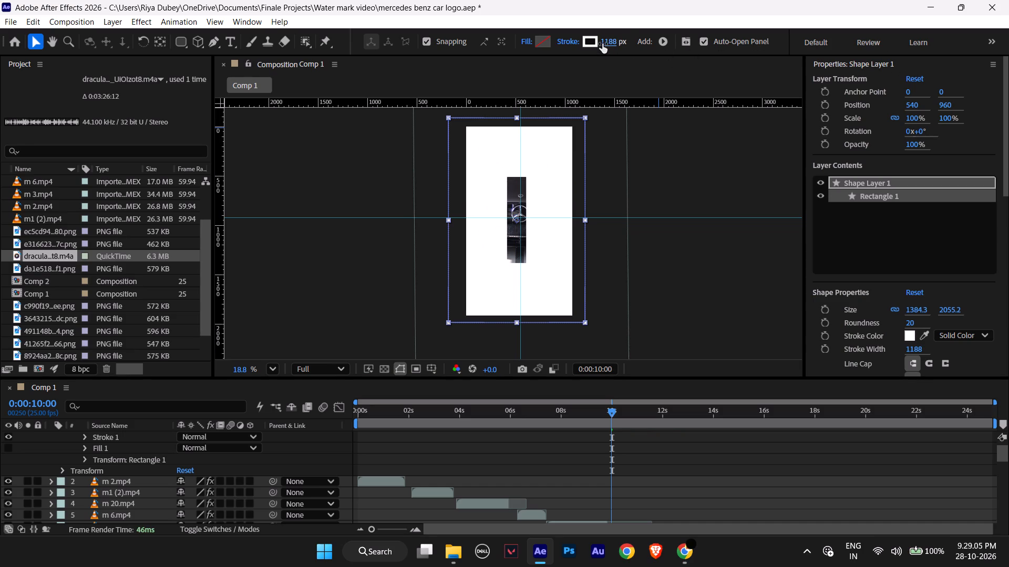
left_click_drag(588, 42, 913, 48)
left_click_drag(613, 39, 732, 43)
left_click_drag(732, 43, 1008, 44)
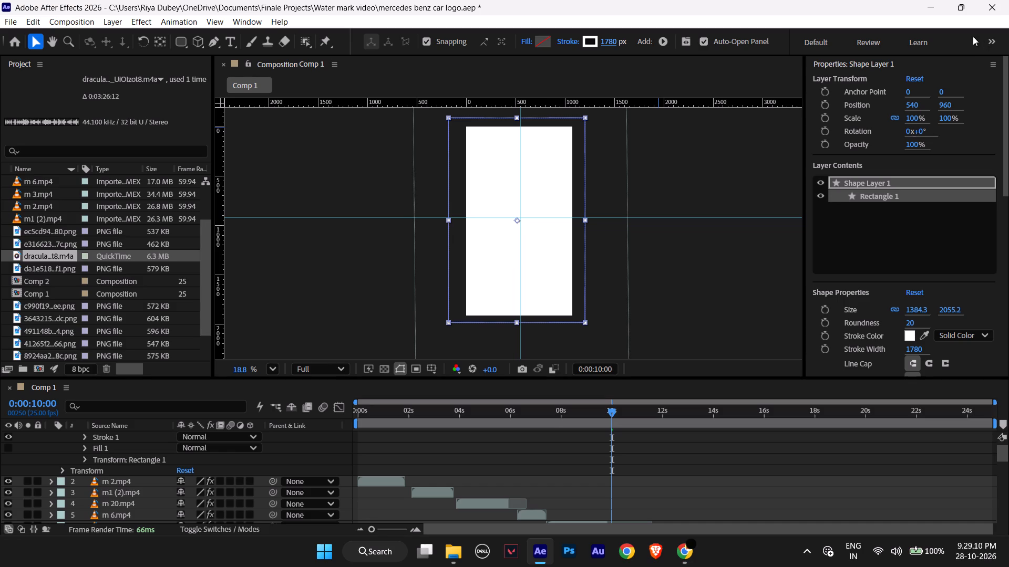
Set the rounded rectangle's stroke color to black, 000000.
left_click(587, 39)
left_click_drag(647, 242, 544, 451)
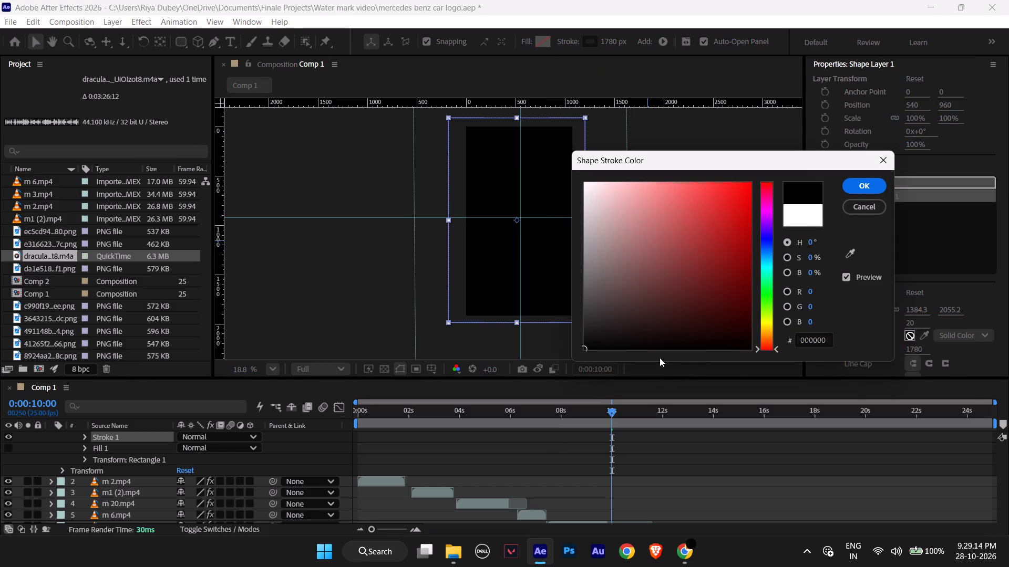
left_click(878, 187)
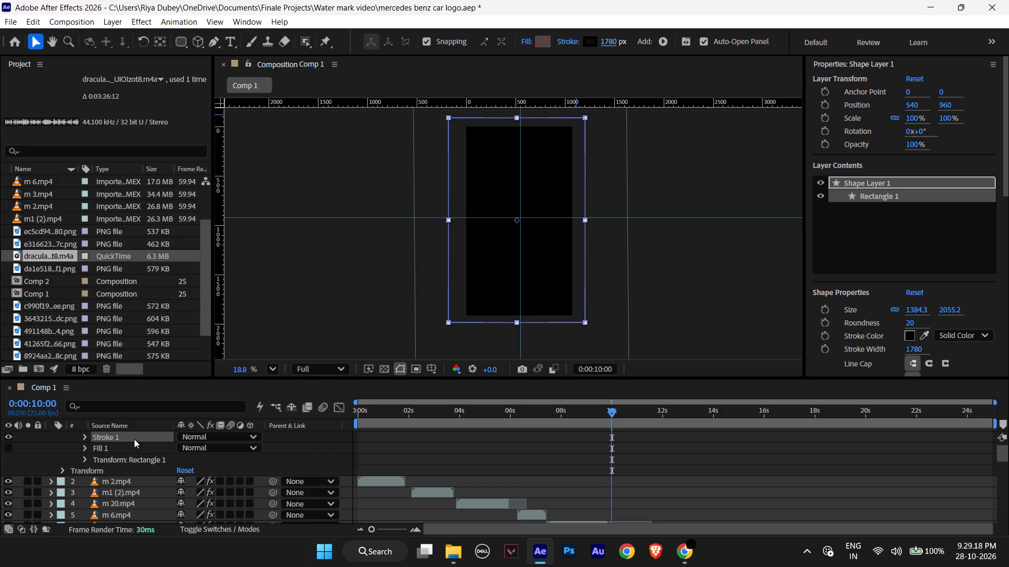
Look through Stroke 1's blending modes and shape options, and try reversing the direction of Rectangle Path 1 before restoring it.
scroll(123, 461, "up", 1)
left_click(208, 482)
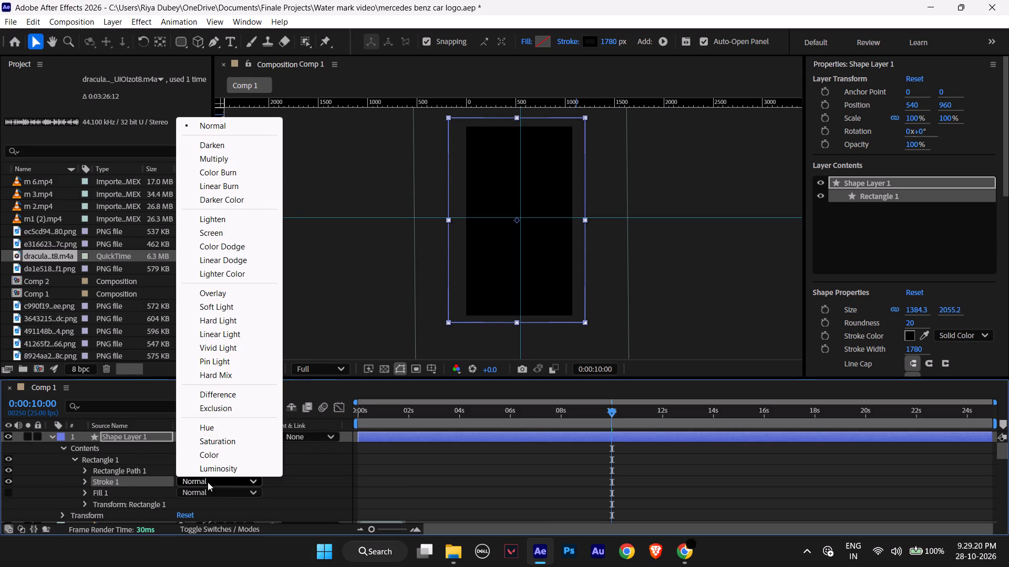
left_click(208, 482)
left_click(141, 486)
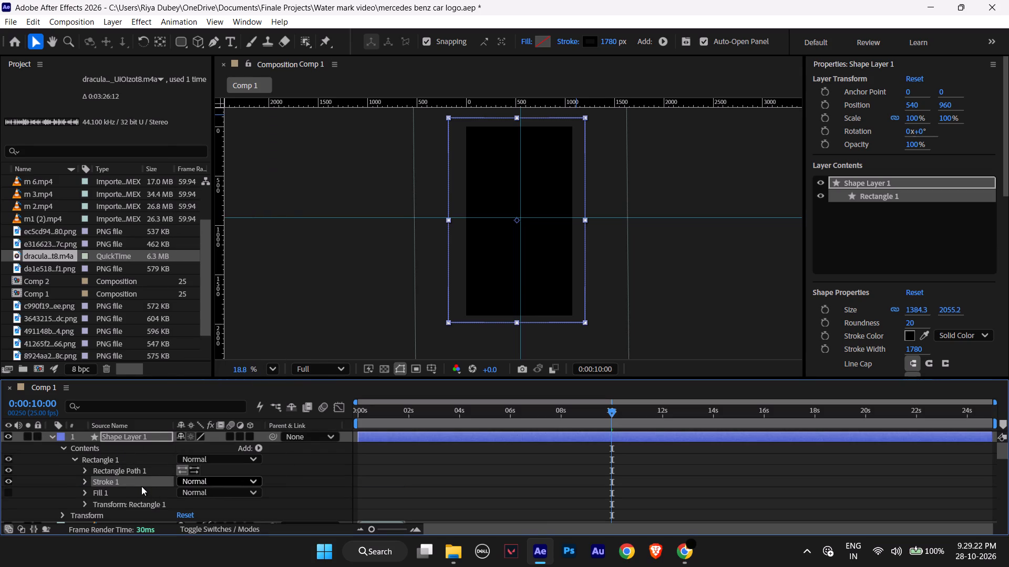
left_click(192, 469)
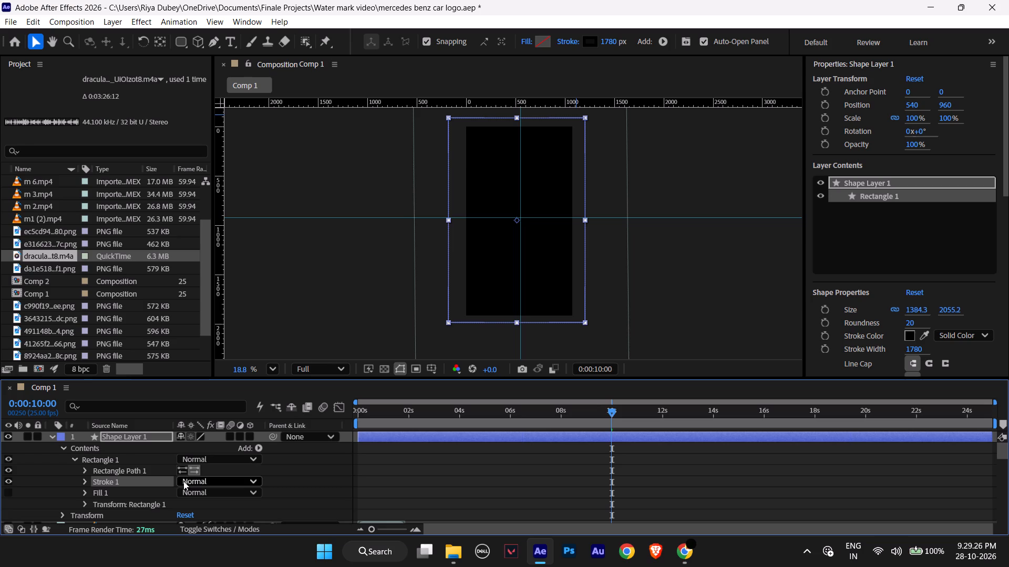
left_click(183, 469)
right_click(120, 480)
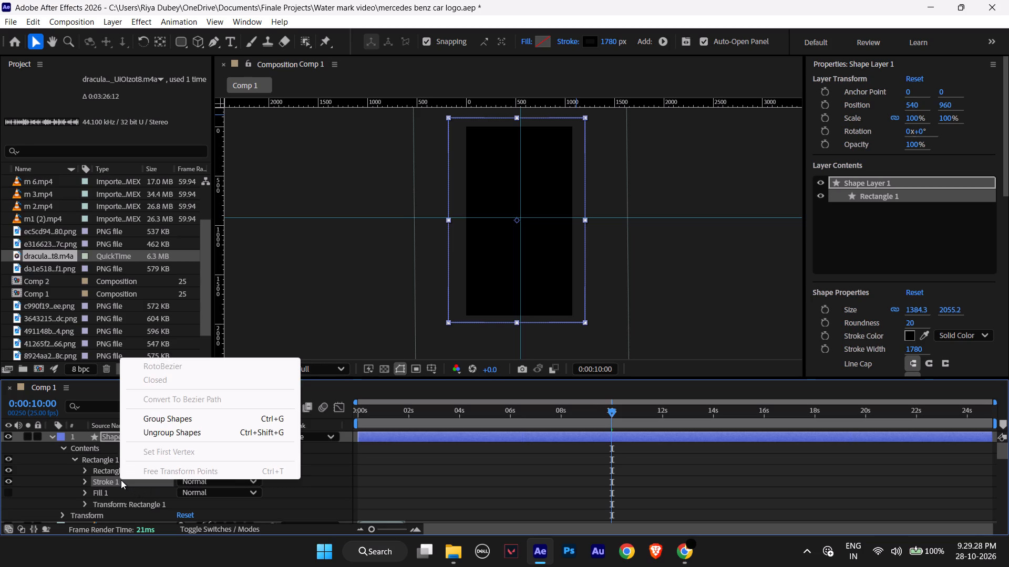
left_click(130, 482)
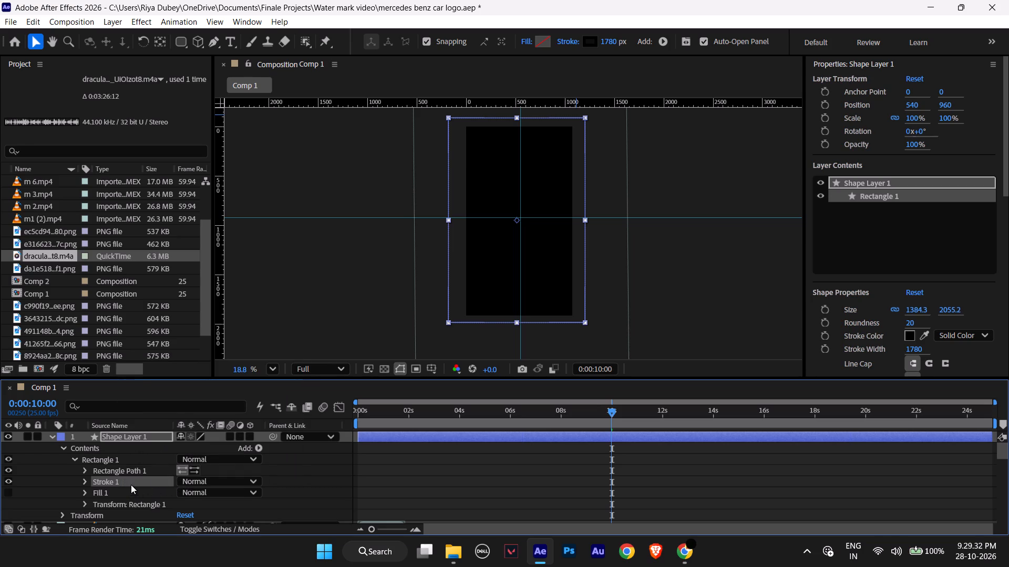
Look through Rectangle 1's blending modes and its transform properties in Shape Layer 1.
left_click(246, 461)
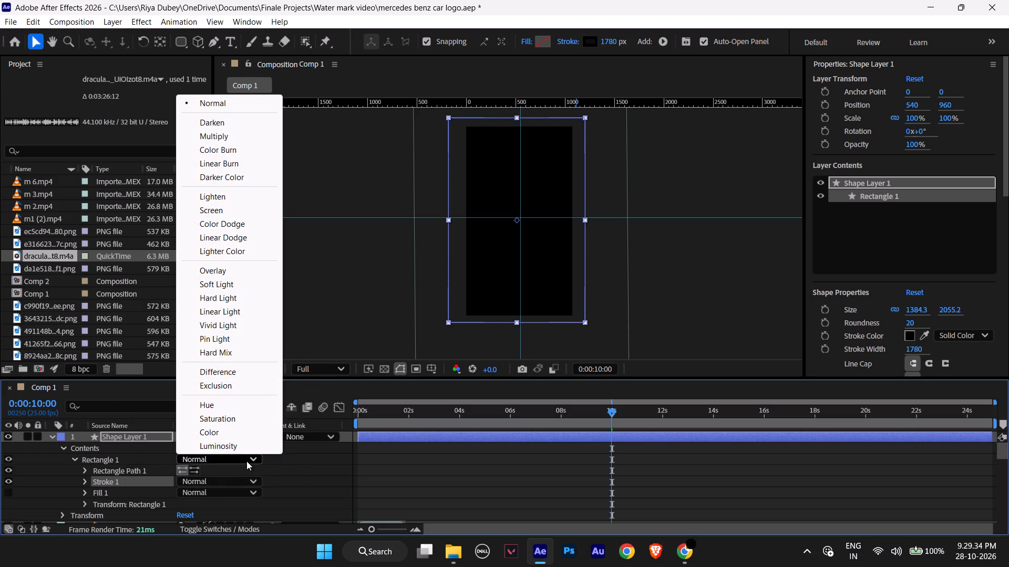
left_click(241, 476)
left_click(318, 479)
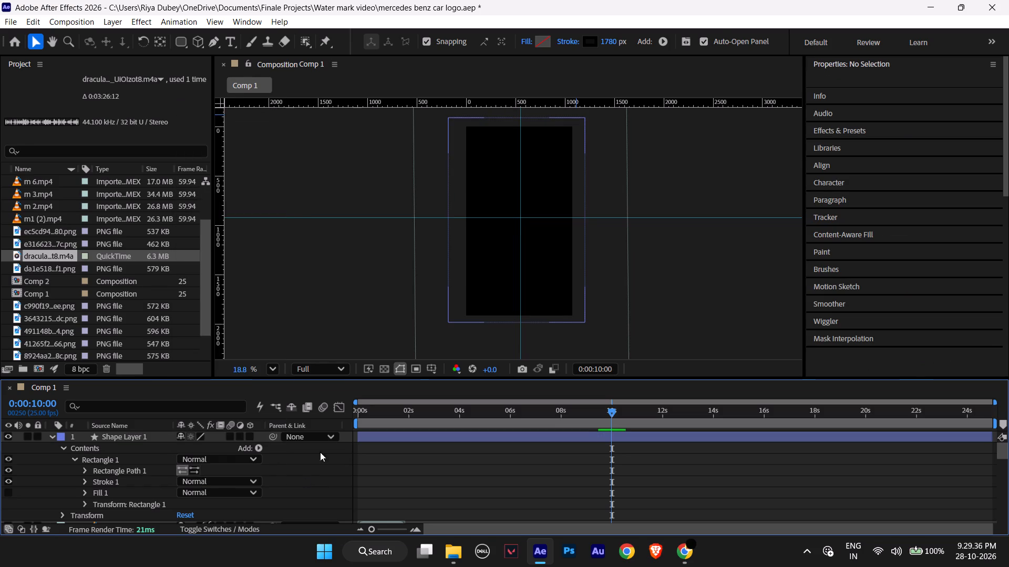
left_click(114, 437)
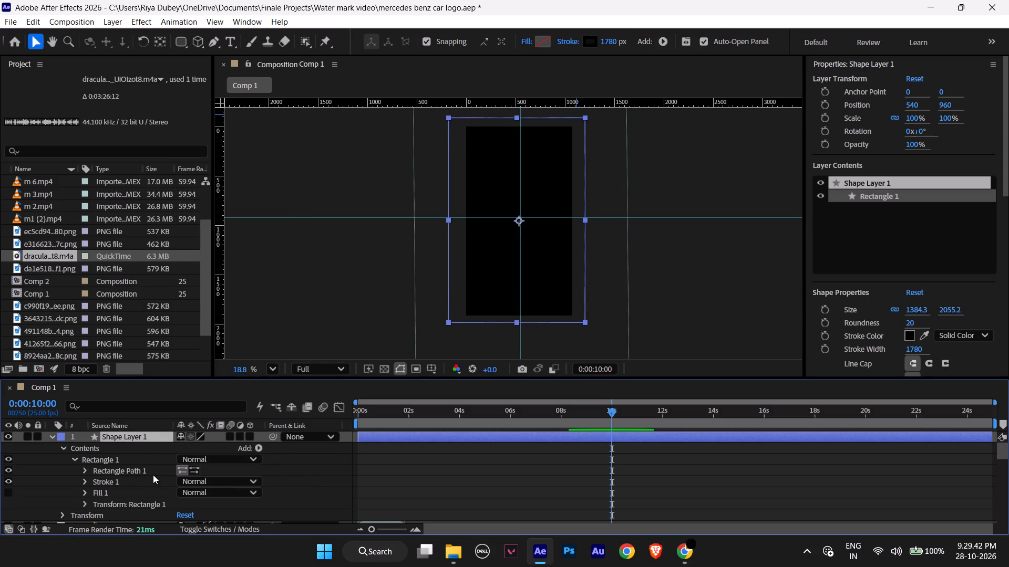
scroll(148, 487, "down", 1)
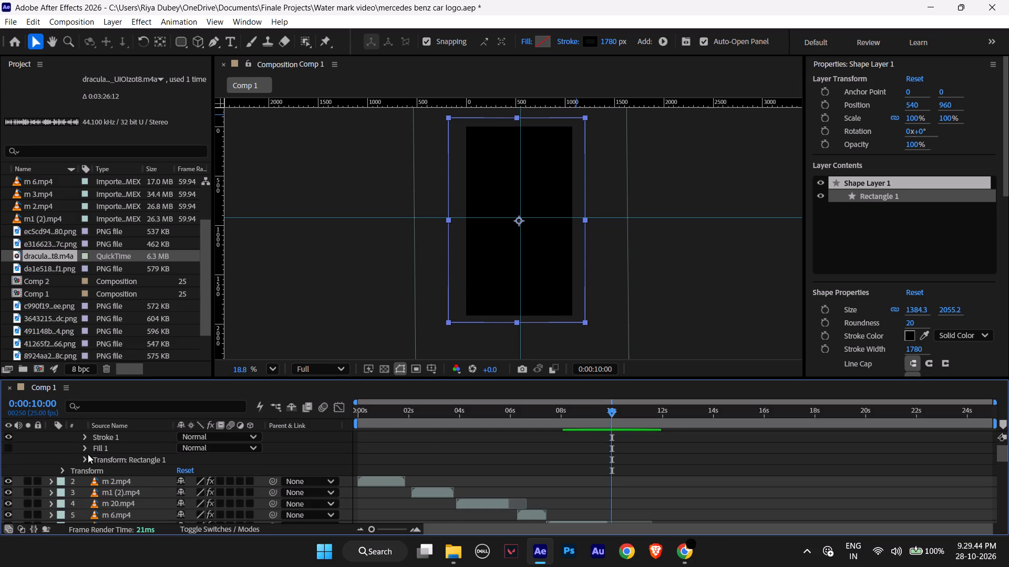
left_click(83, 455)
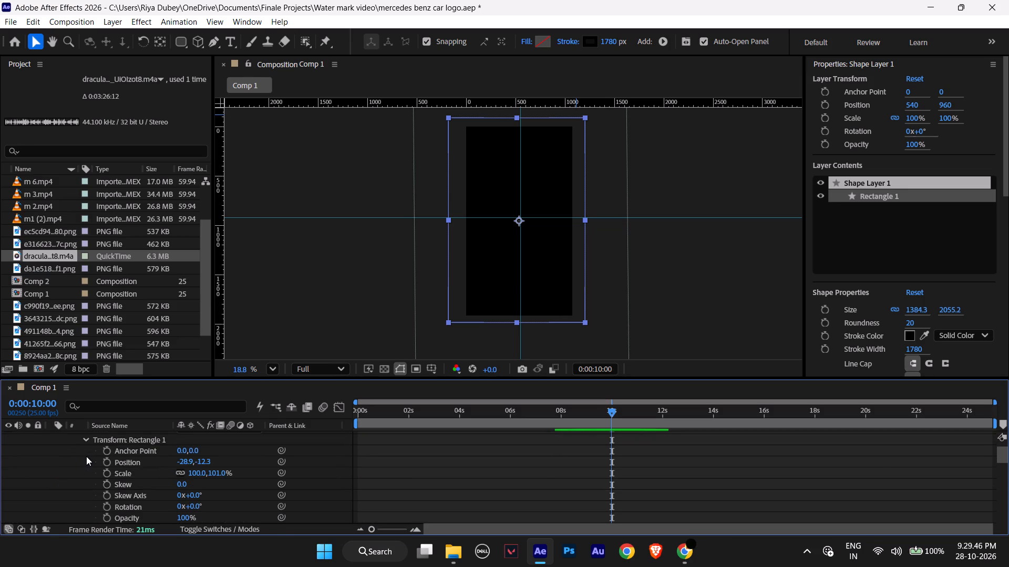
left_click(87, 436)
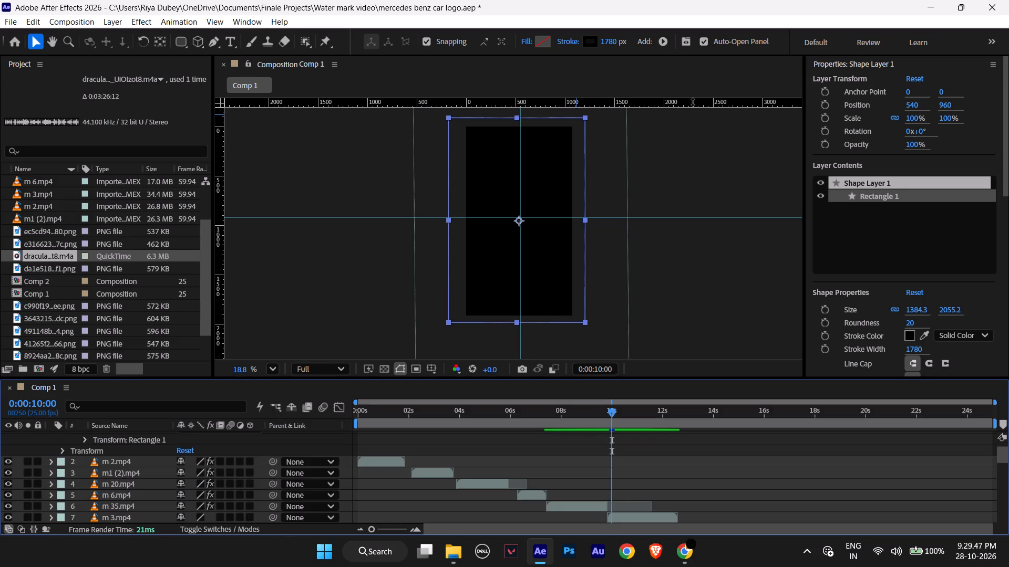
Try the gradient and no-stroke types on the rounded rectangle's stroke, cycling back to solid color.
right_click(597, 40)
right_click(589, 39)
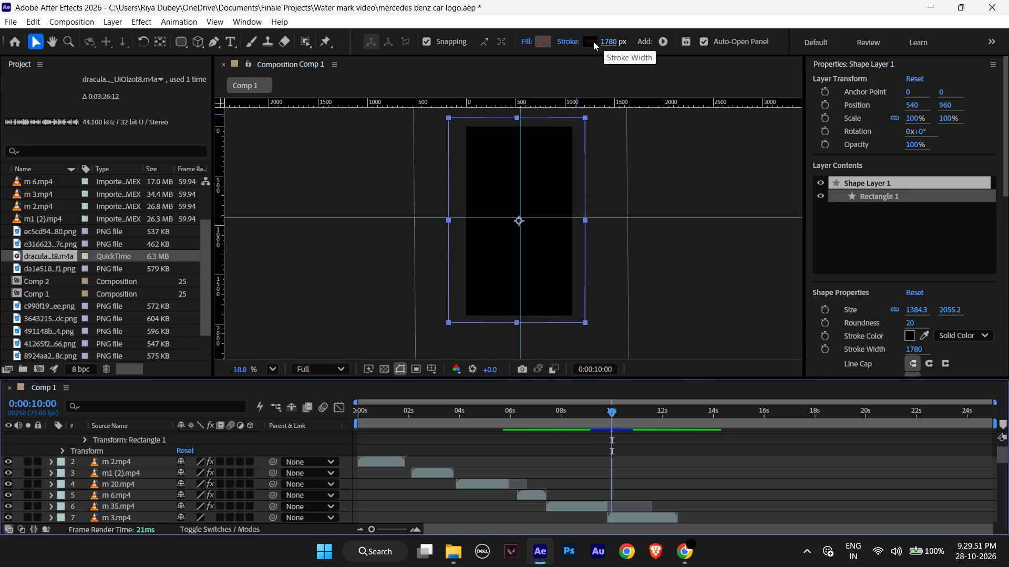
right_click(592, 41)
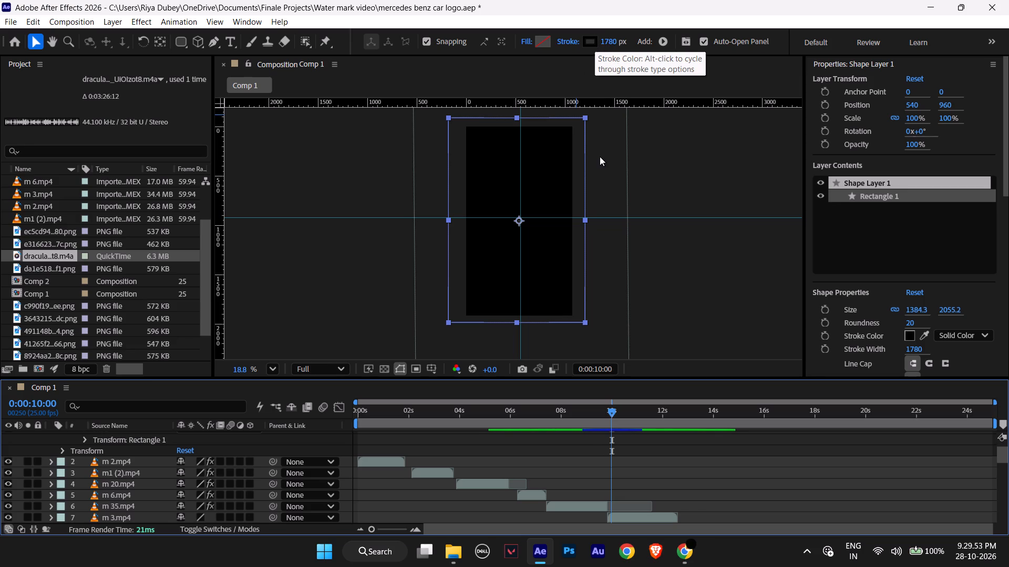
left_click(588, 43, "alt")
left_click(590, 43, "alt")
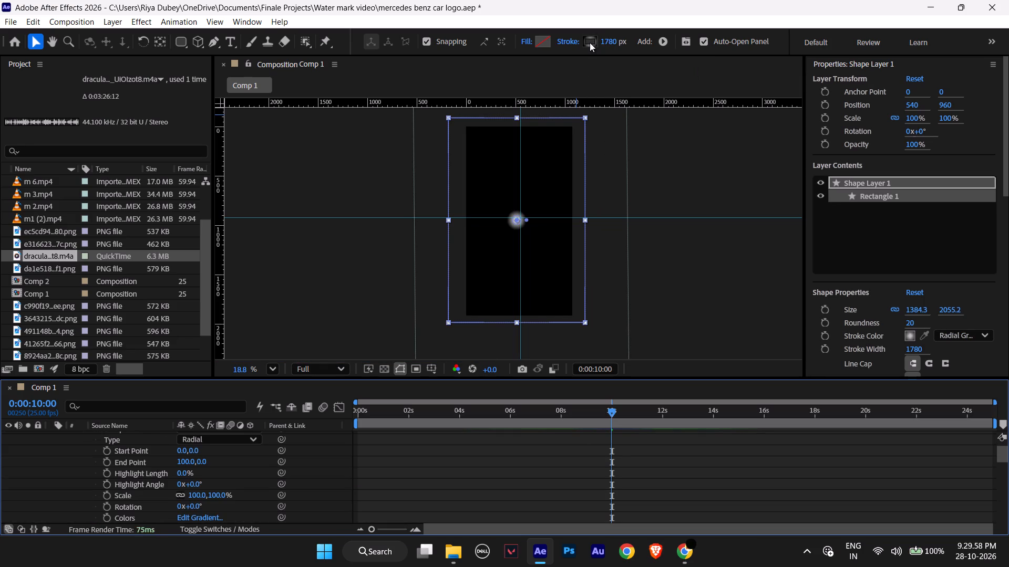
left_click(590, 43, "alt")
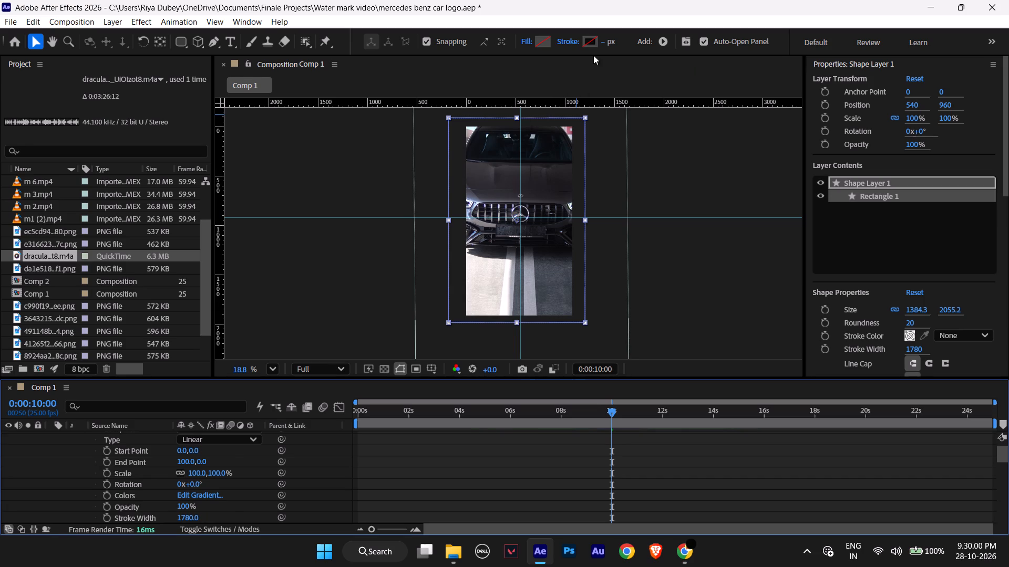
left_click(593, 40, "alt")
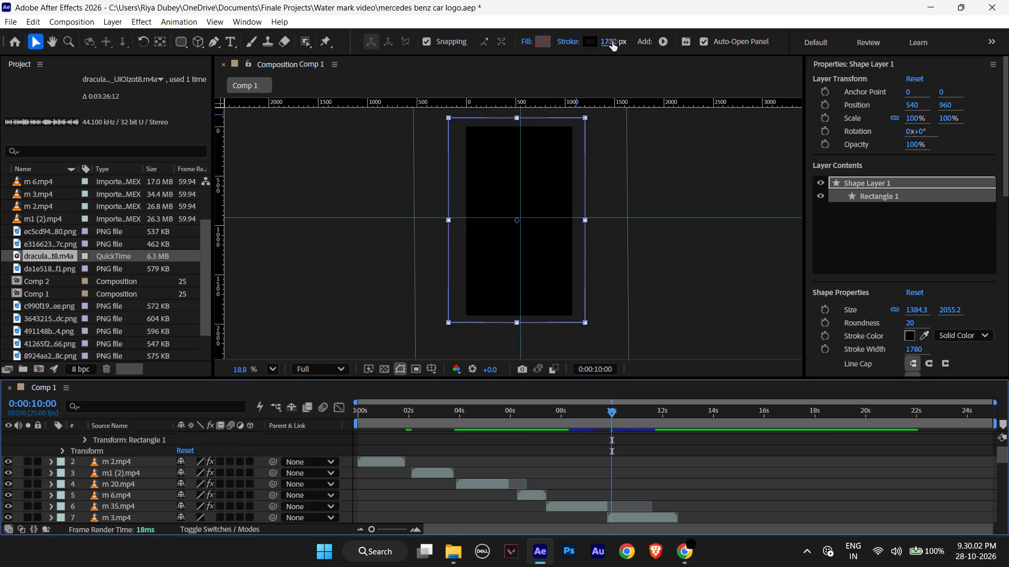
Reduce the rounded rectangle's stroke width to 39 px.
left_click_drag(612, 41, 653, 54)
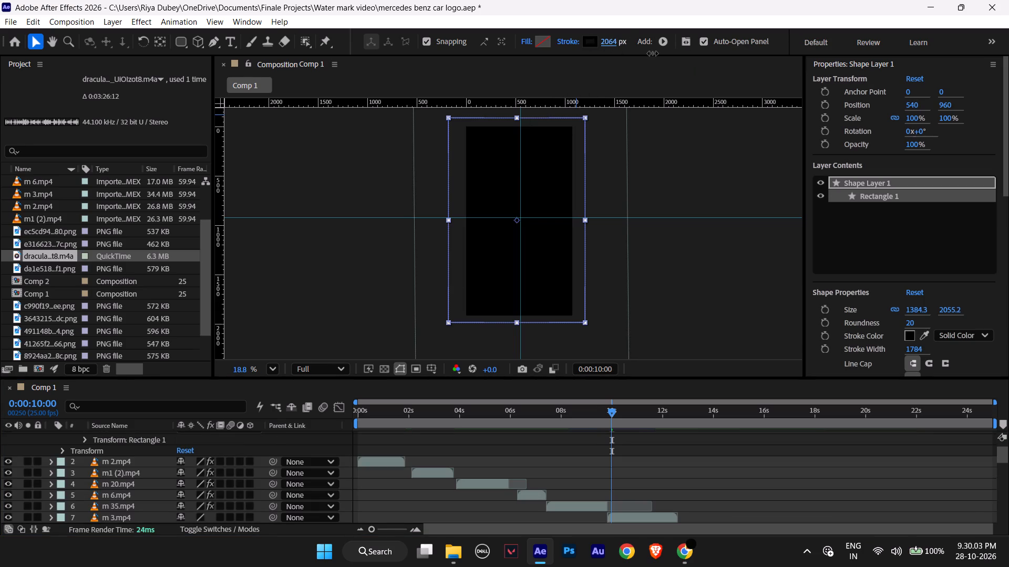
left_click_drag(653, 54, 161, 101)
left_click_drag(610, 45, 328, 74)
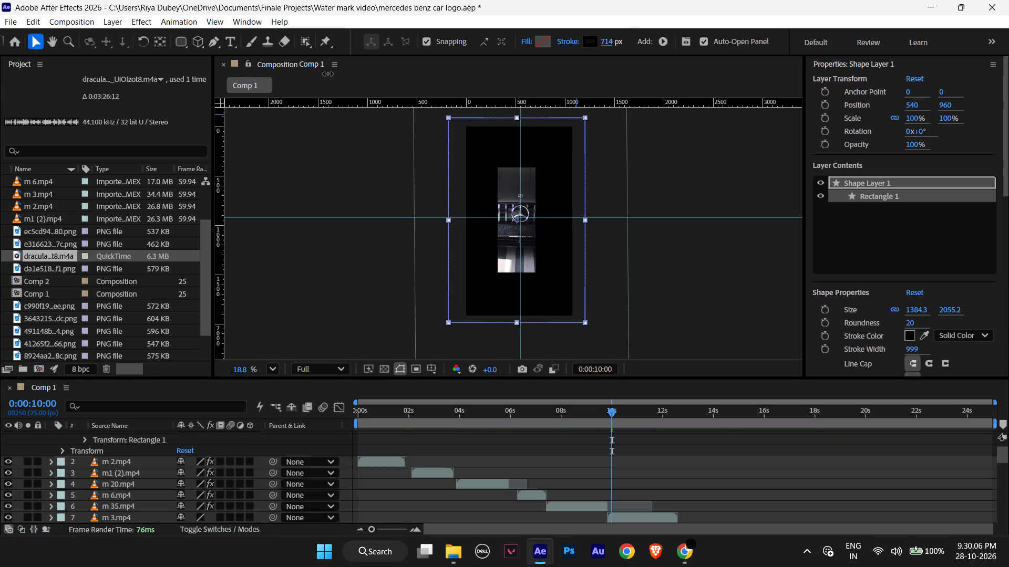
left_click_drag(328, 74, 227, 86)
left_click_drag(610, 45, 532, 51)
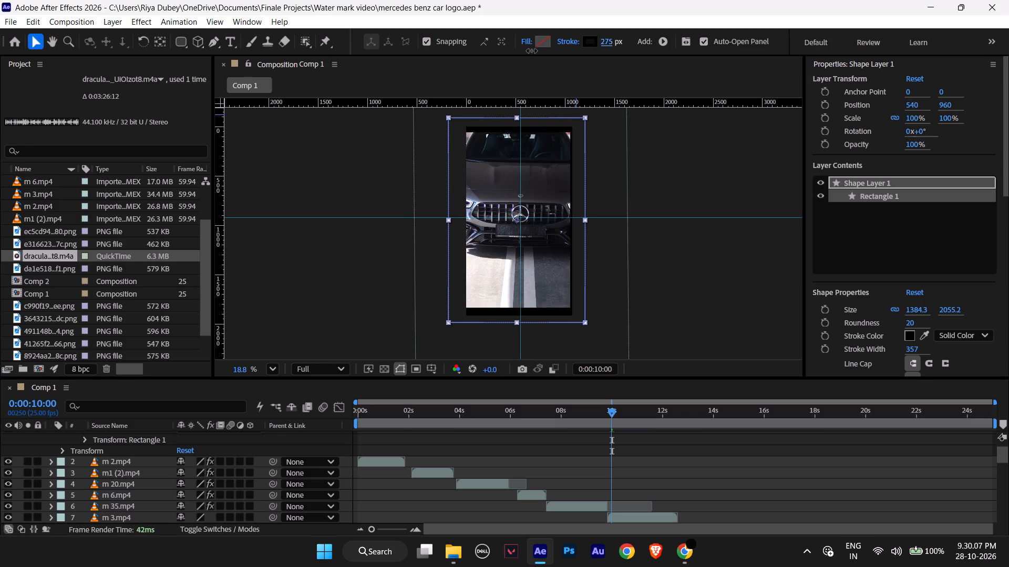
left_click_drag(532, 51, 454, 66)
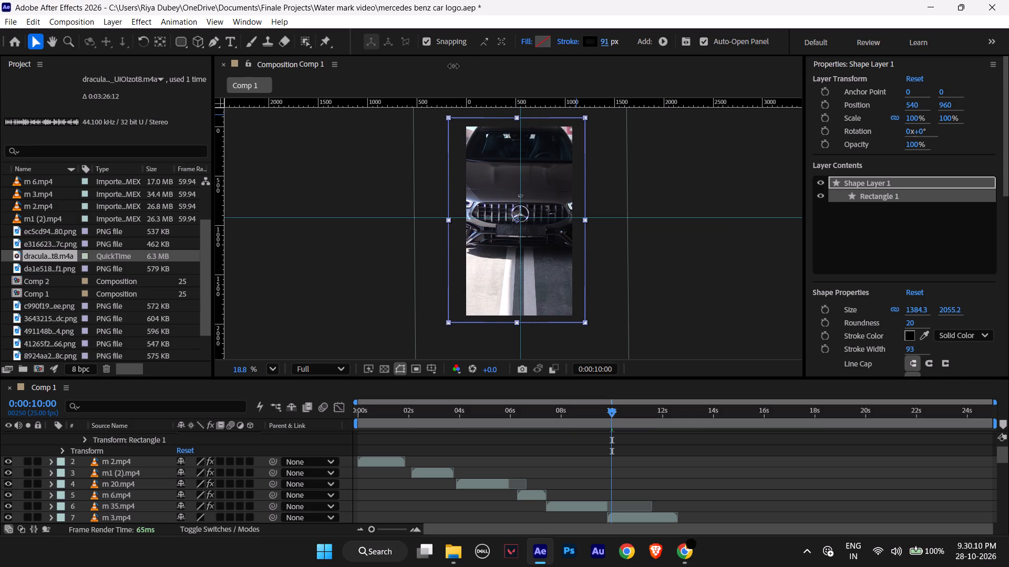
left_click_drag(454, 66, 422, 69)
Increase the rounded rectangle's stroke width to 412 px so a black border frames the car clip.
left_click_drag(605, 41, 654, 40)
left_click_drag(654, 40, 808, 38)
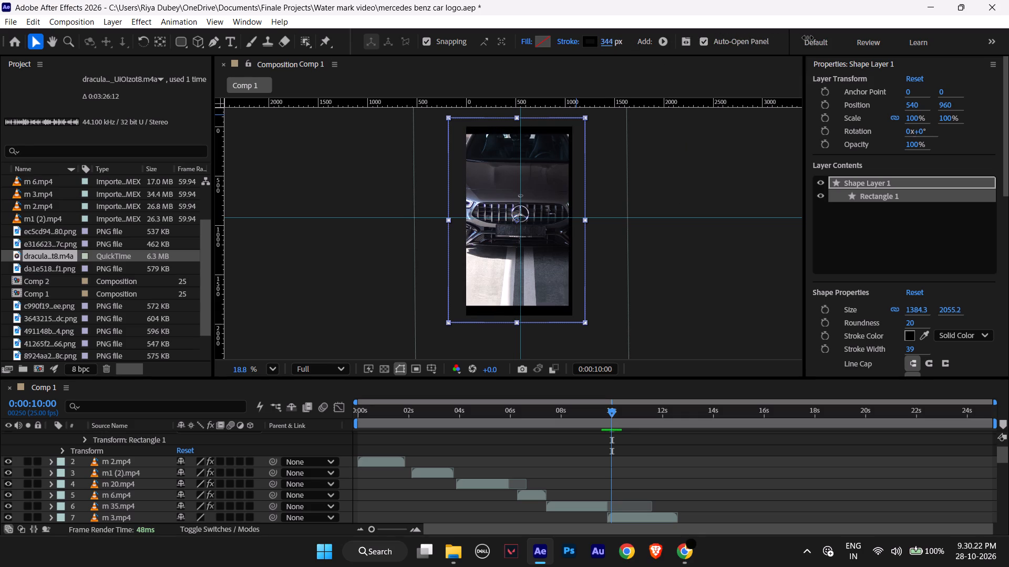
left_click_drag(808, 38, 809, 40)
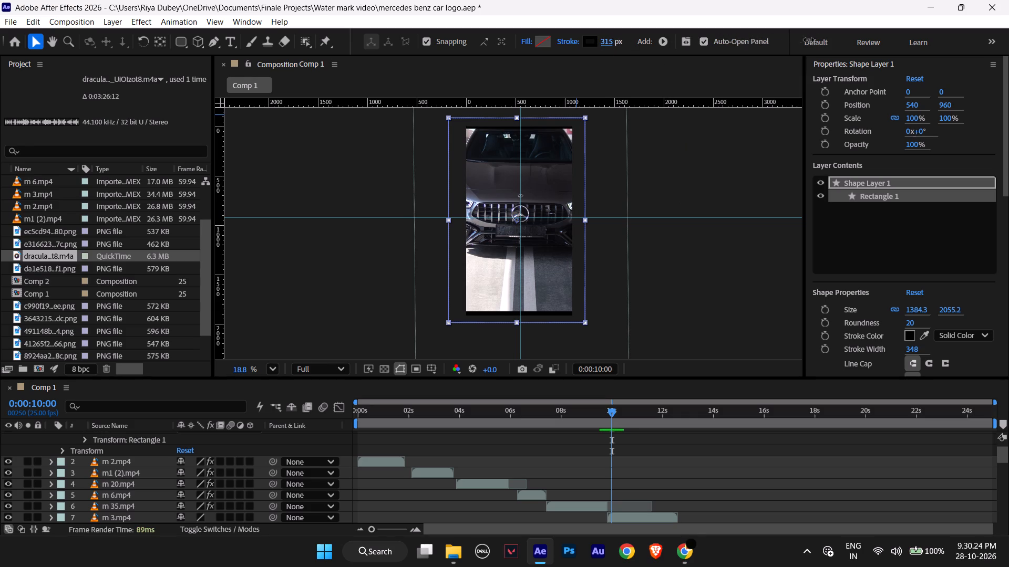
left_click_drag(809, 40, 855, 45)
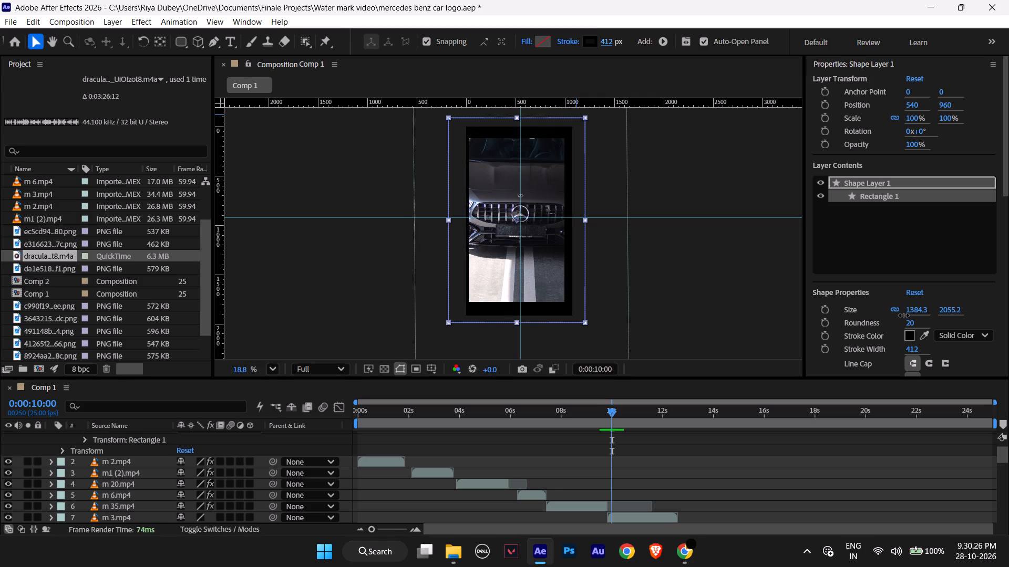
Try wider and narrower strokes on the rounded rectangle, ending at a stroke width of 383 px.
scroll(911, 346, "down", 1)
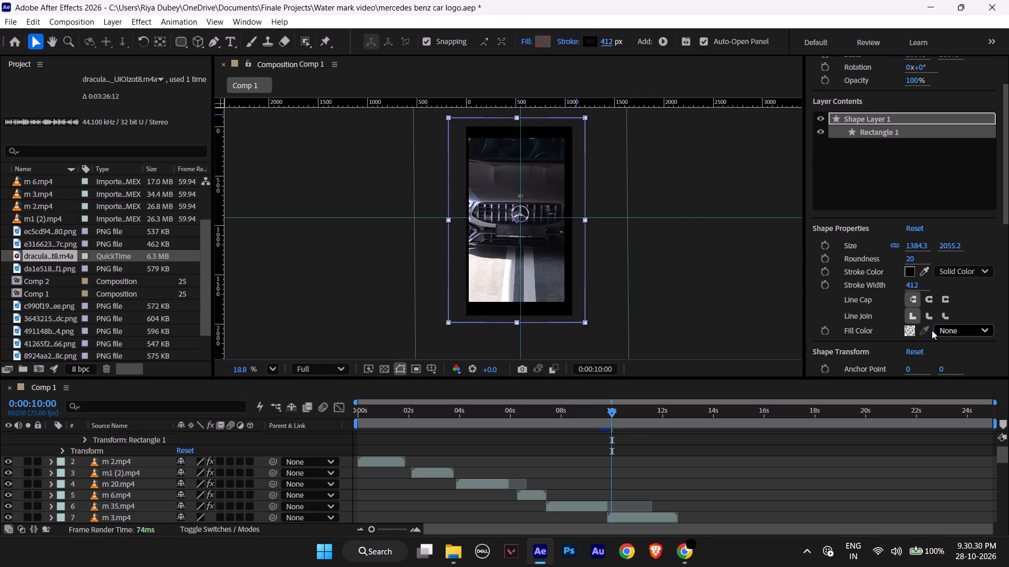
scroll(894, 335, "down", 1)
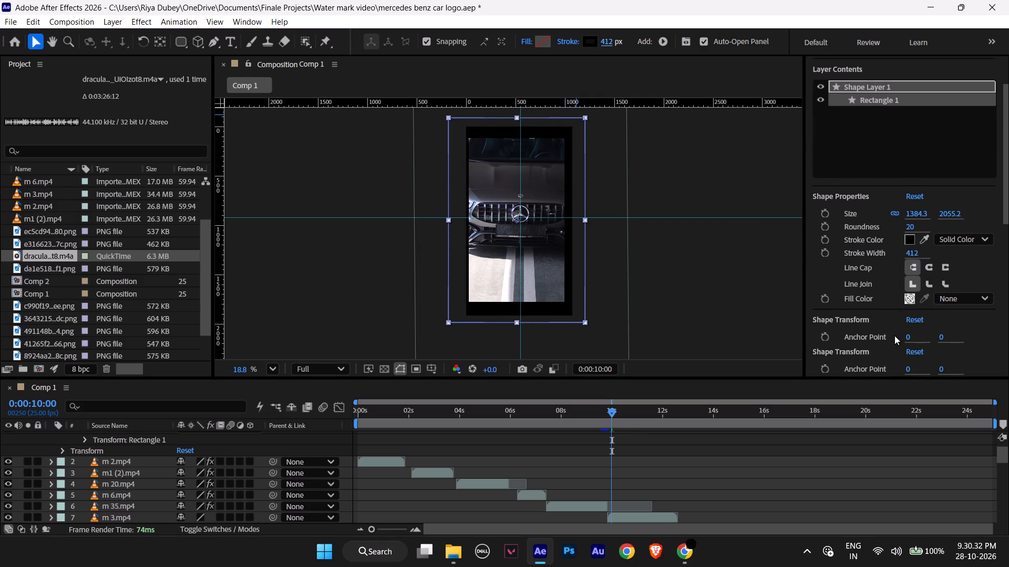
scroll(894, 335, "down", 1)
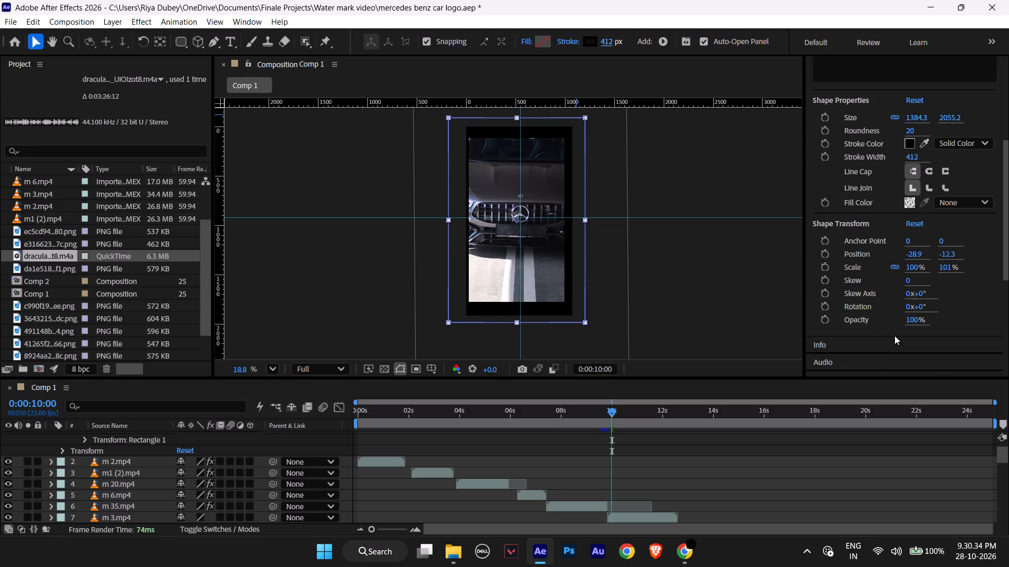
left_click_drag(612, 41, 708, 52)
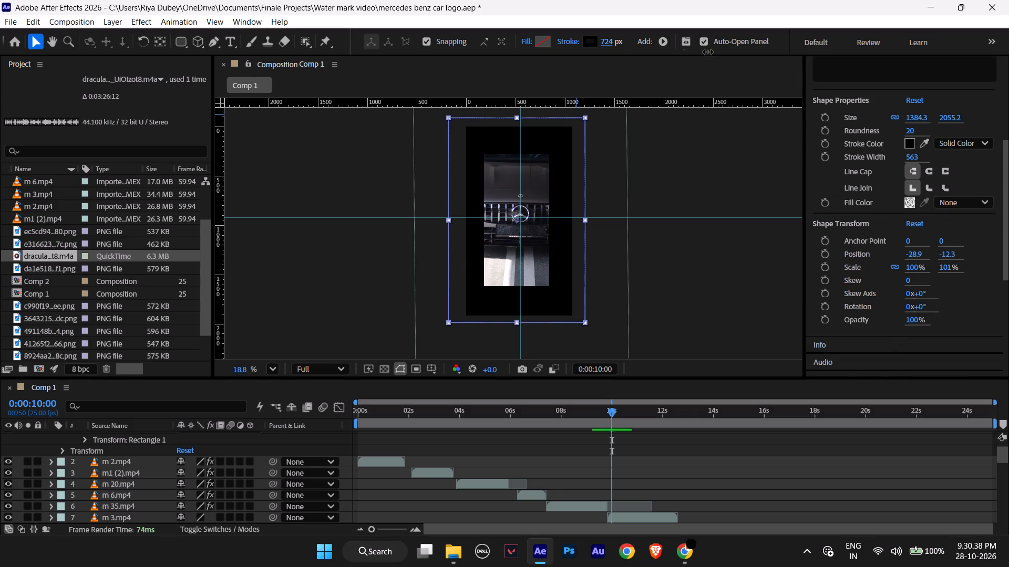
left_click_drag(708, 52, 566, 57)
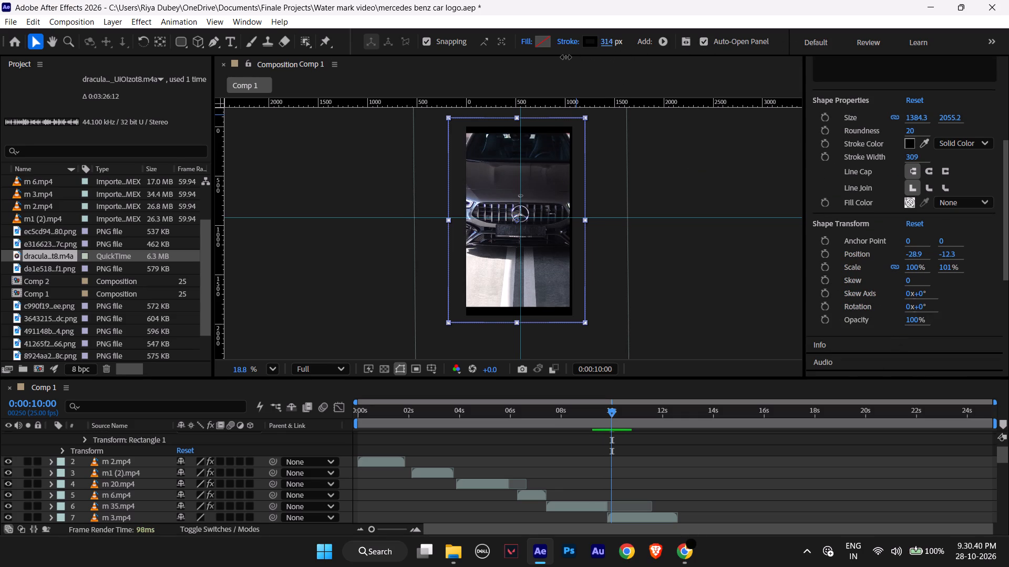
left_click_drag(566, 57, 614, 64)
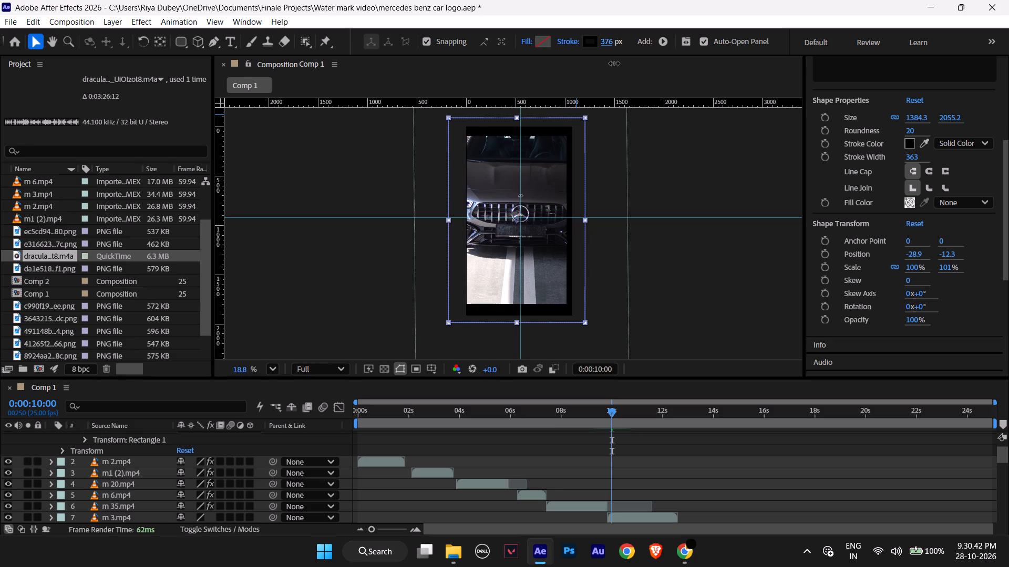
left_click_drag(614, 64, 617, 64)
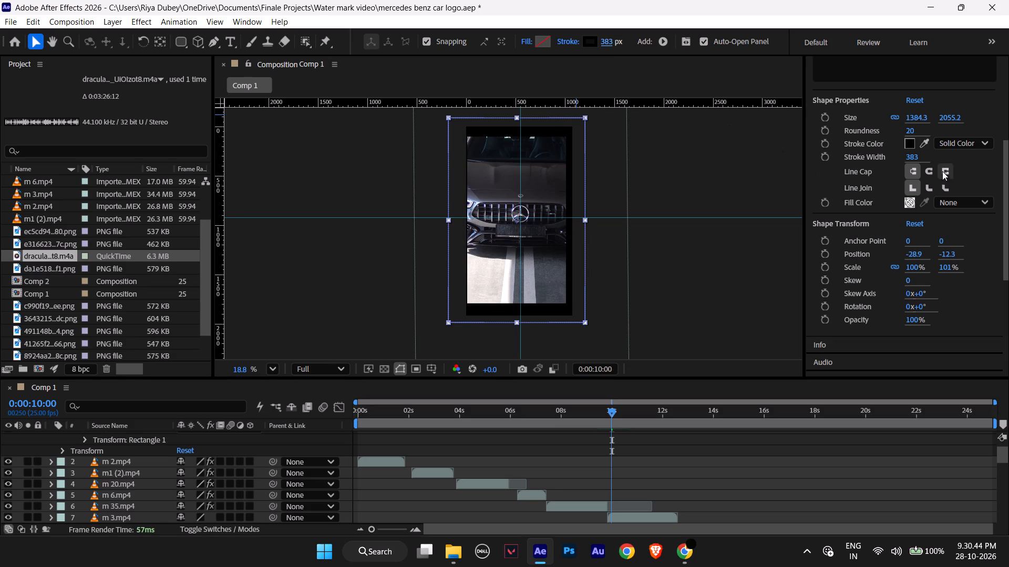
Set the line cap of the rounded rectangle's stroke to round.
left_click(930, 175)
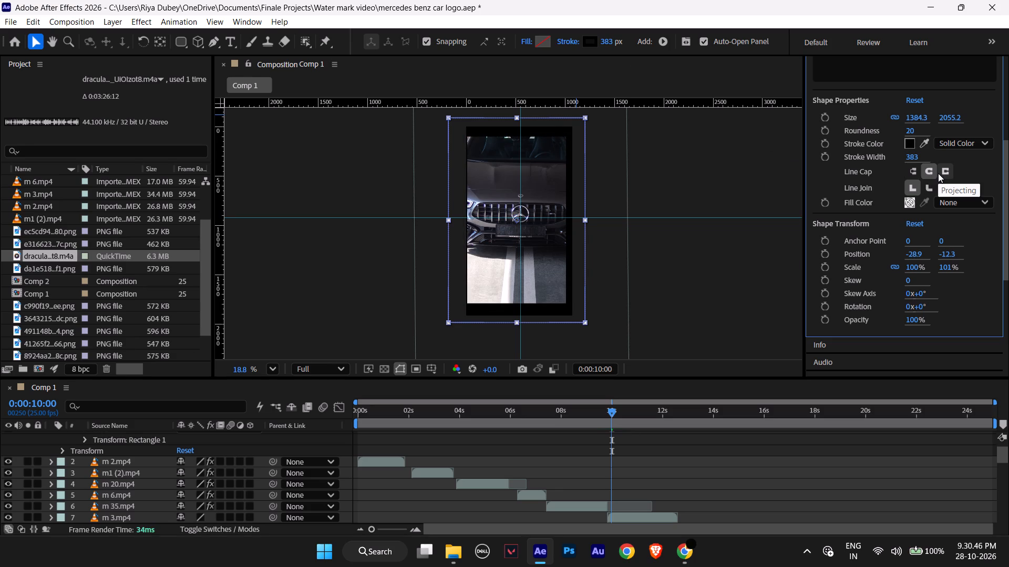
Set the rounded rectangle's stroke width to 319 px.
left_click_drag(604, 41, 614, 46)
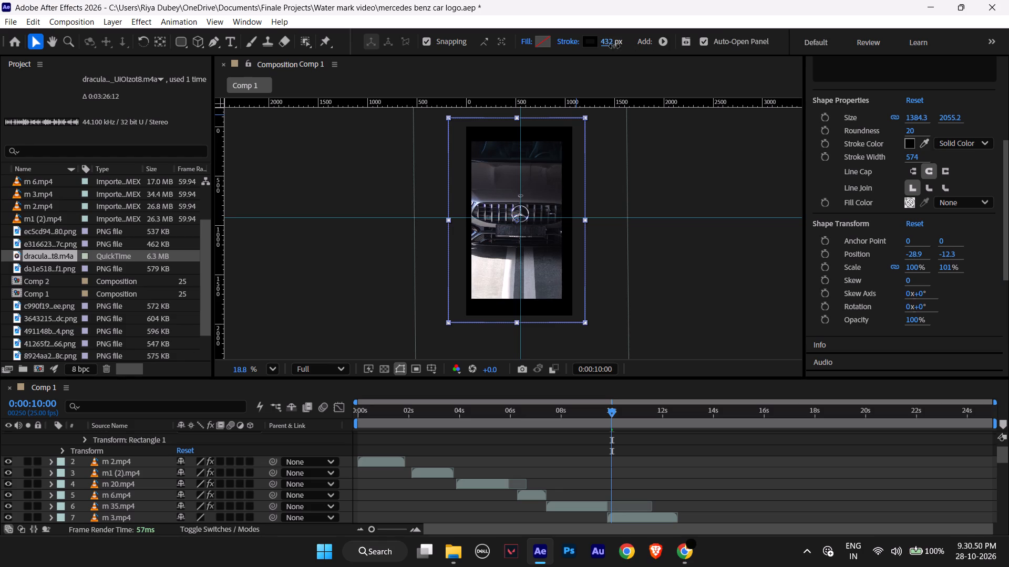
left_click_drag(614, 46, 570, 47)
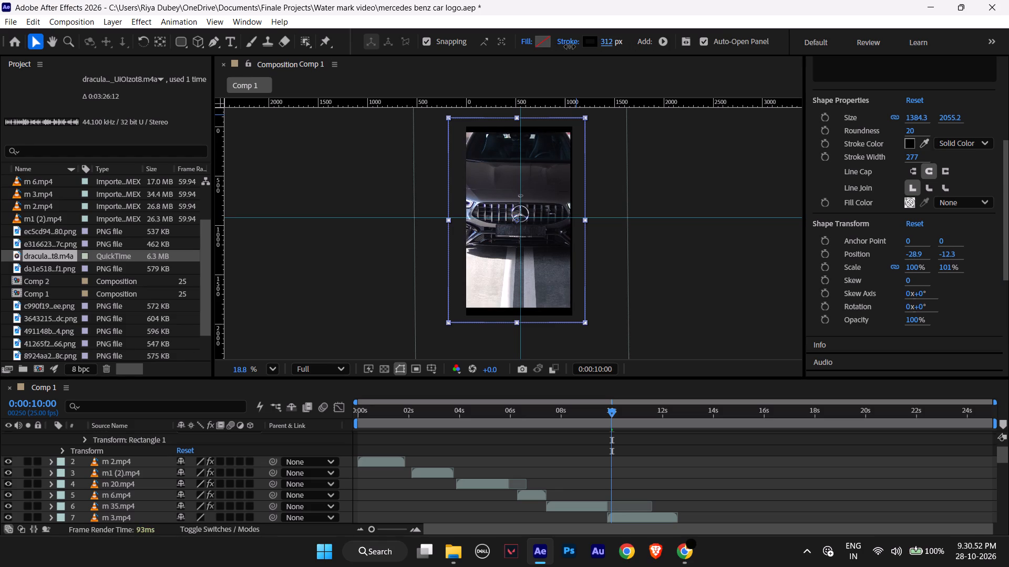
left_click_drag(570, 47, 570, 48)
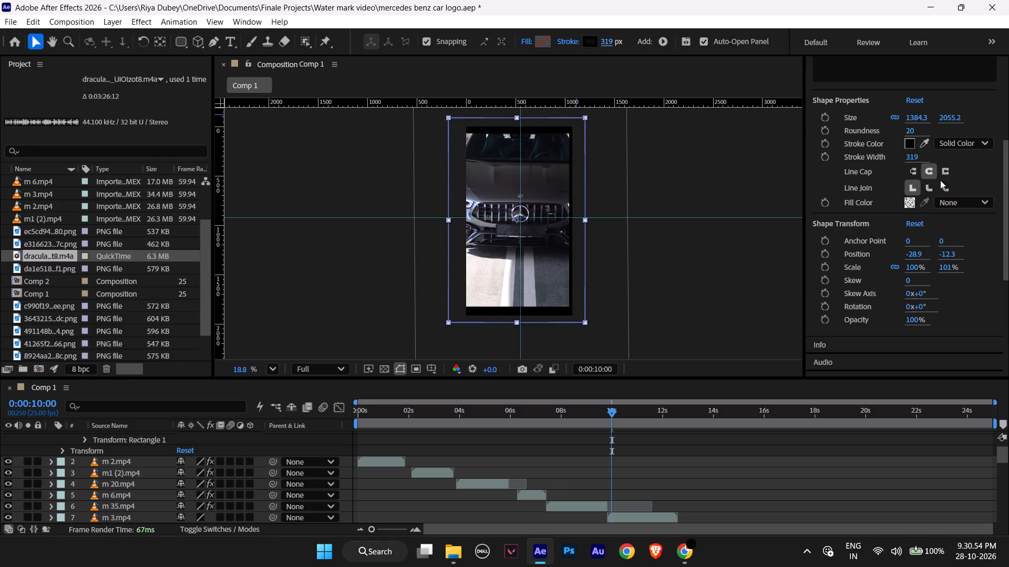
Look through the stroke color and fill color type options of the rounded rectangle.
left_click(952, 144)
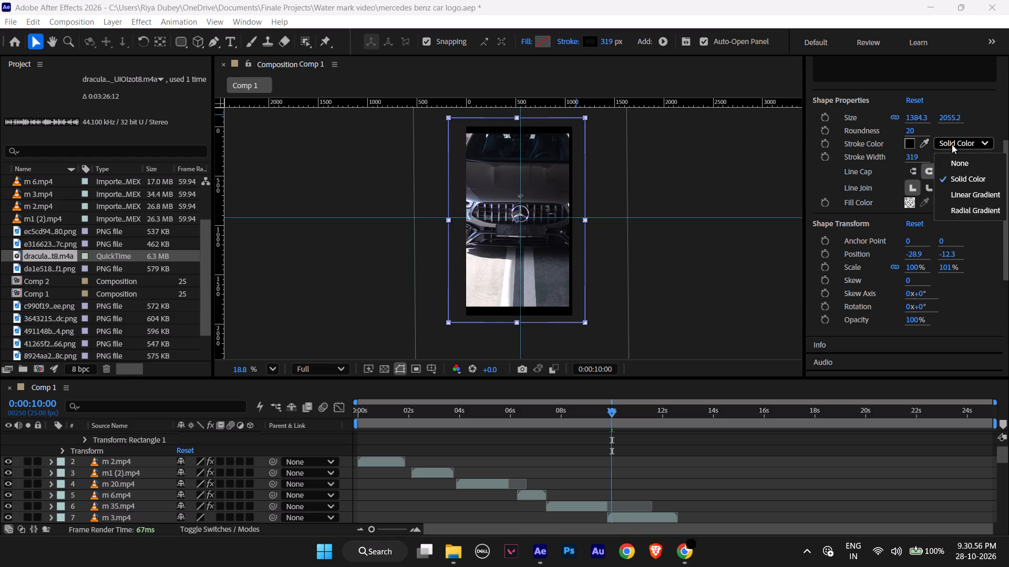
left_click(952, 144)
left_click(955, 198)
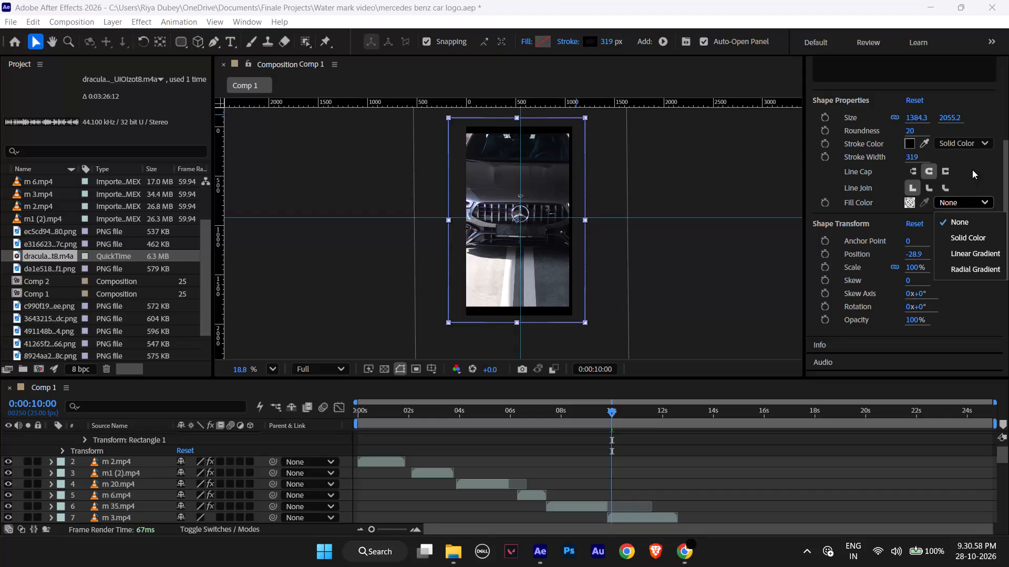
left_click(966, 171)
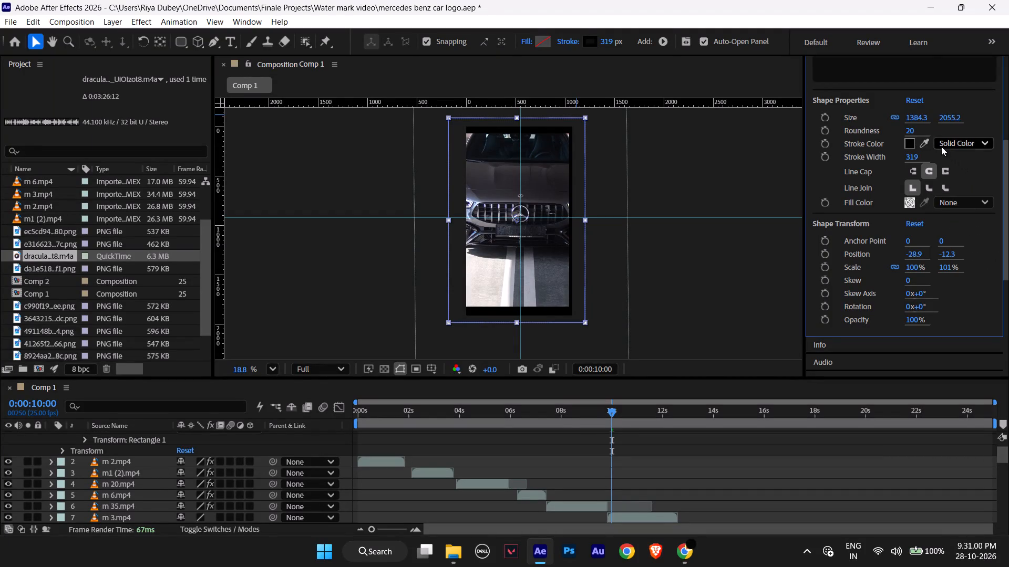
Unlink the rounded rectangle's width and height so its size values can change independently.
left_click(894, 115)
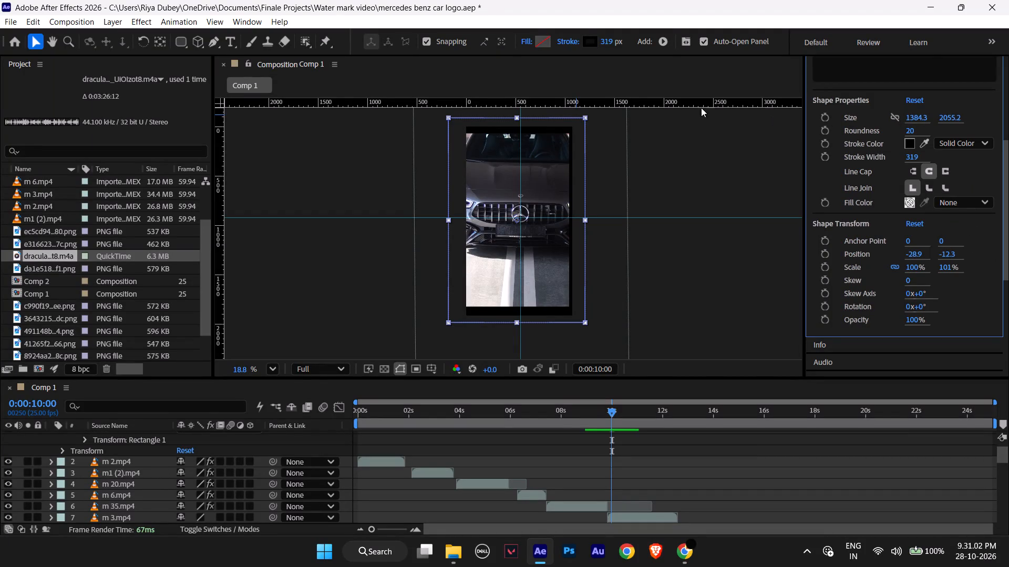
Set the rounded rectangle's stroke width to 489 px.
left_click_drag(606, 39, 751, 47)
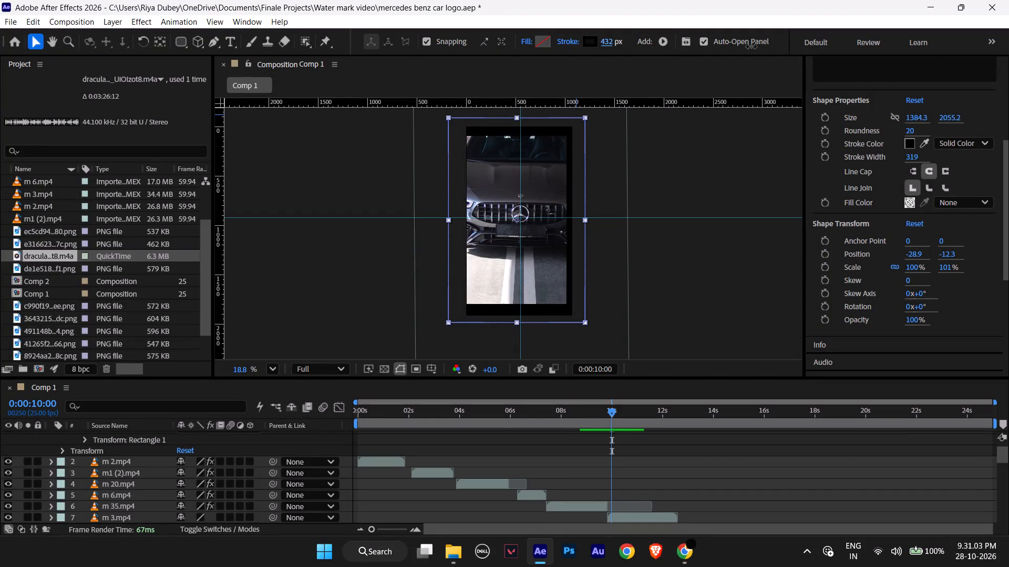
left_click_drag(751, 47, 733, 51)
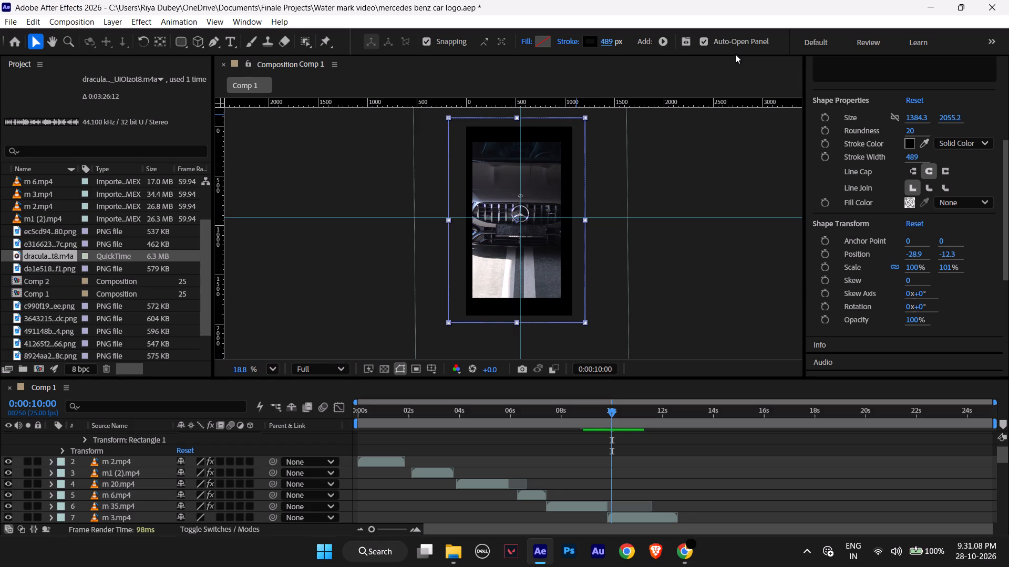
Nudge the rounded rectangle horizontally until its X position is -8.9.
key("Right")
key("Right")
key("Right")
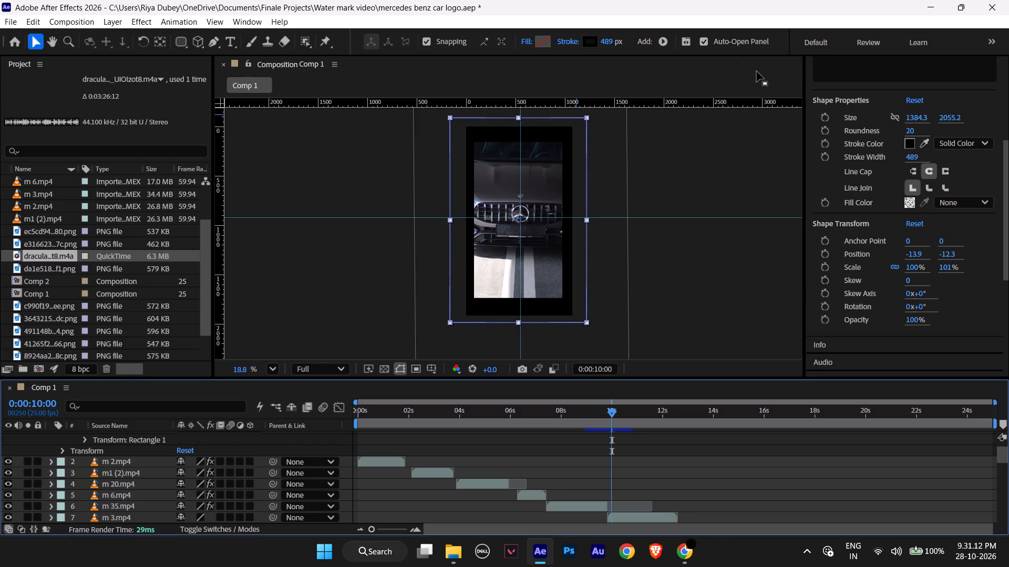
key("Right")
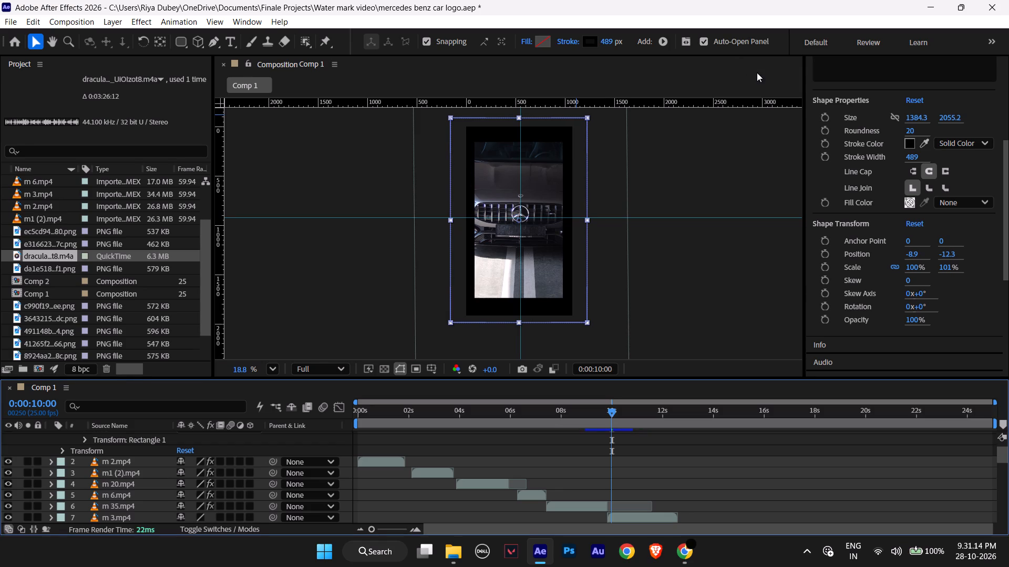
Set the rounded rectangle's stroke to a butt line cap and a miter line join.
left_click(914, 173)
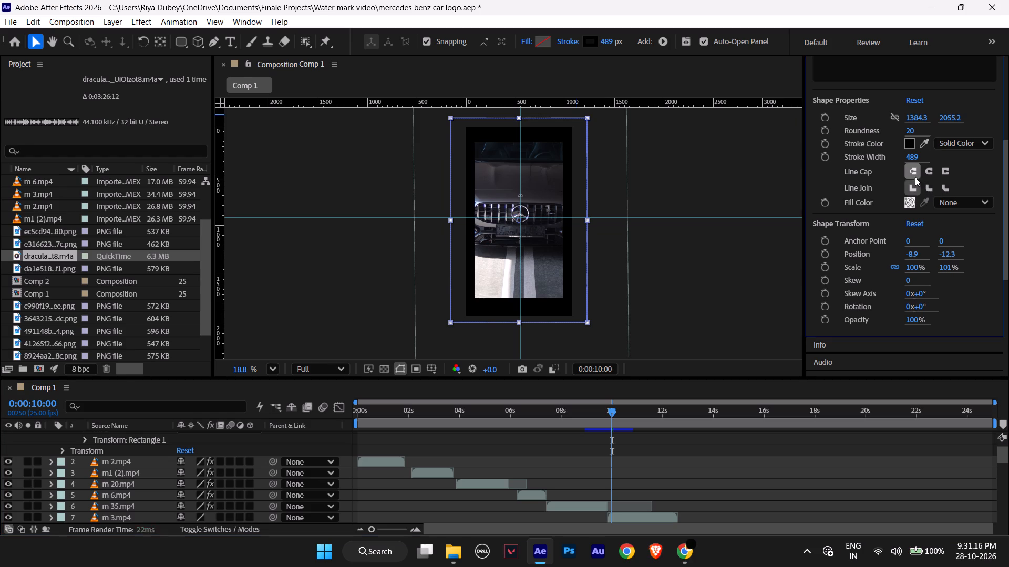
left_click(912, 188)
left_click(857, 171)
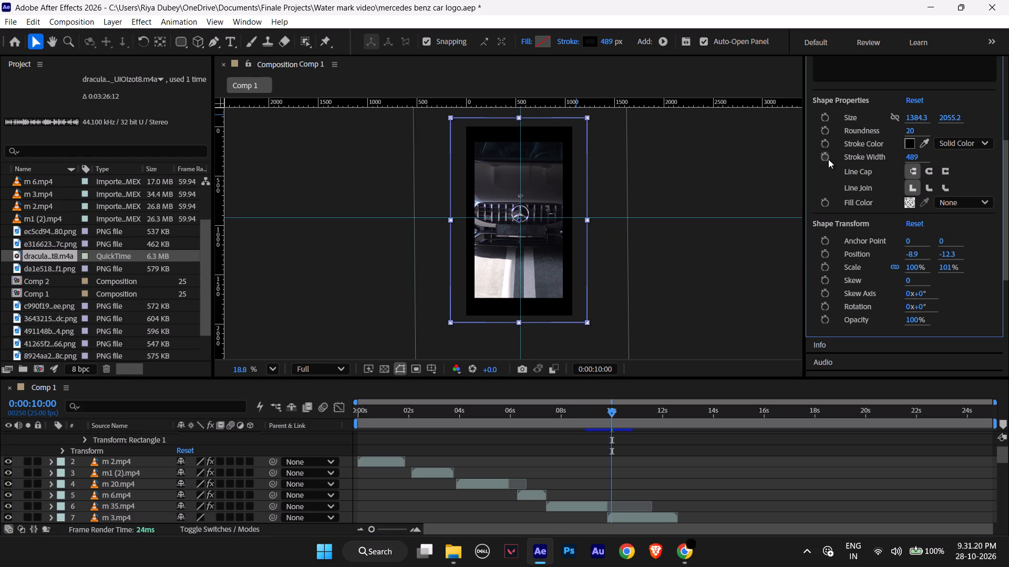
left_click(871, 155)
Set the rounded rectangle's stroke width to 413 px.
left_click(63, 450)
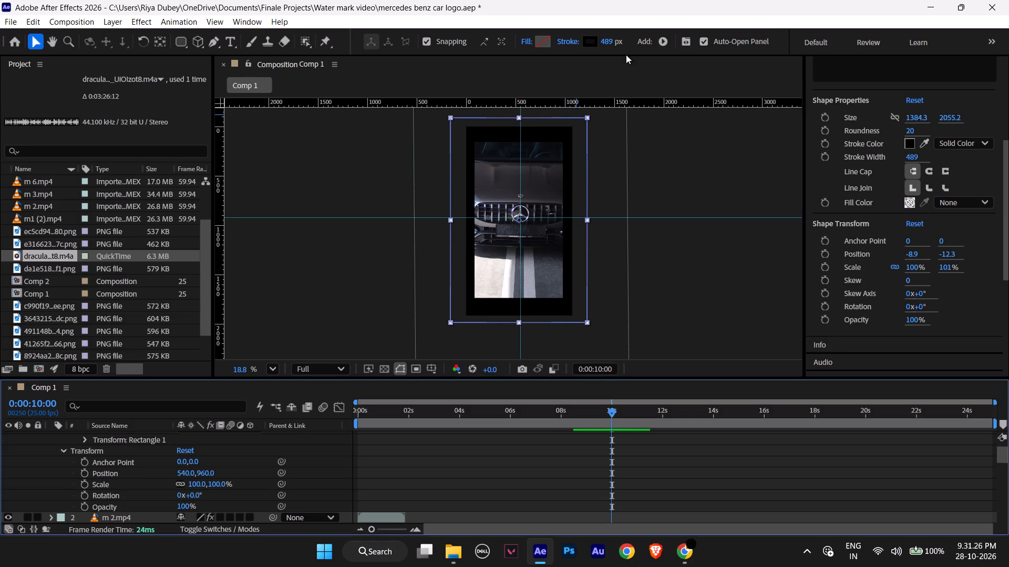
left_click_drag(603, 45, 711, 63)
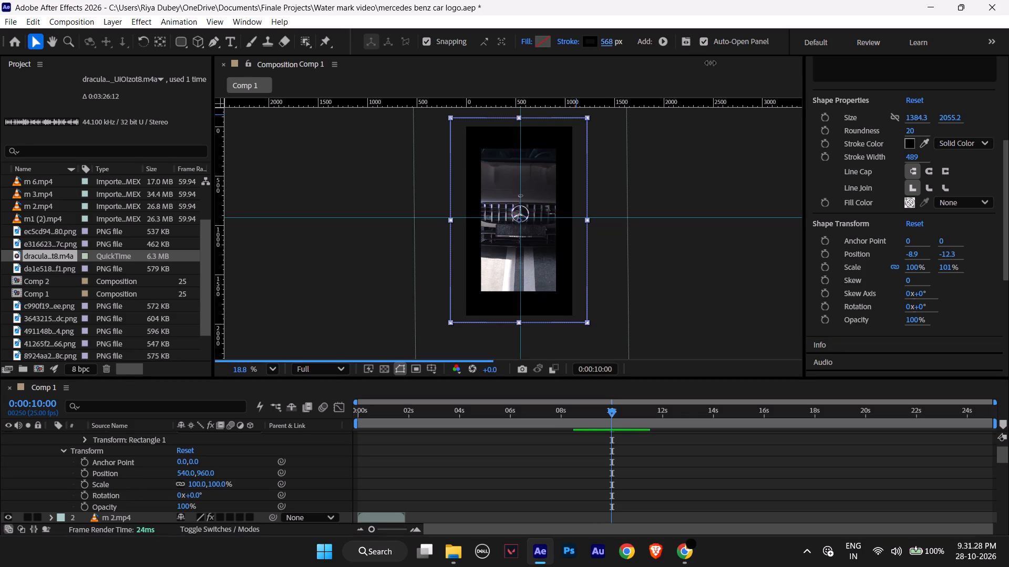
left_click_drag(711, 63, 583, 72)
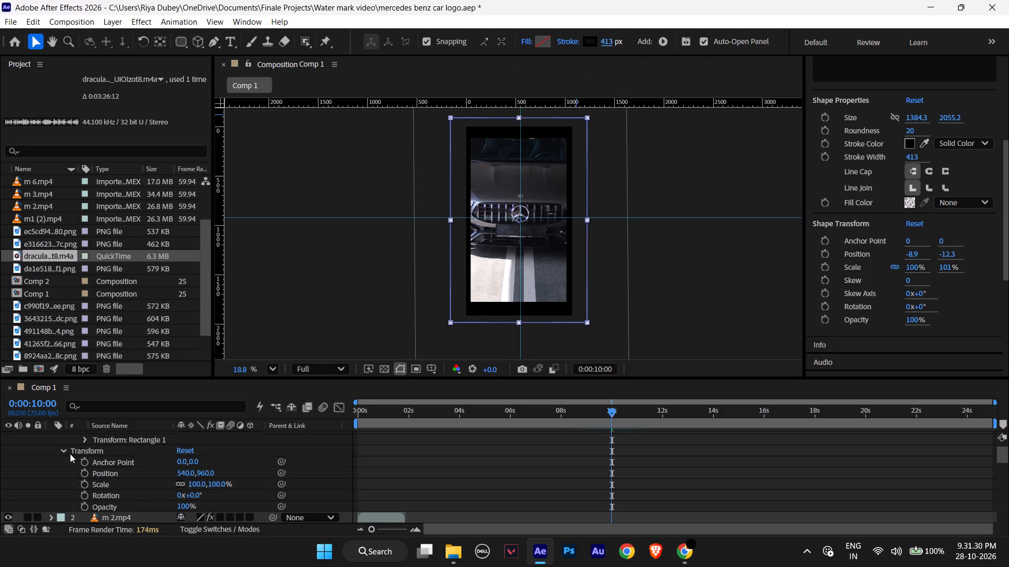
left_click(65, 451)
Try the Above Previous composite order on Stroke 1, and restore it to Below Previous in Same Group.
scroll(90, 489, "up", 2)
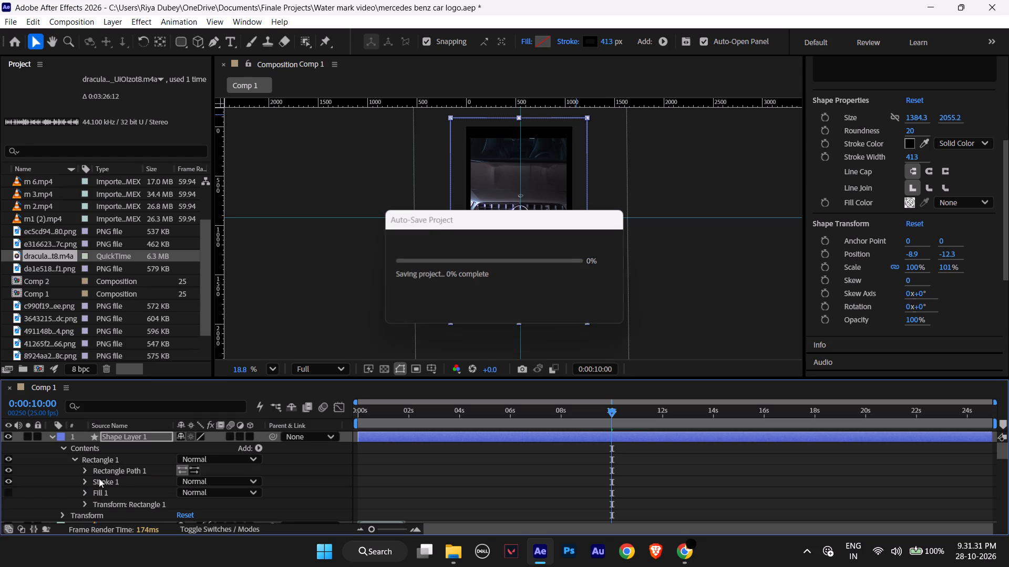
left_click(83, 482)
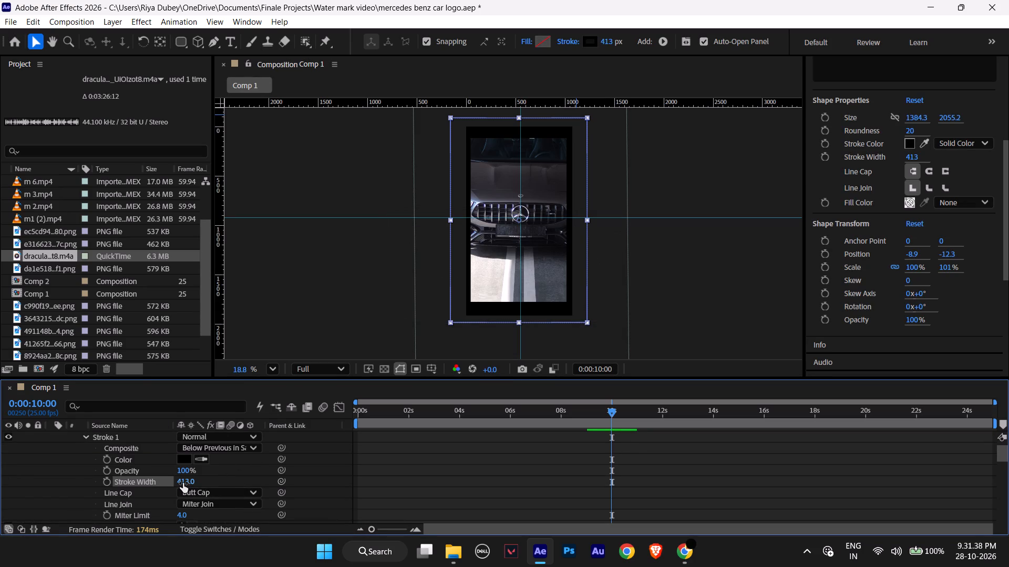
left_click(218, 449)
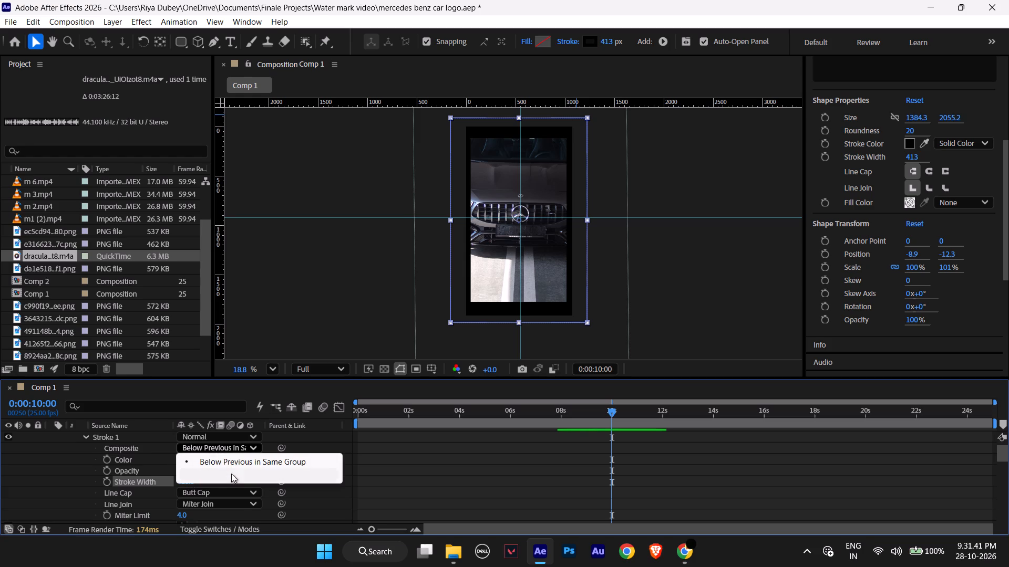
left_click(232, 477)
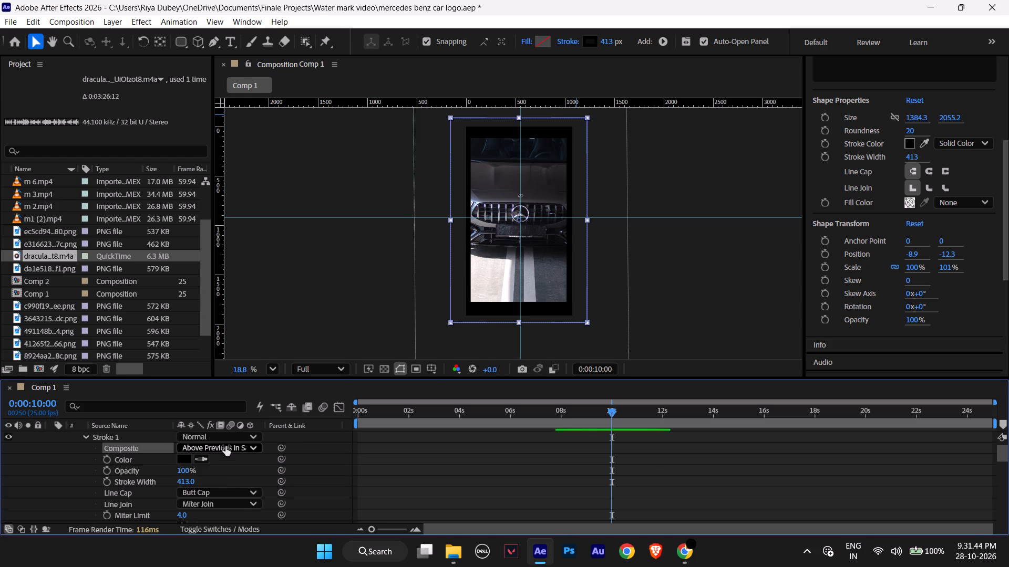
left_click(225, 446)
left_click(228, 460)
Look through the line join and line cap options of Stroke 1 in Shape Layer 1.
scroll(226, 457, "up", 1)
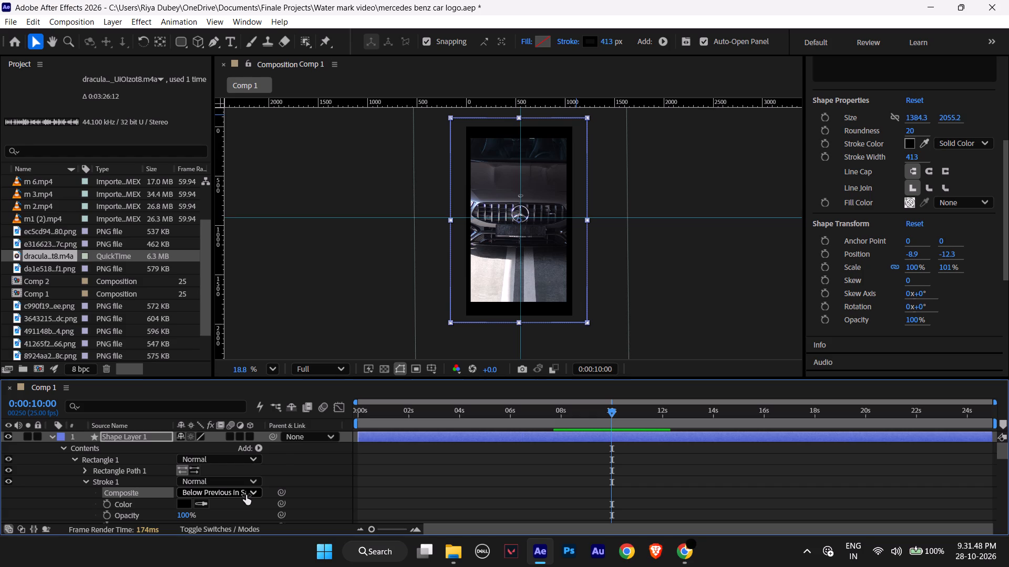
scroll(240, 491, "down", 1)
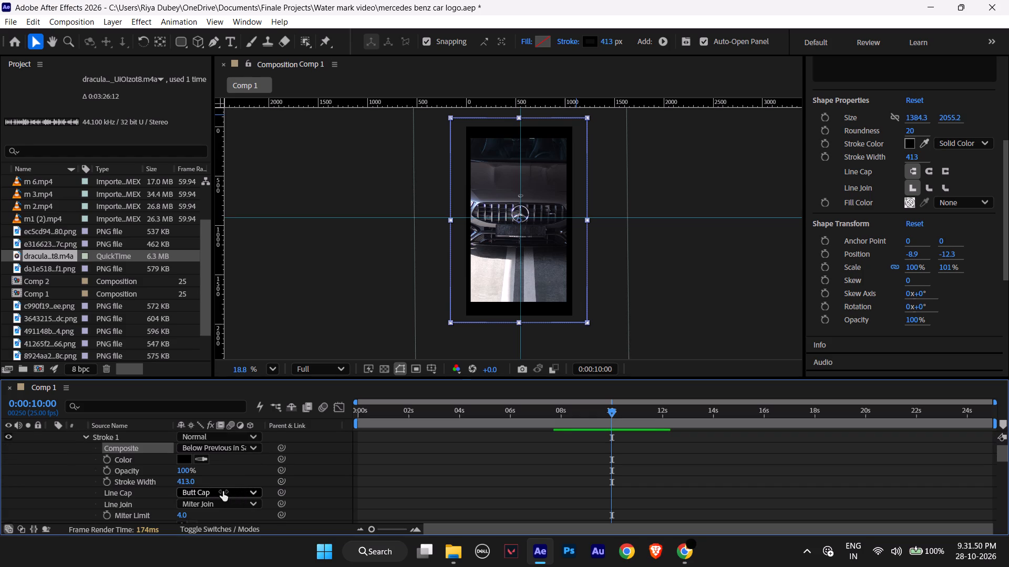
left_click(216, 507)
left_click(216, 507)
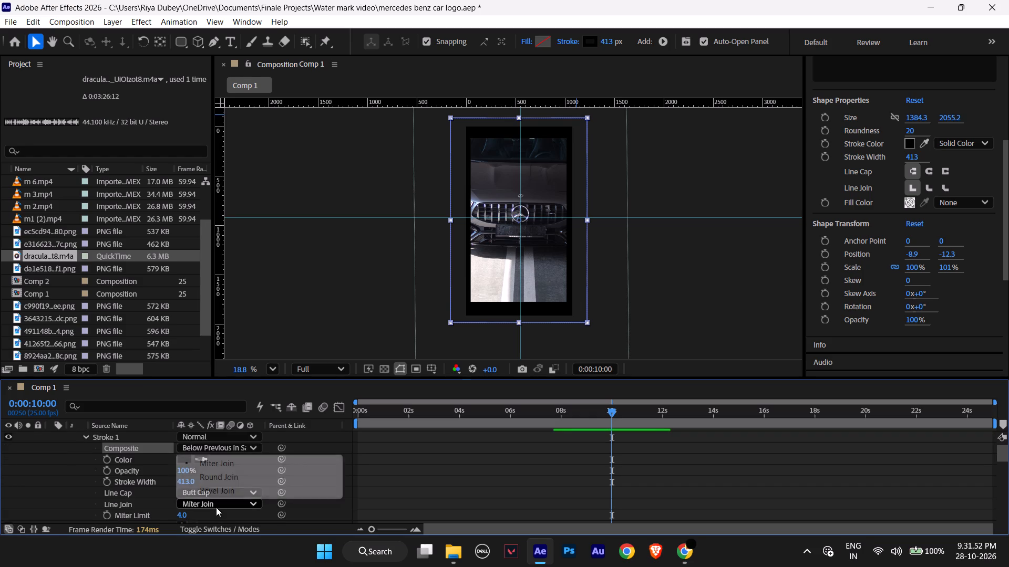
left_click(121, 491)
left_click(181, 490)
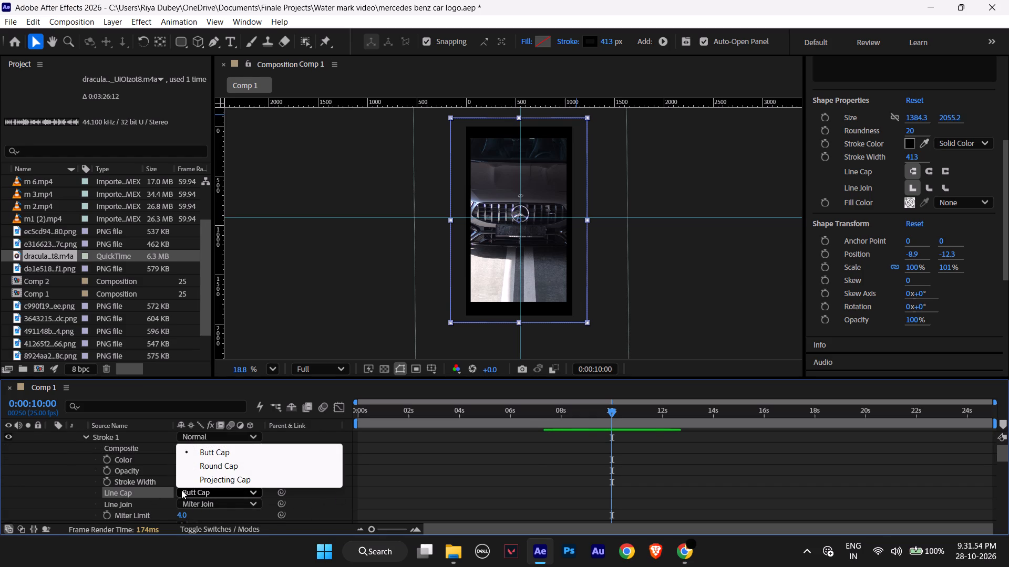
left_click(181, 490)
scroll(100, 484, "down", 1)
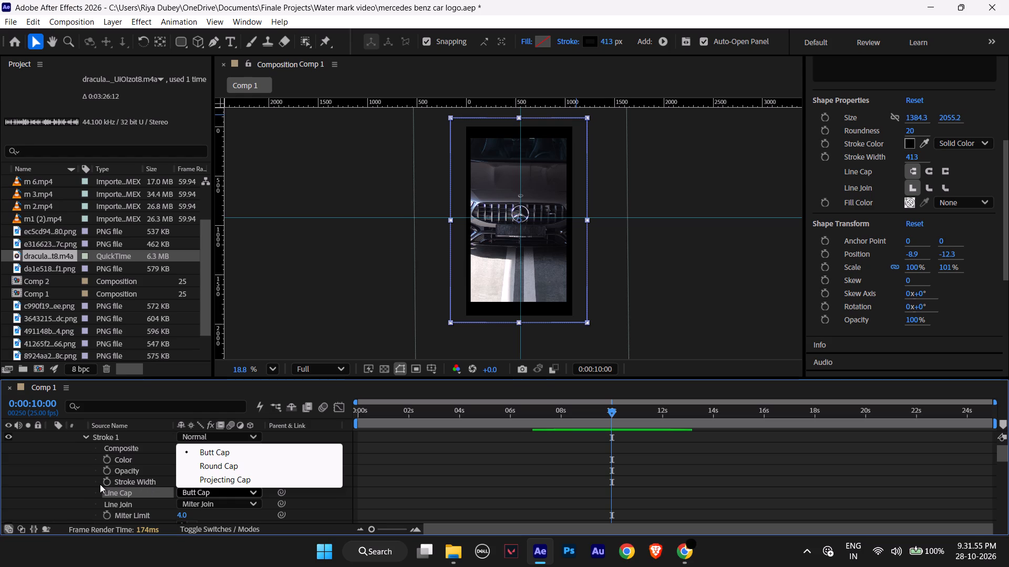
left_click(92, 487)
scroll(92, 487, "up", 1)
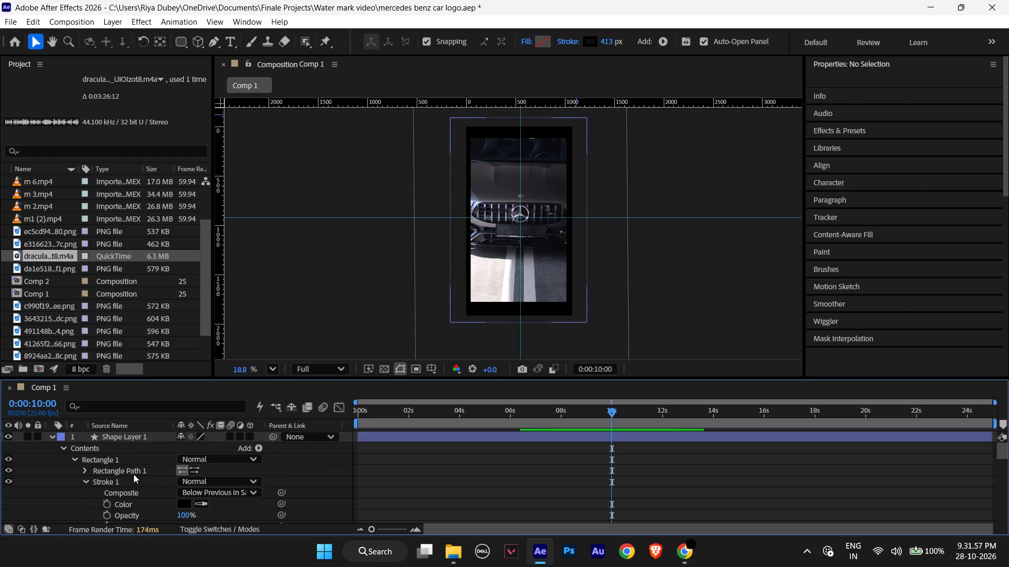
left_click(99, 482)
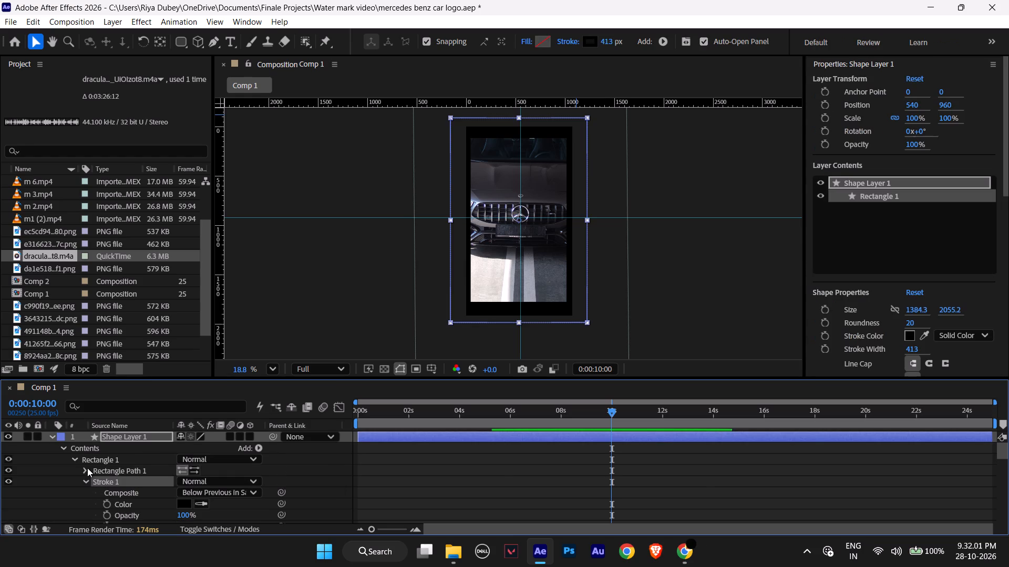
Save the project.
key("ctrl+s")
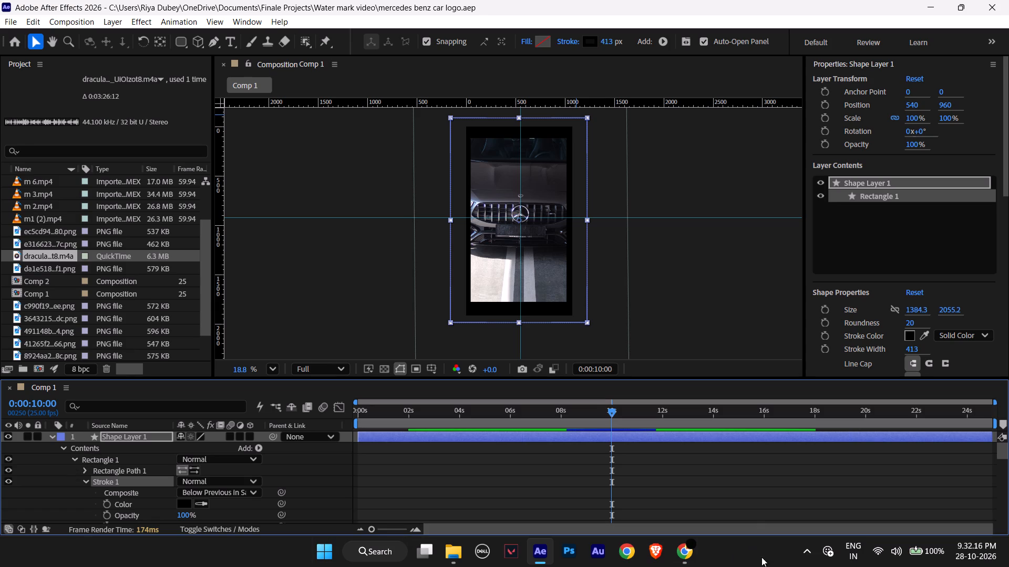
Show the hidden icons of the system tray.
left_click(809, 554)
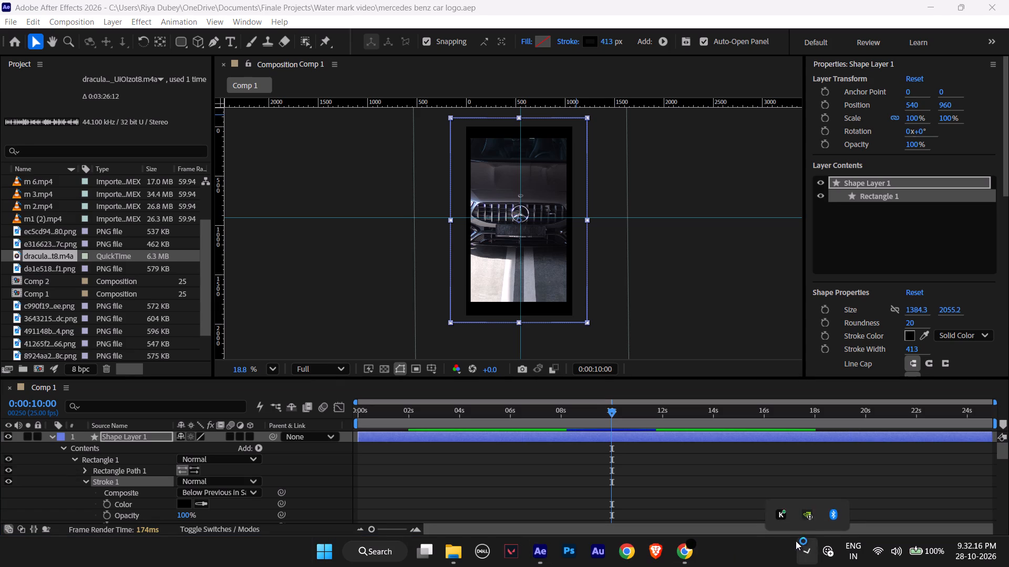
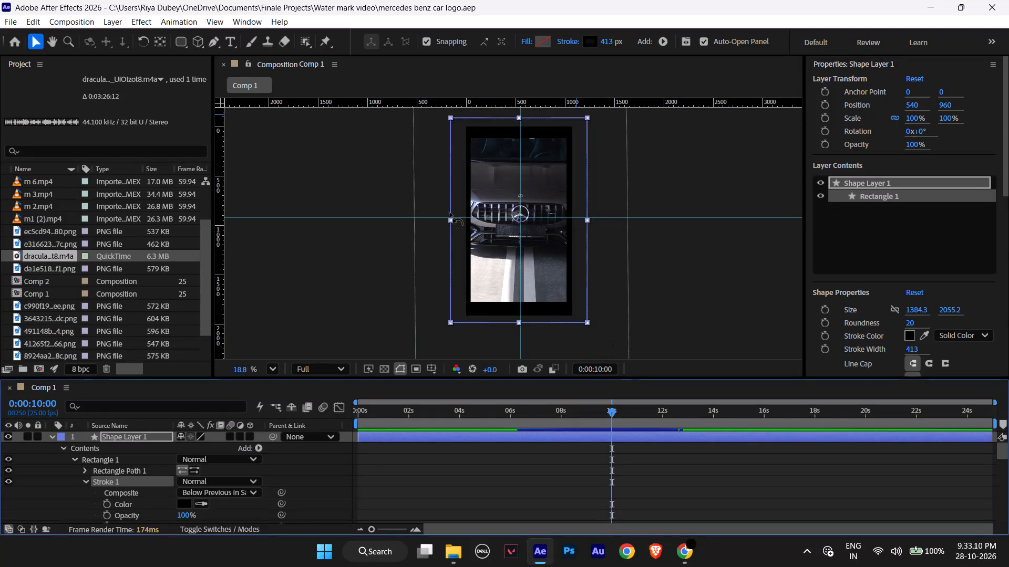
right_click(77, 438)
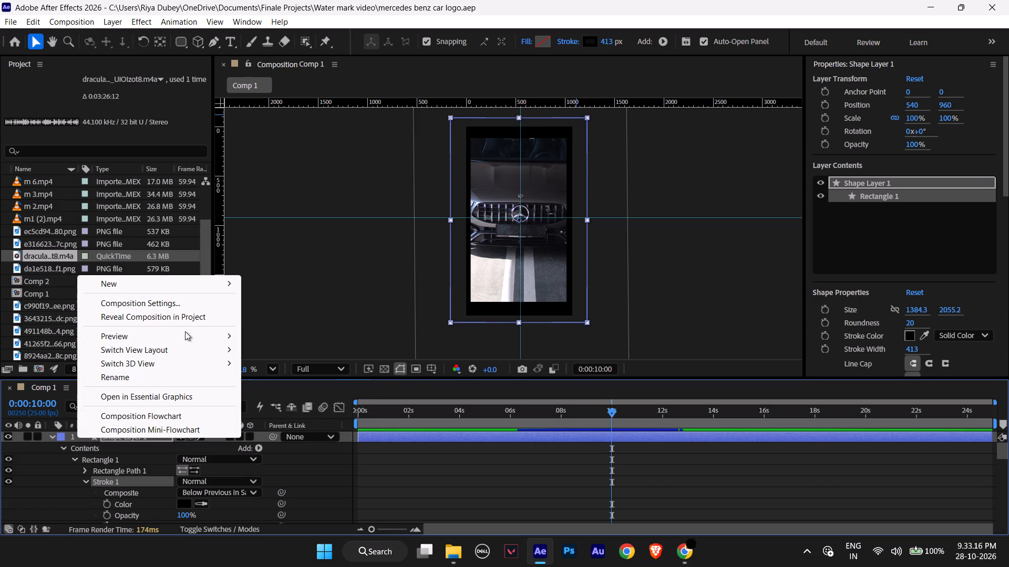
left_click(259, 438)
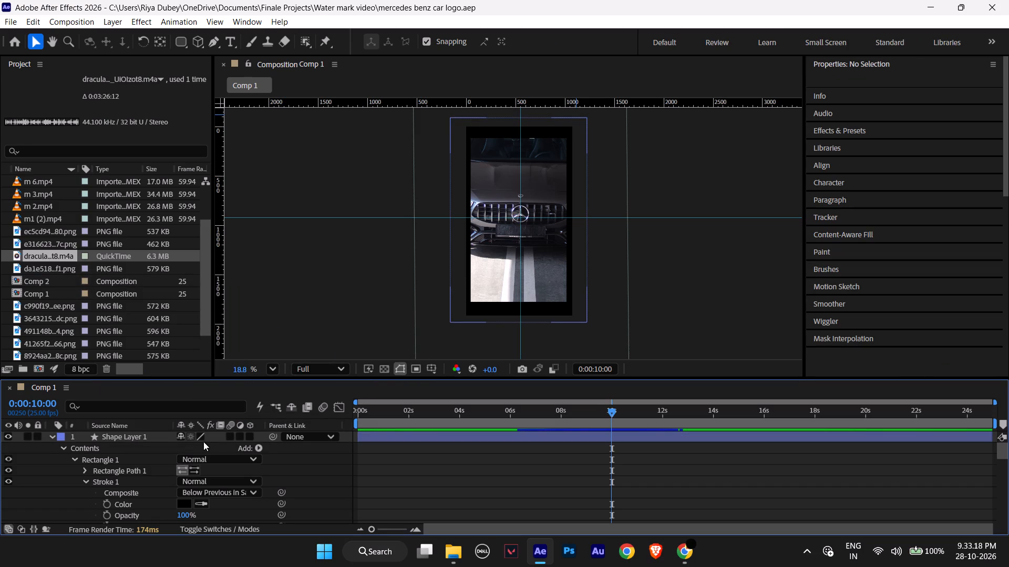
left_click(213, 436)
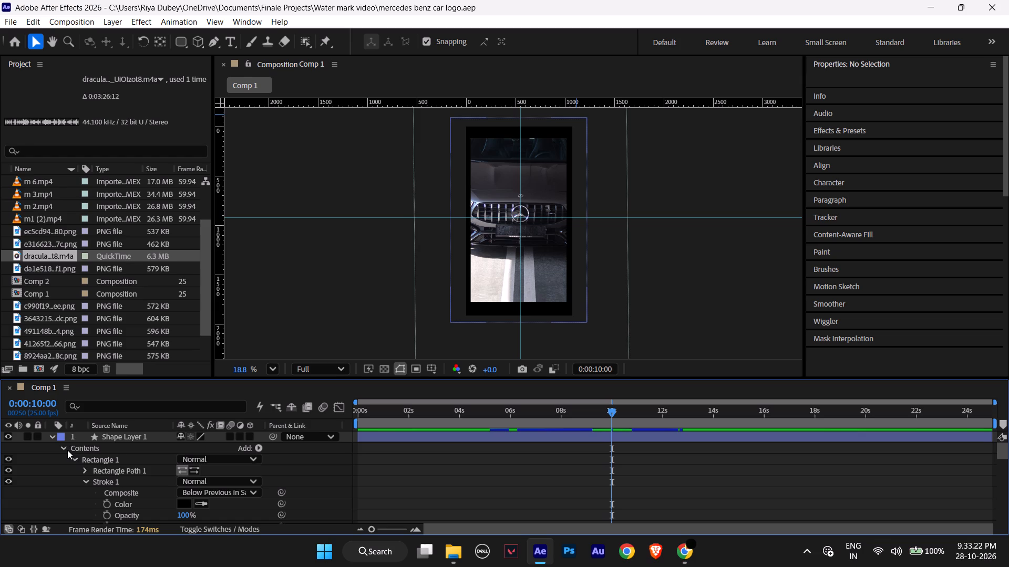
Examine the path, stroke and transform properties of Rectangle 1 in Shape Layer 1.
left_click(82, 472)
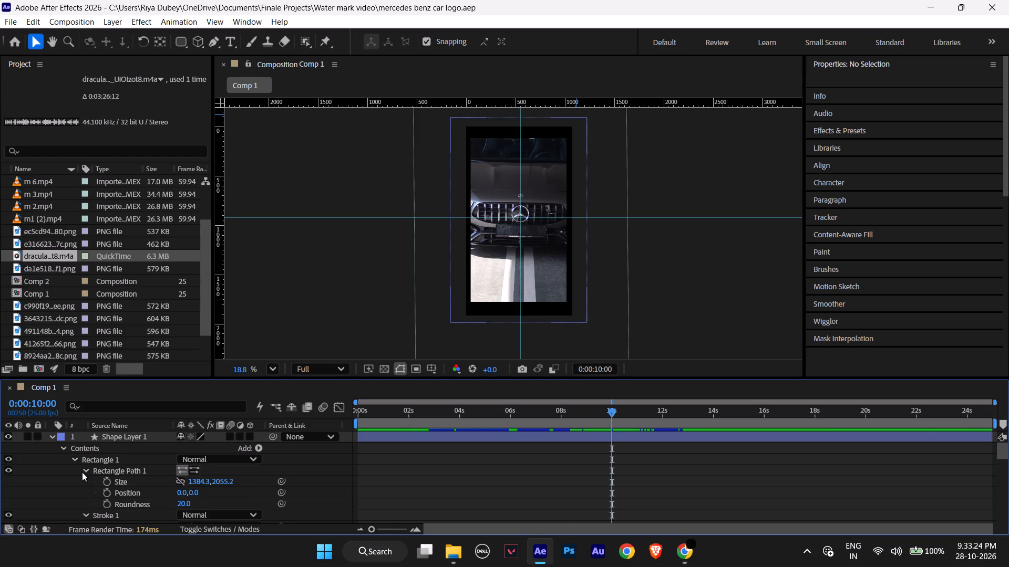
left_click(82, 472)
scroll(85, 487, "down", 1)
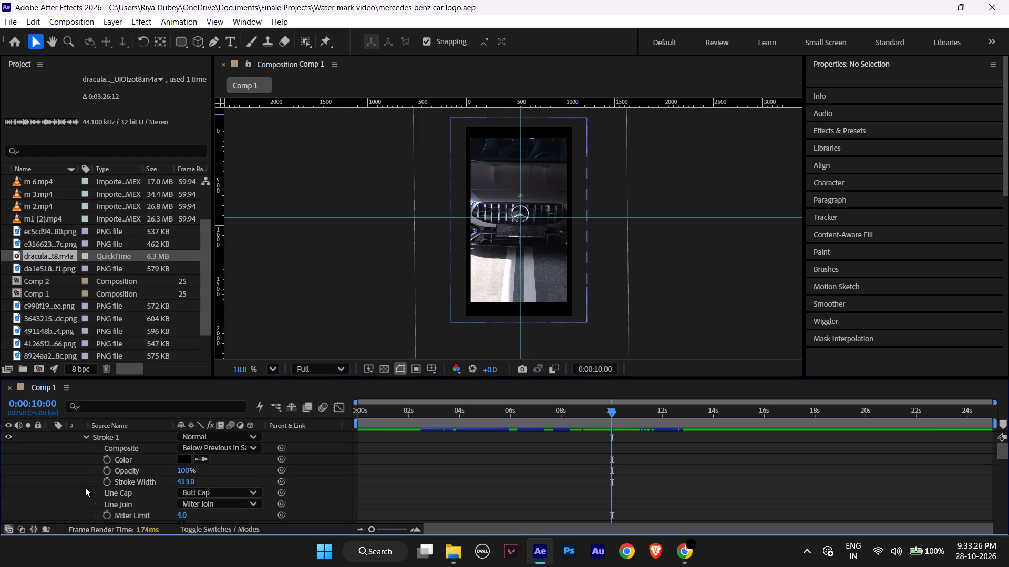
scroll(85, 487, "down", 1)
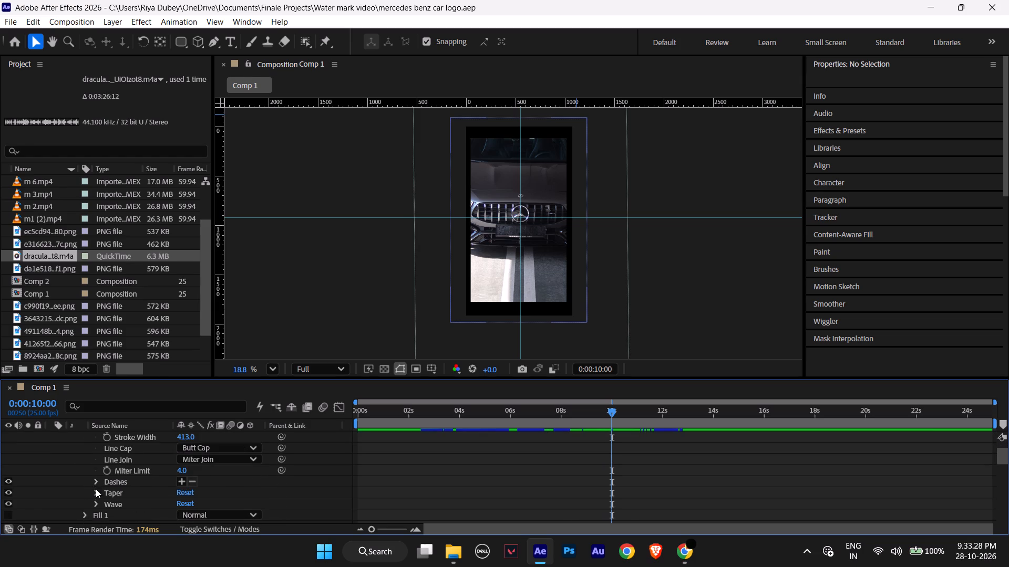
scroll(98, 497, "down", 1)
left_click(89, 481)
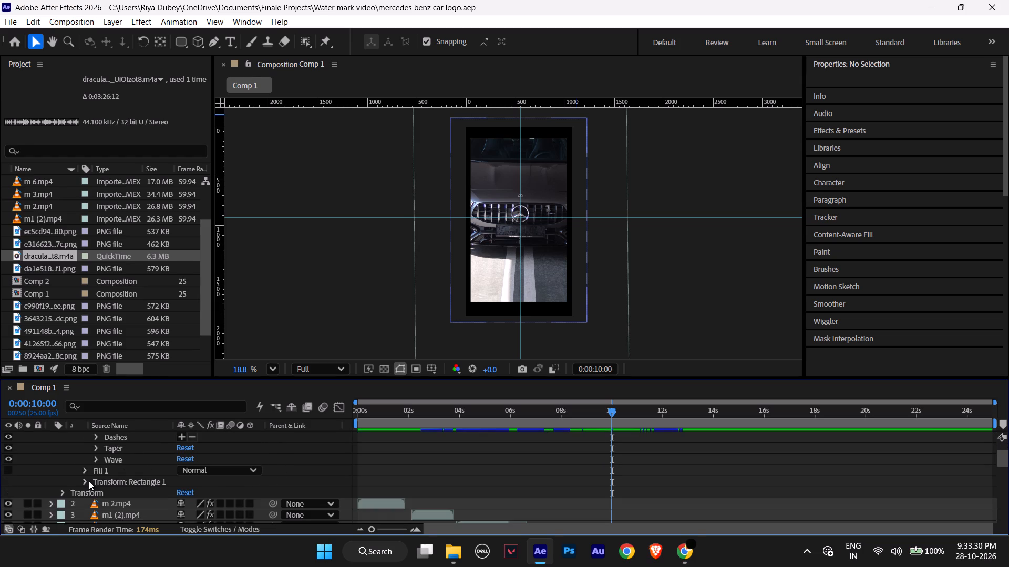
left_click(81, 479)
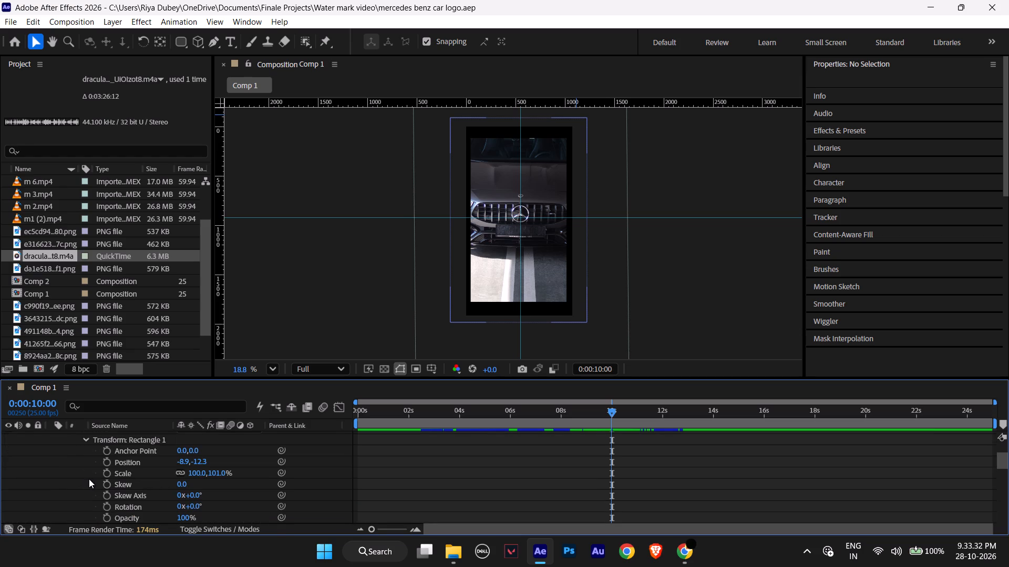
scroll(122, 474, "down", 1)
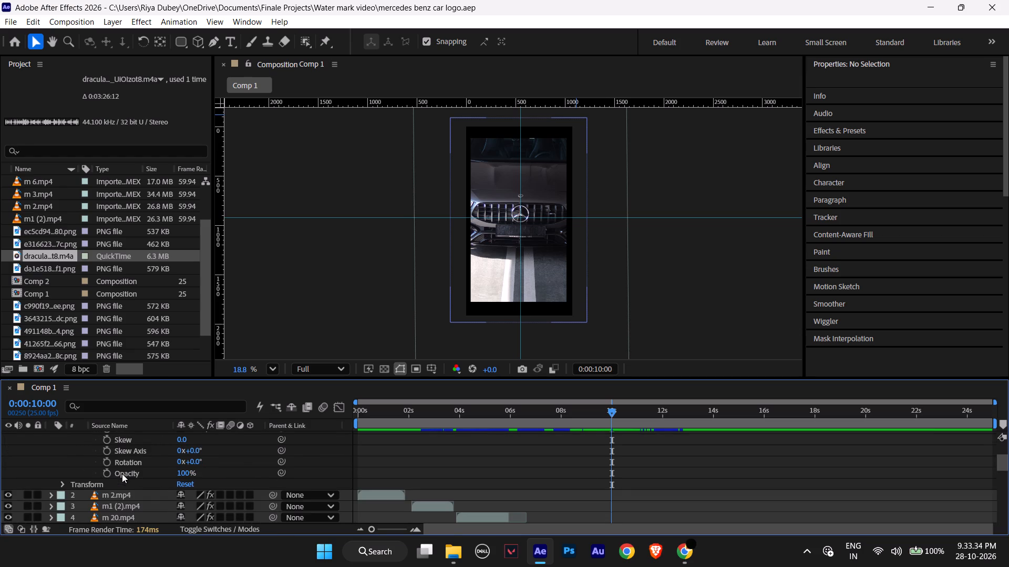
scroll(122, 474, "up", 1)
scroll(180, 522, "up", 2)
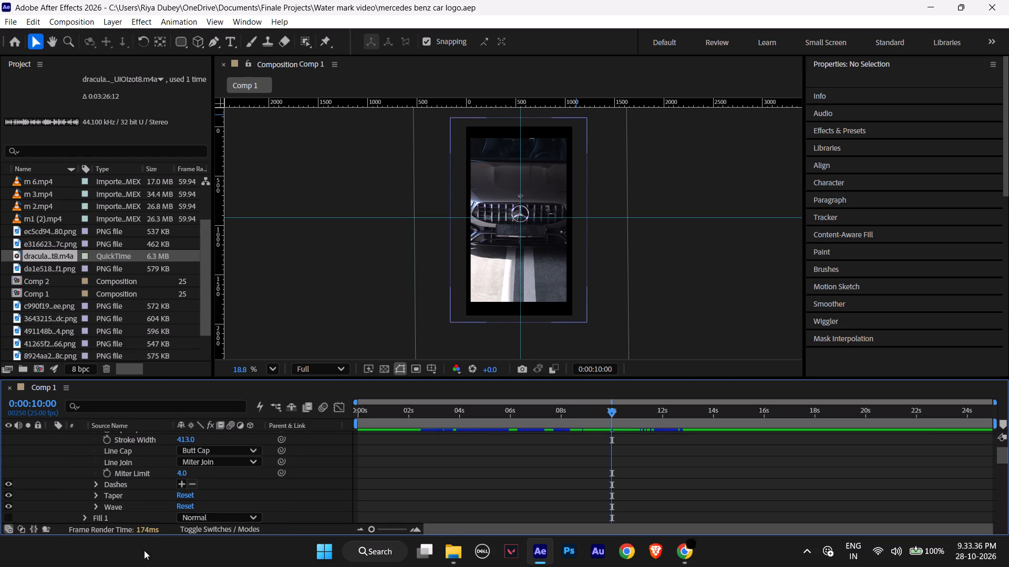
scroll(118, 502, "up", 3)
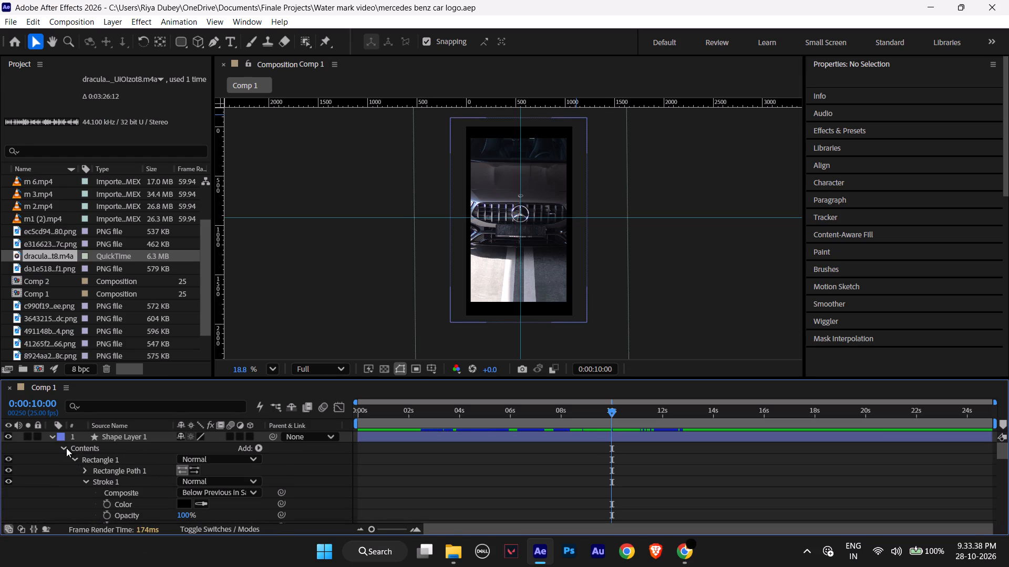
Collapse the Transform: Rectangle 1, Stroke 1 and Rectangle 1 groups, and fold up Shape Layer 1 in the Comp 1 timeline.
left_click(66, 447)
left_click(75, 456)
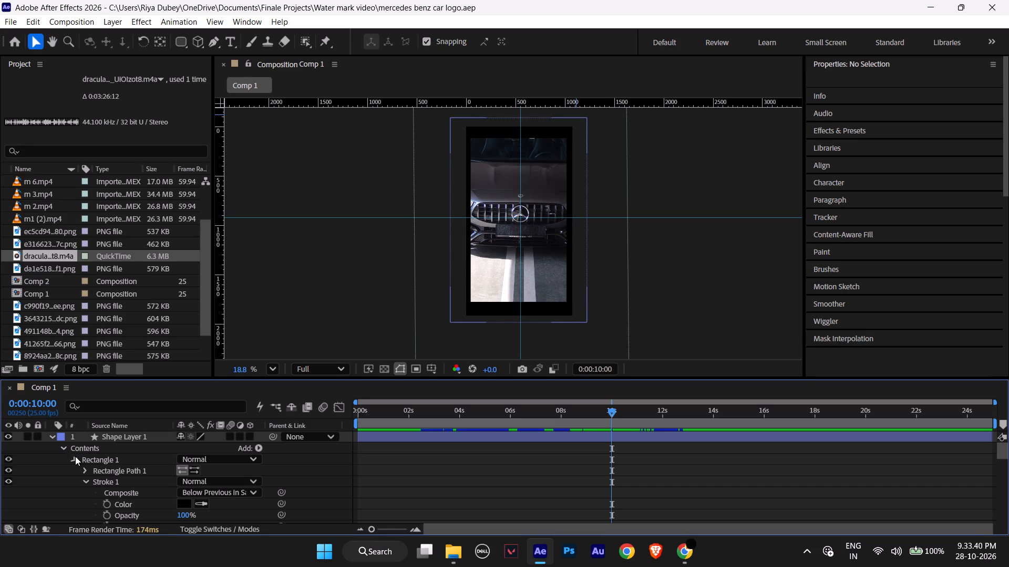
left_click(75, 456)
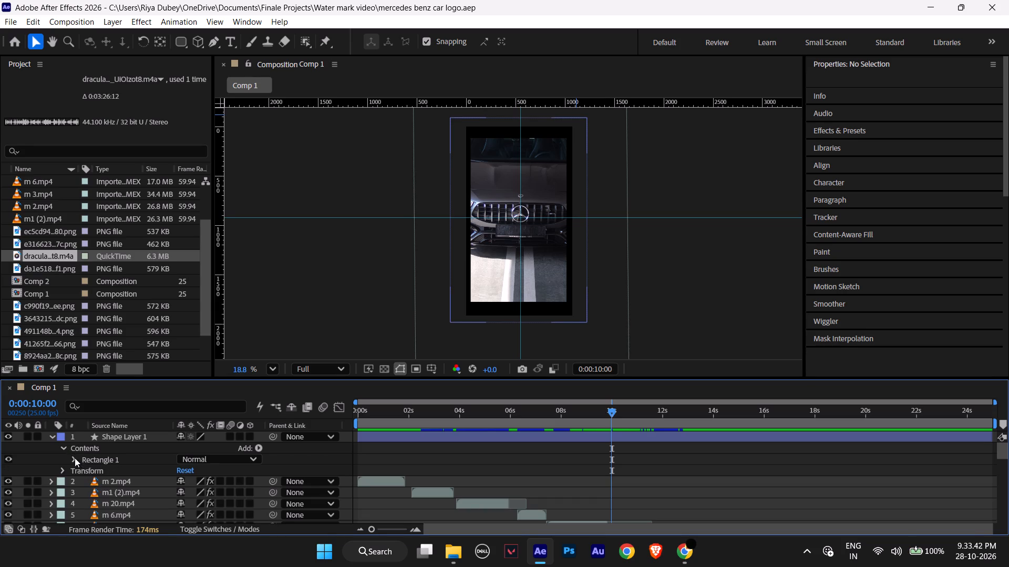
left_click(75, 457)
scroll(111, 479, "down", 6)
scroll(98, 484, "up", 3)
left_click(87, 458)
scroll(96, 465, "up", 2)
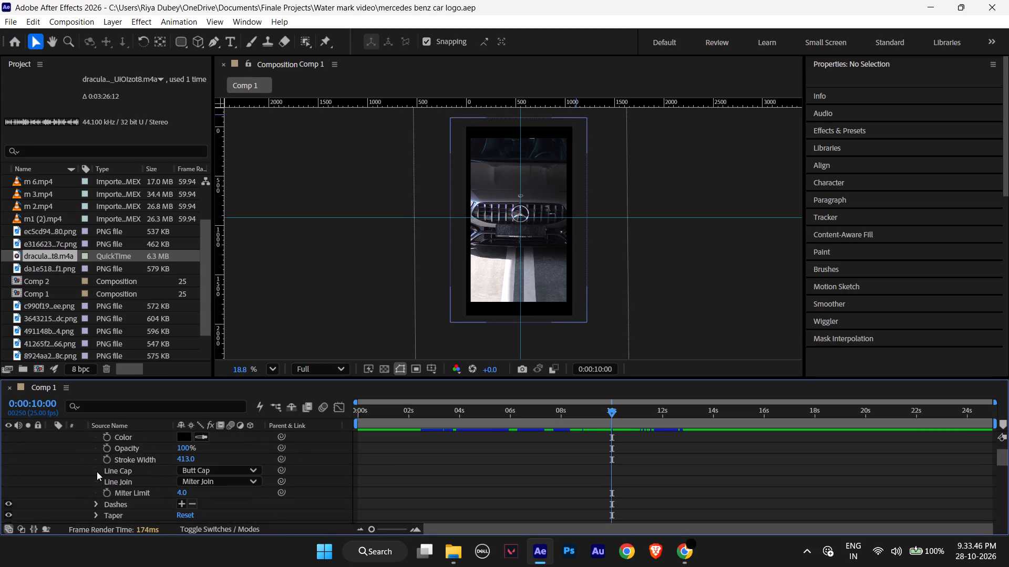
scroll(107, 480, "up", 1)
left_click(87, 461)
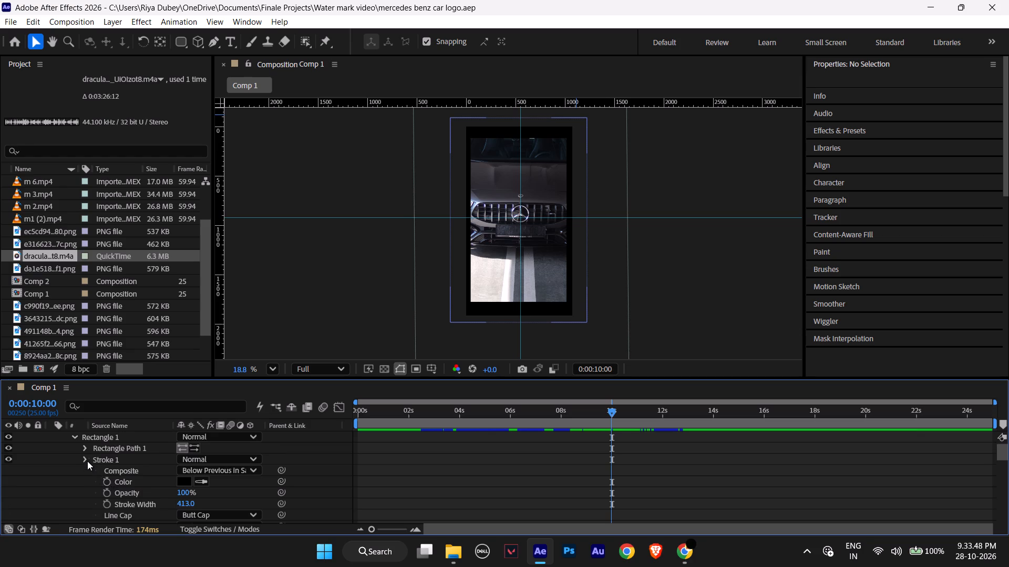
left_click(78, 439)
scroll(85, 449, "up", 1)
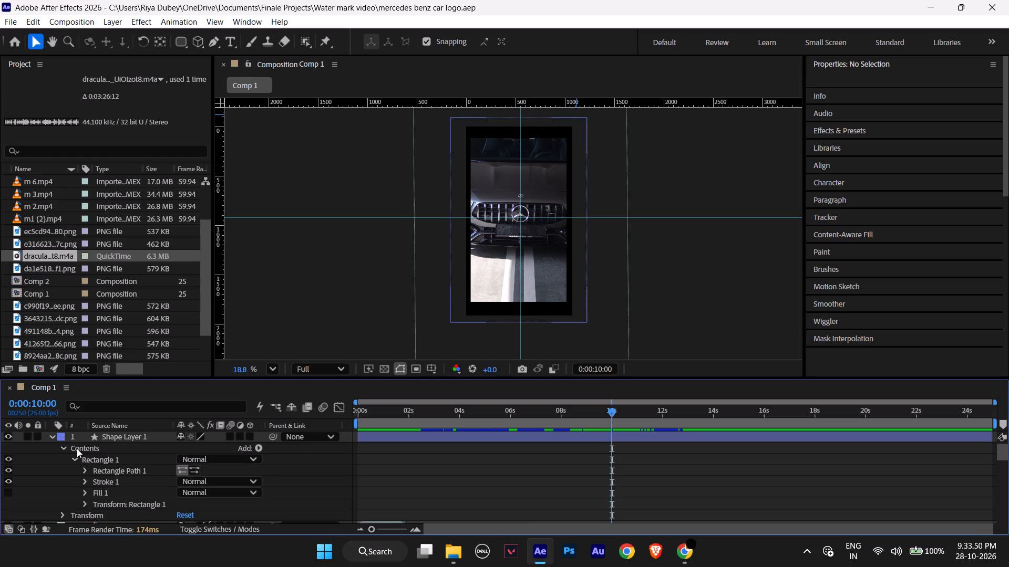
left_click(75, 456)
left_click(52, 434)
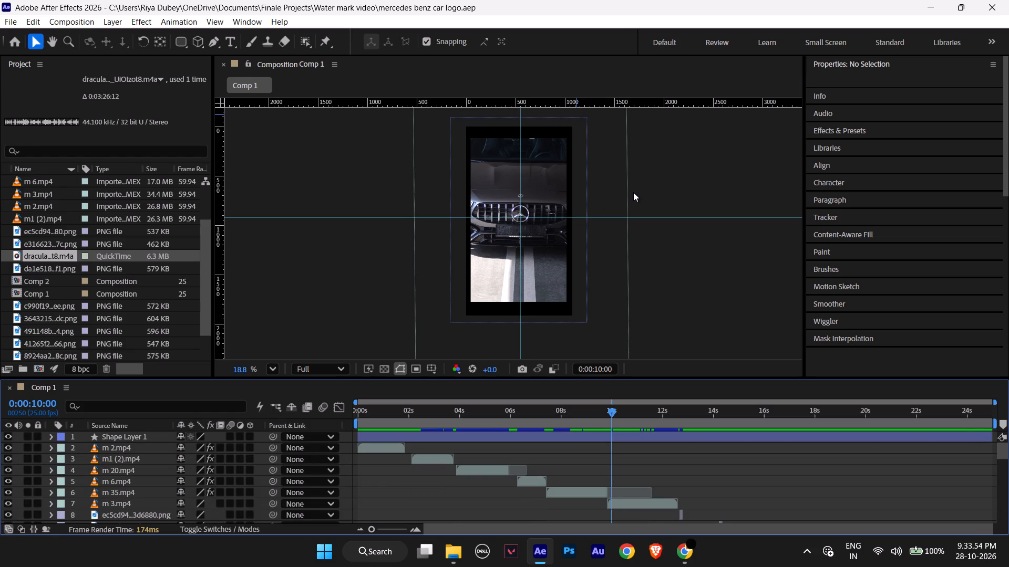
Save the project.
key("ctrl+s")
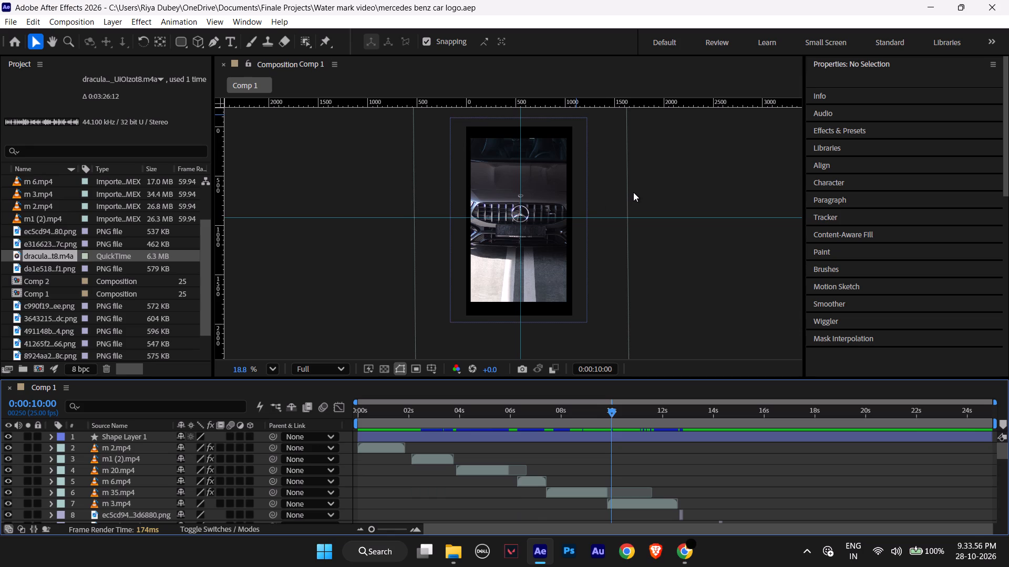
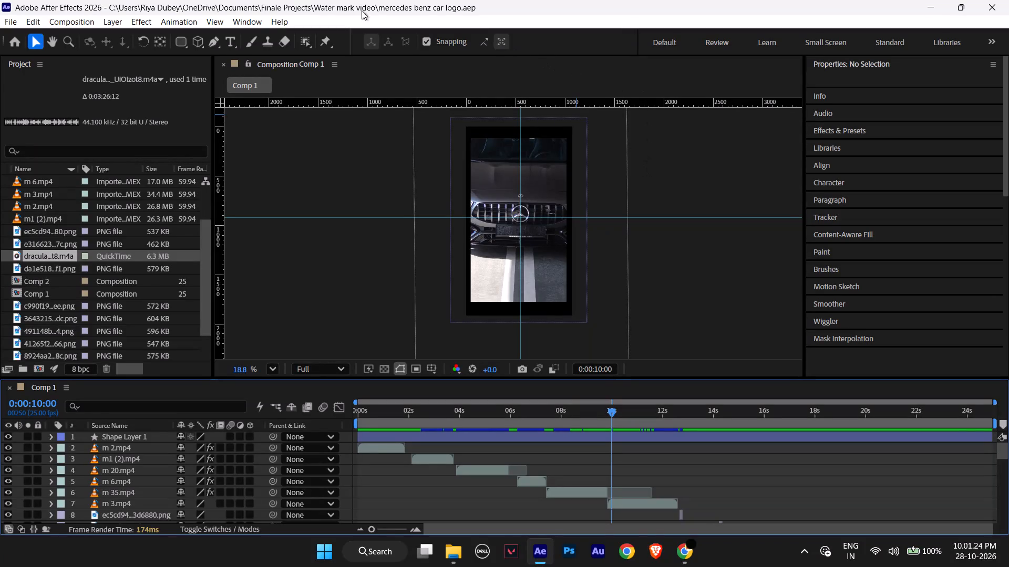
Save the mercedes benz car logo project once more and close After Effects.
scroll(362, 10, "left", 1)
key("ctrl+s")
left_click(1008, 1)
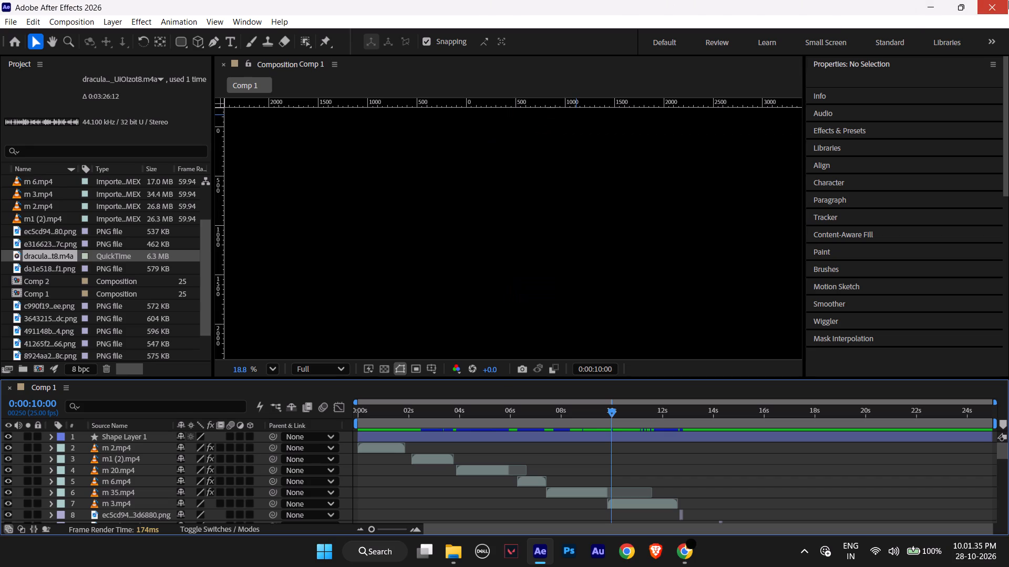
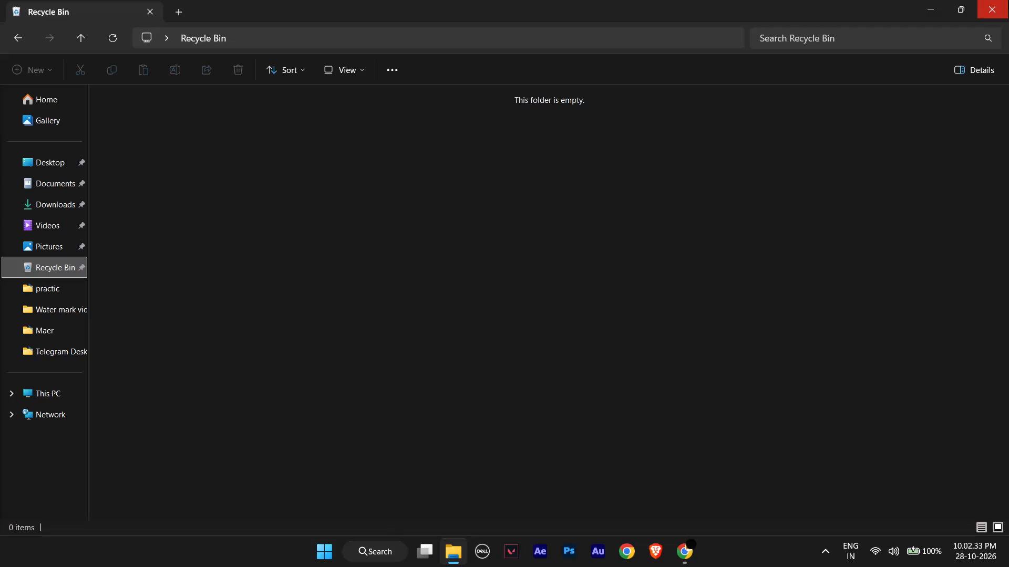
Close the Recycle Bin window and open the Shut Down Windows dialog from the desktop.
key("alt+F4")
key("alt+F4")
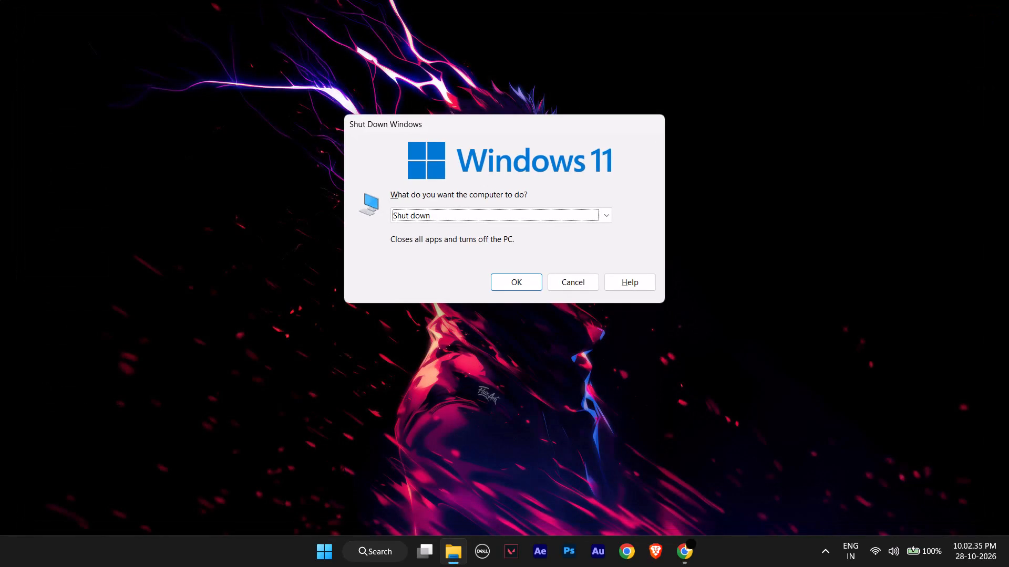